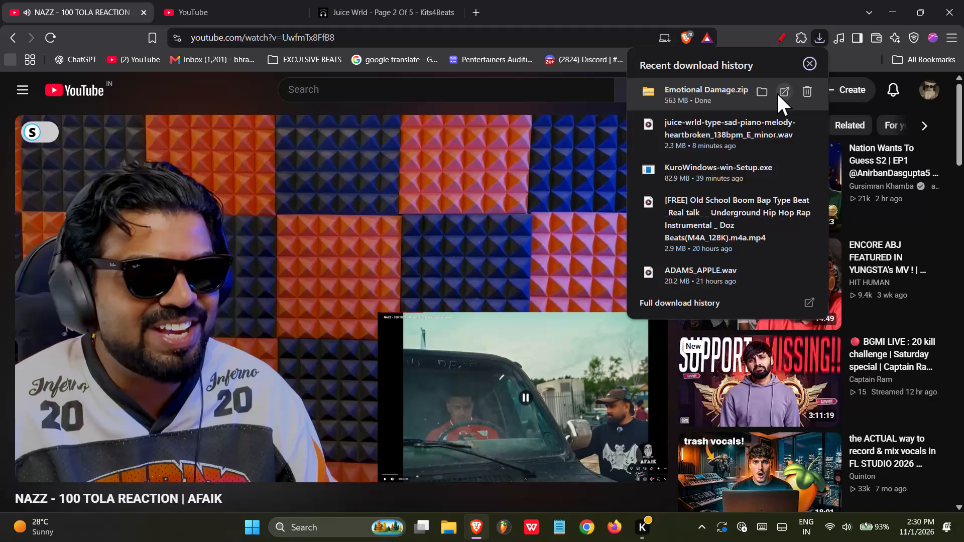
Locate the downloaded Emotional Damage.zip in the Downloads folder and extract it there into an Emotional Damage folder.
{"action": "left_click", "coordinate": [764, 92]}
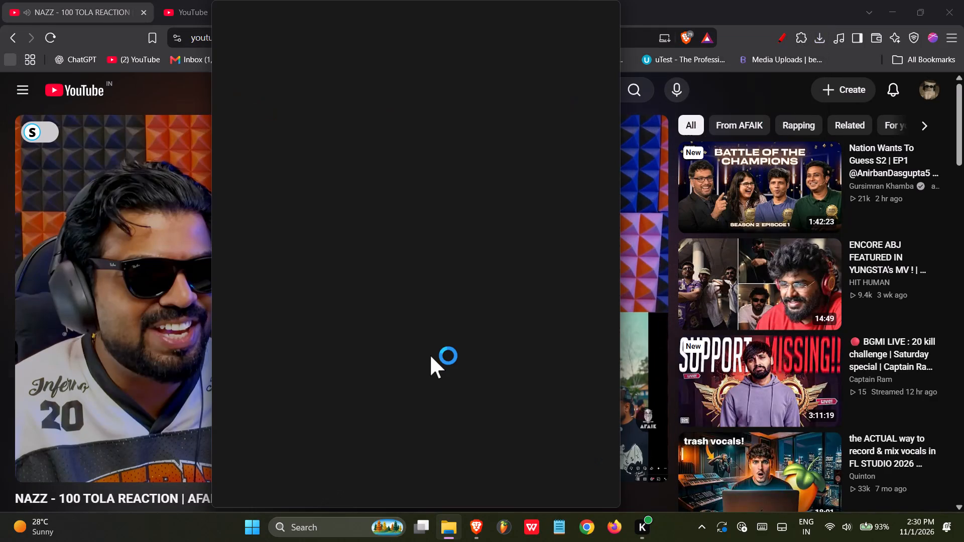
{"action": "left_click", "coordinate": [261, 180]}
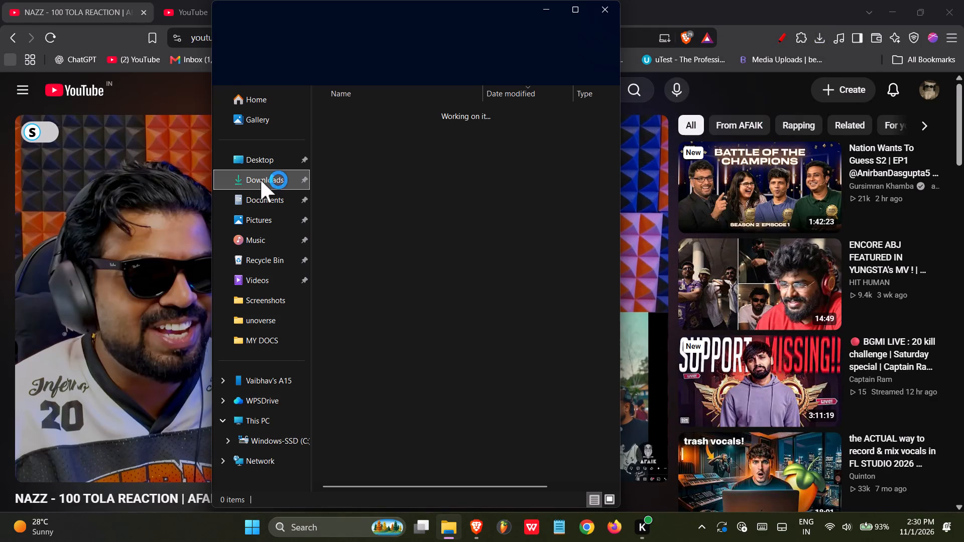
{"action": "right_click", "coordinate": [354, 129]}
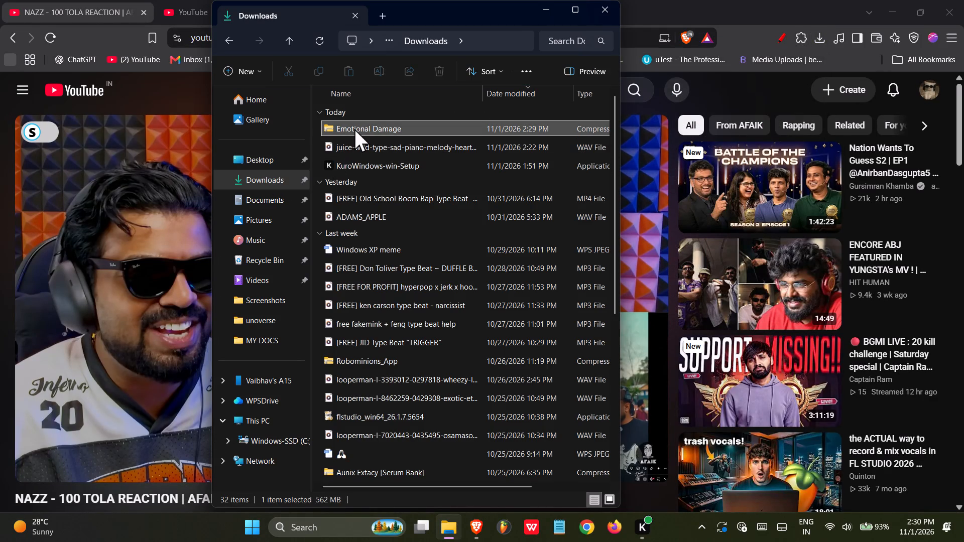
{"action": "left_click", "coordinate": [375, 170]}
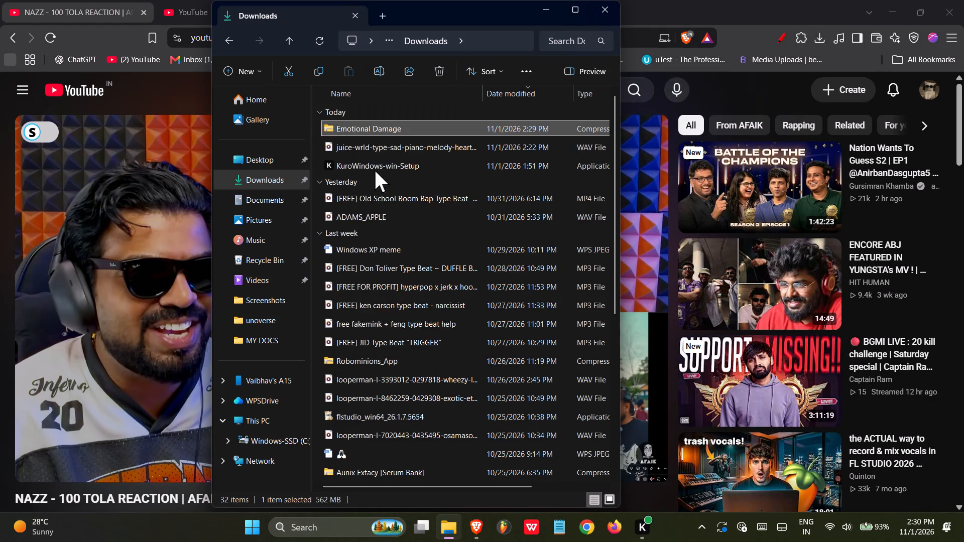
{"action": "left_click", "coordinate": [583, 392]}
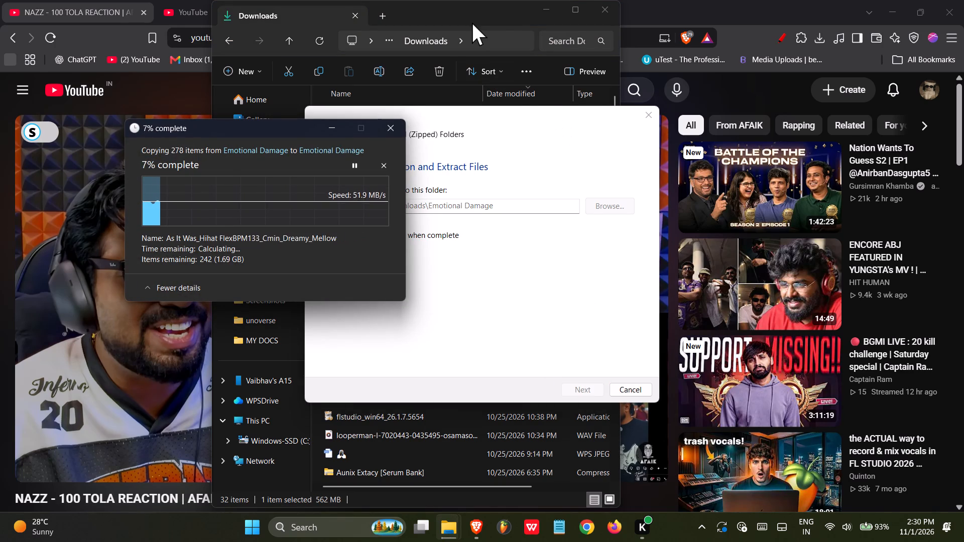
Delete the Downloads items from the Don Toliver Type Beat MP3 through the Mix Elite Ultimate Collection folder.
{"action": "left_click", "coordinate": [472, 17]}
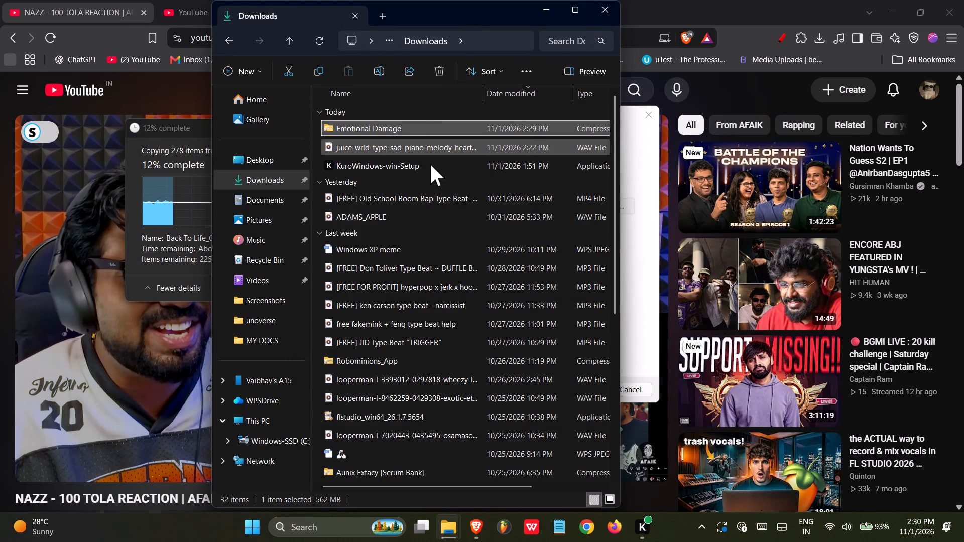
{"action": "left_click", "coordinate": [361, 192]}
{"action": "scroll", "coordinate": [361, 192], "scroll_direction": "down", "scroll_amount": 1}
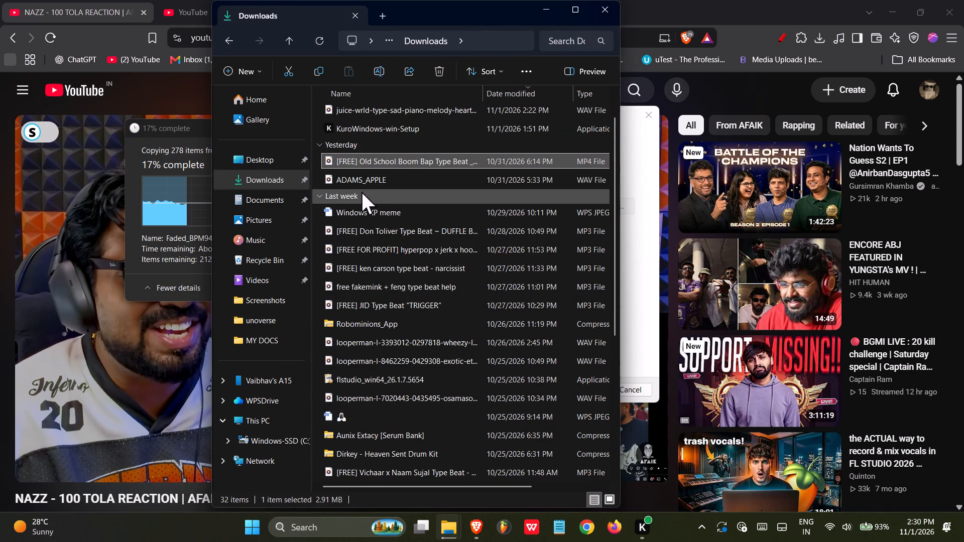
{"action": "left_click", "coordinate": [359, 214]}
{"action": "scroll", "coordinate": [359, 214], "scroll_direction": "down", "scroll_amount": 2}
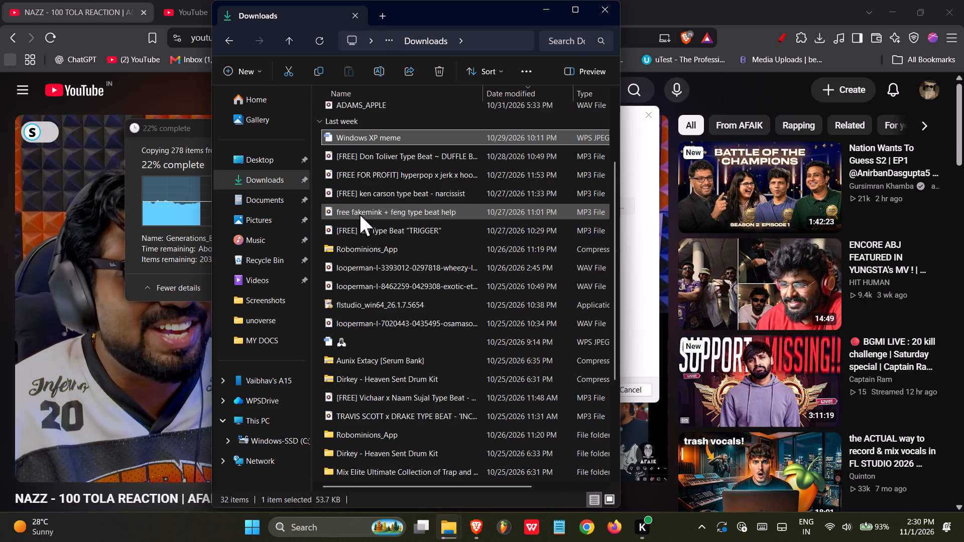
{"action": "left_click", "coordinate": [364, 153]}
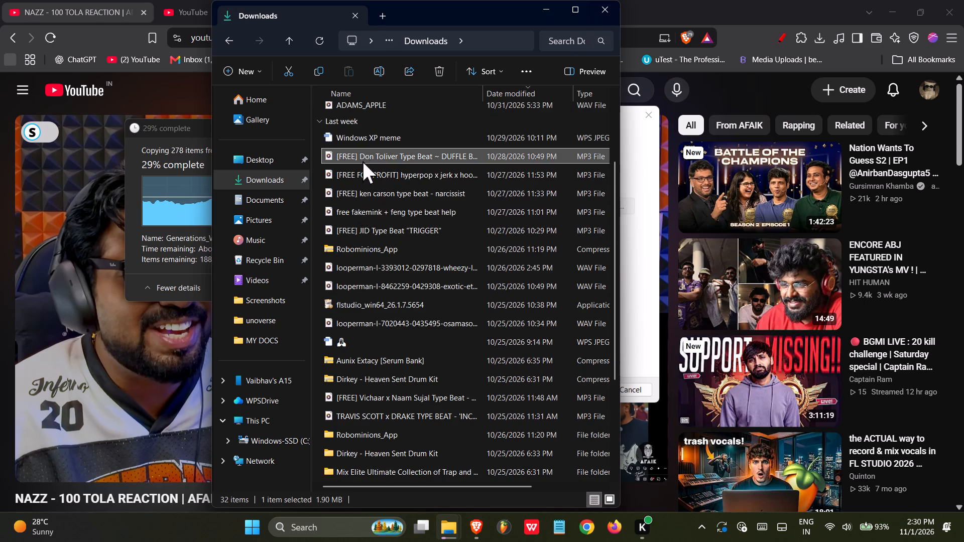
{"action": "scroll", "coordinate": [396, 283], "scroll_direction": "down", "scroll_amount": 7}
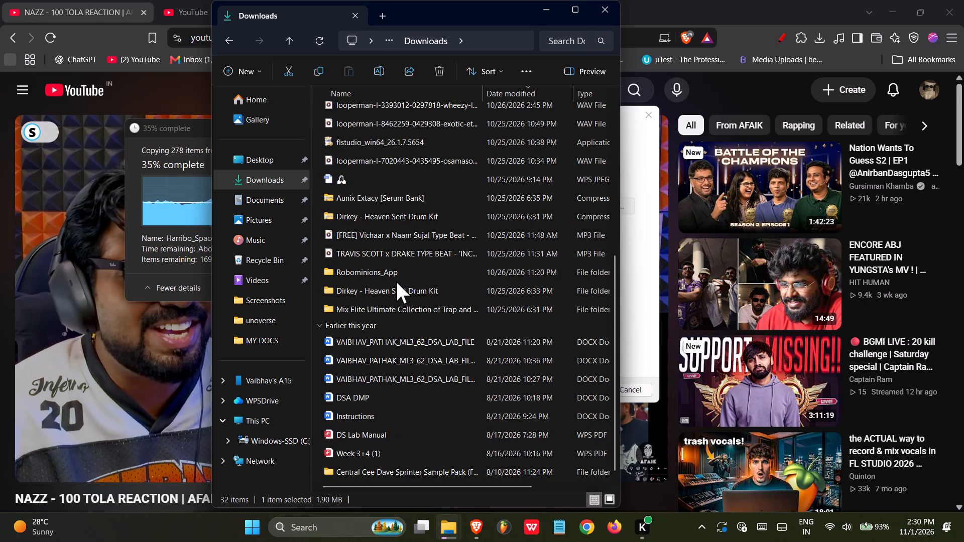
{"action": "left_click", "coordinate": [364, 306], "text": "shift"}
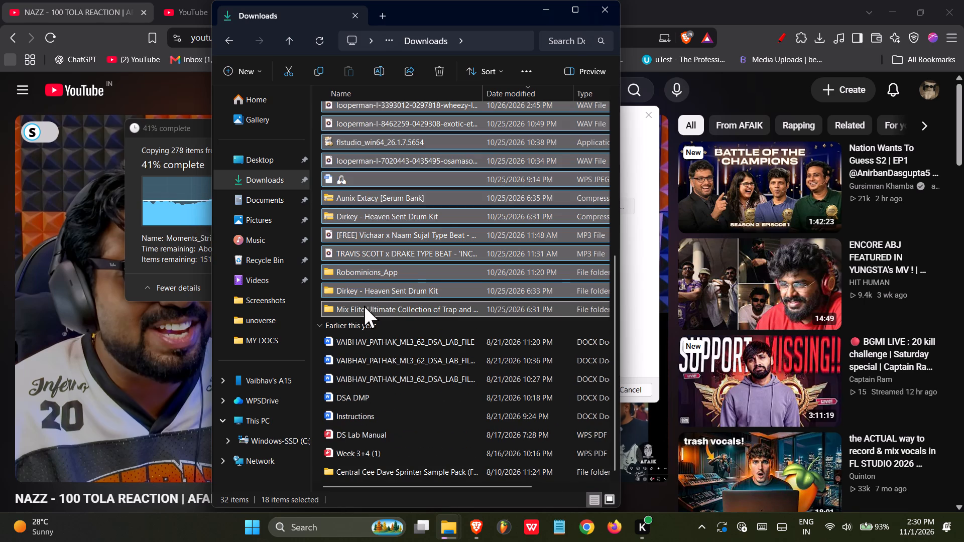
{"action": "key", "text": "Delete"}
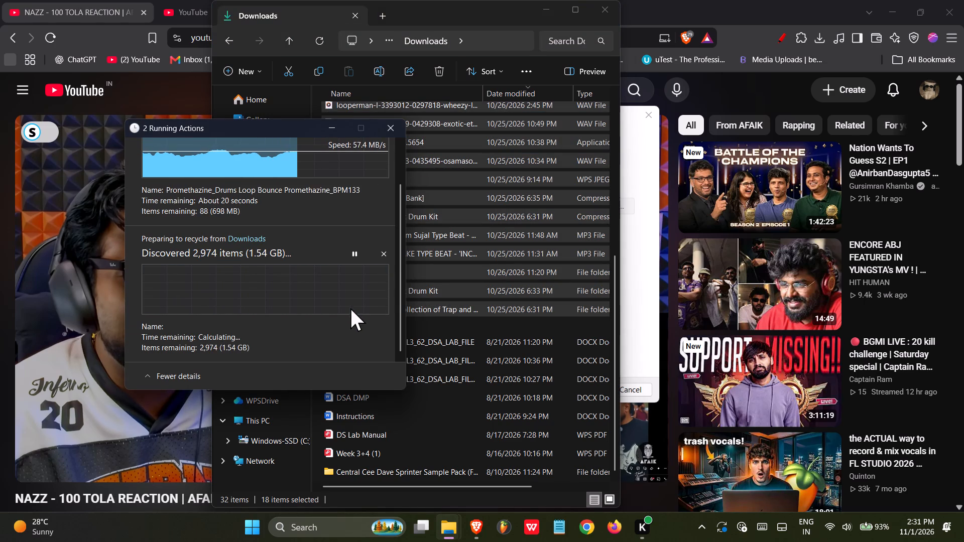
Switch to the browser, resume the NAZZ - 100 TOLA REACTION video and close the Kits4Beats tab.
{"action": "left_click", "coordinate": [1, 336]}
{"action": "left_click", "coordinate": [297, 214]}
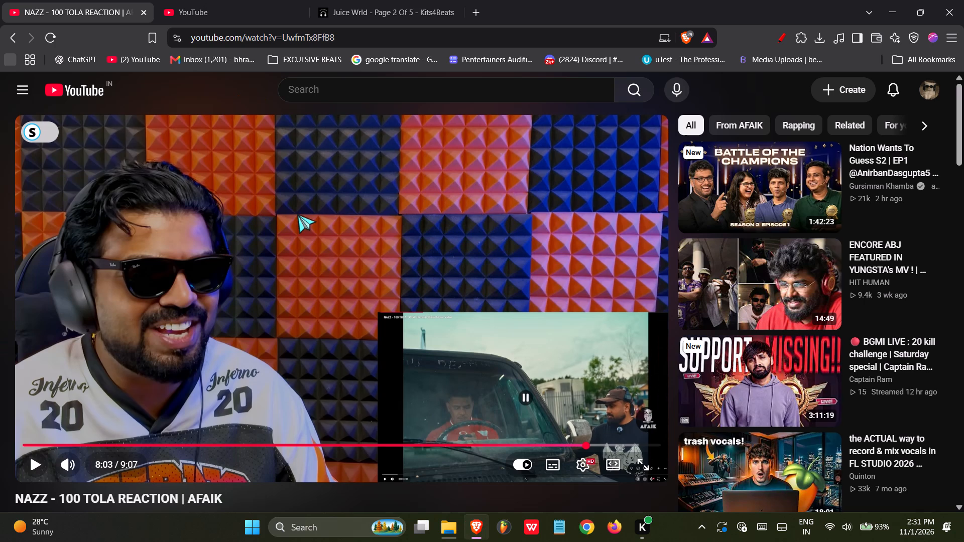
{"action": "left_click", "coordinate": [400, 0]}
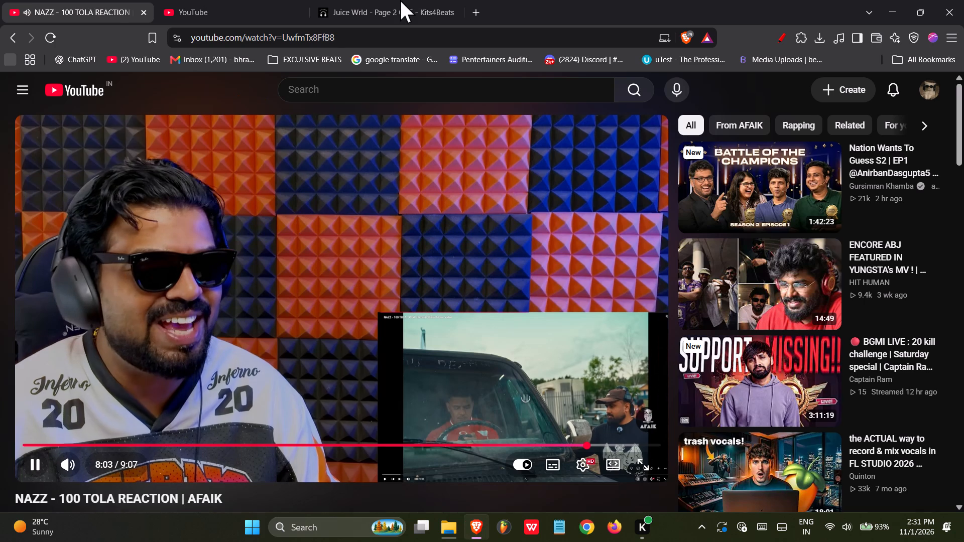
{"action": "left_click", "coordinate": [455, 10]}
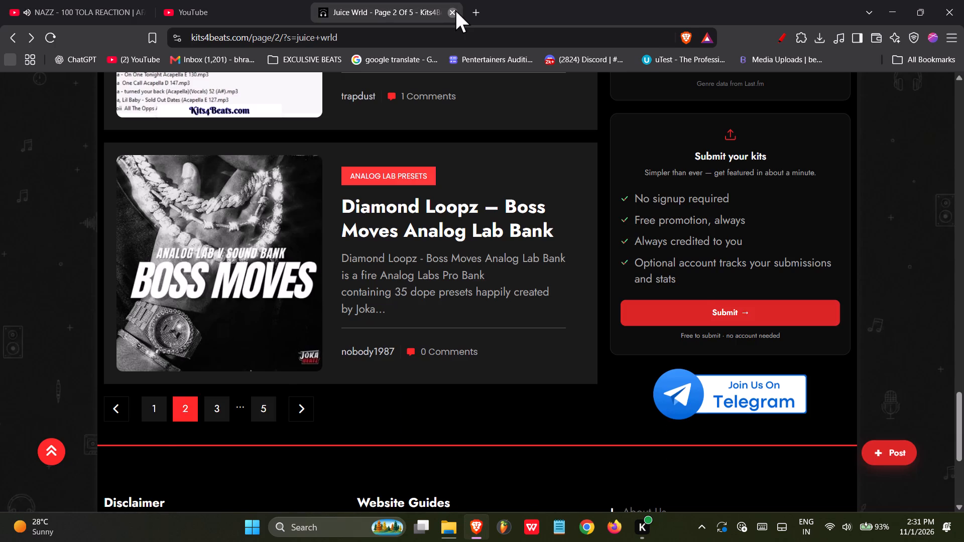
Browse the recommended videos on the YouTube home feed, then return to the NAZZ reaction video.
{"action": "left_click", "coordinate": [41, 0]}
{"action": "left_click", "coordinate": [241, 0]}
{"action": "scroll", "coordinate": [359, 57], "scroll_direction": "down", "scroll_amount": 5}
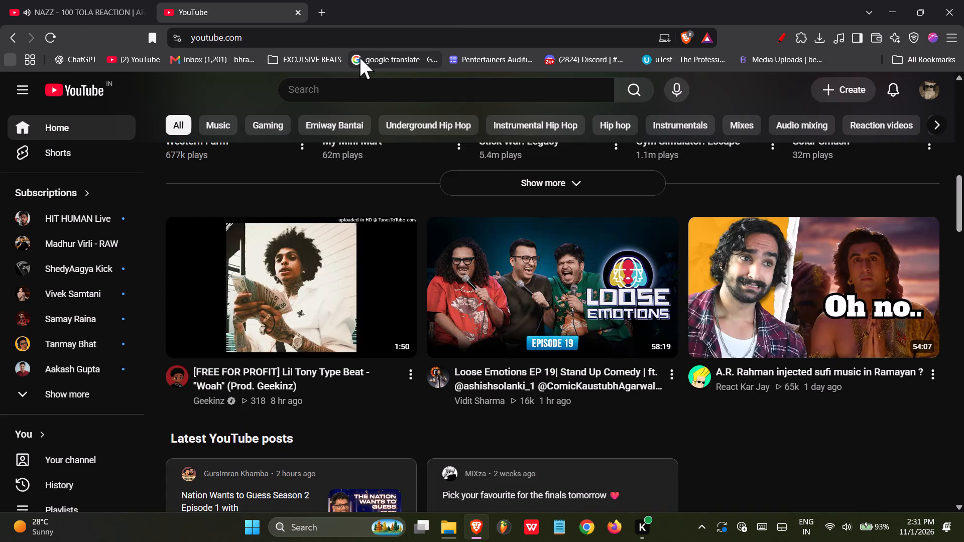
{"action": "scroll", "coordinate": [359, 57], "scroll_direction": "down", "scroll_amount": 1}
{"action": "scroll", "coordinate": [375, 101], "scroll_direction": "down", "scroll_amount": 11}
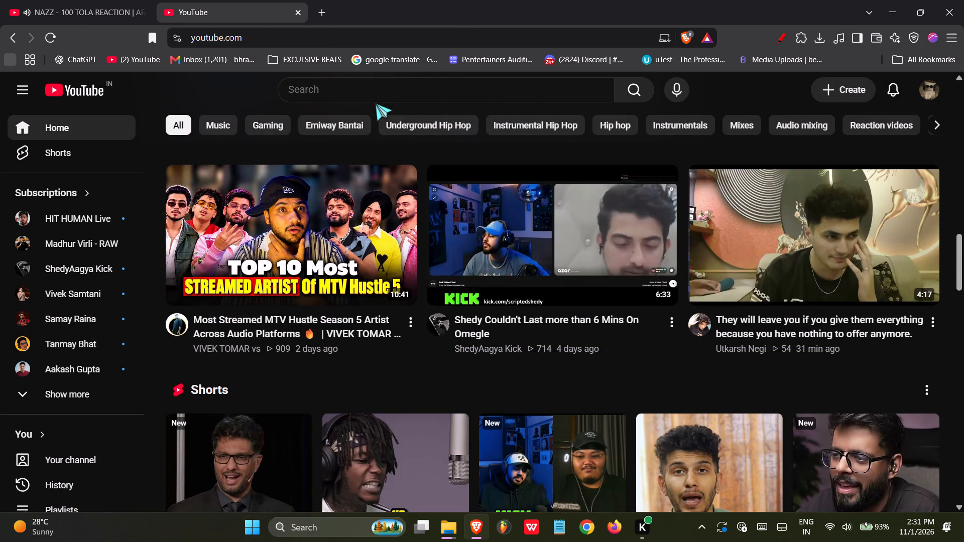
{"action": "scroll", "coordinate": [375, 102], "scroll_direction": "down", "scroll_amount": 9}
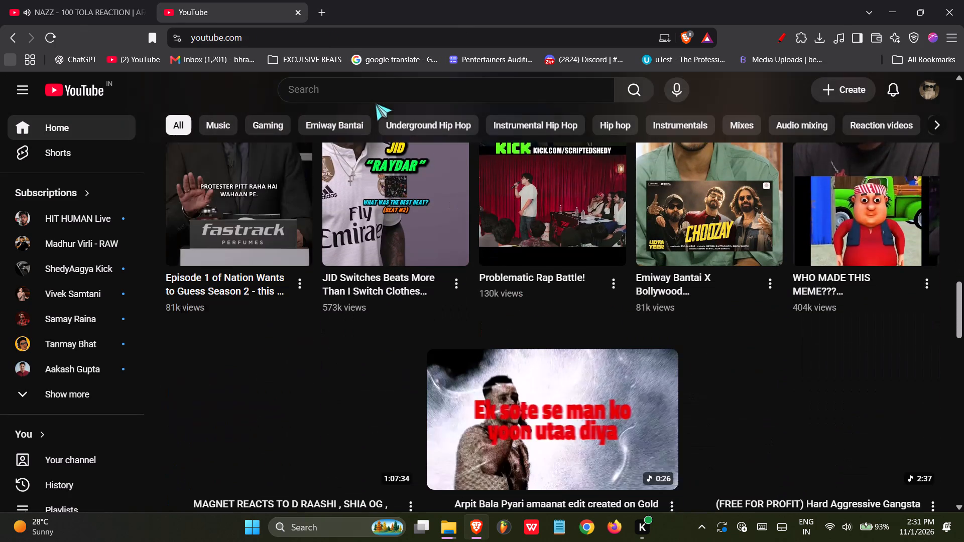
{"action": "scroll", "coordinate": [375, 102], "scroll_direction": "down", "scroll_amount": 3}
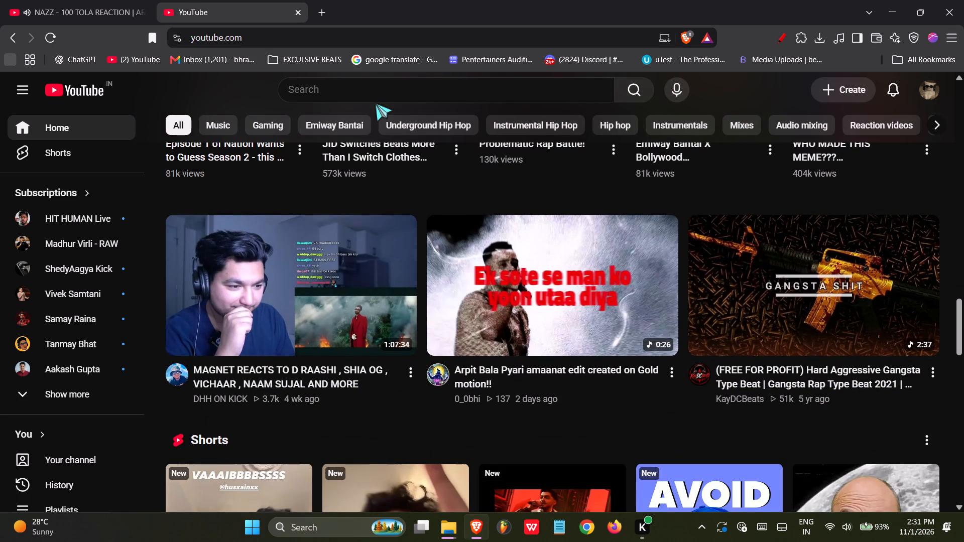
{"action": "scroll", "coordinate": [375, 102], "scroll_direction": "down", "scroll_amount": 10}
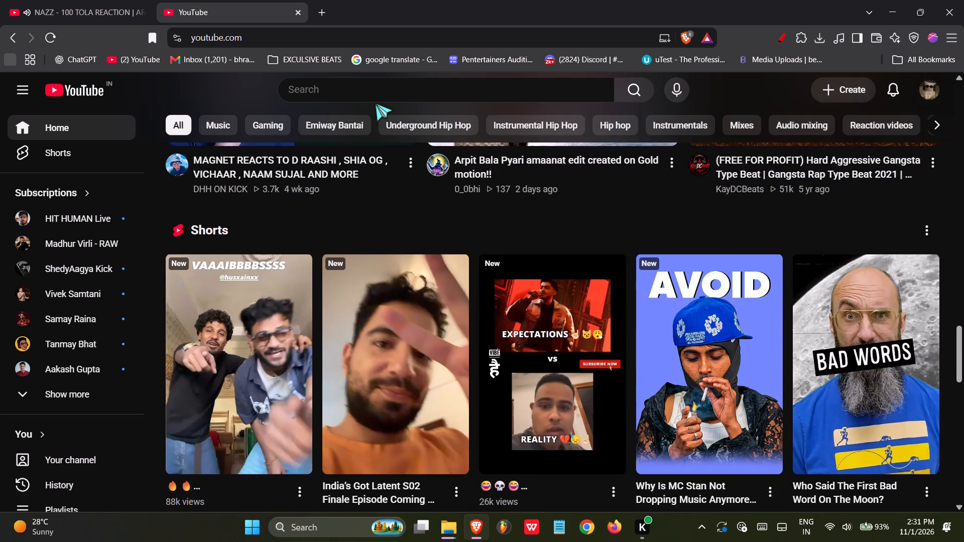
{"action": "scroll", "coordinate": [375, 102], "scroll_direction": "down", "scroll_amount": 2}
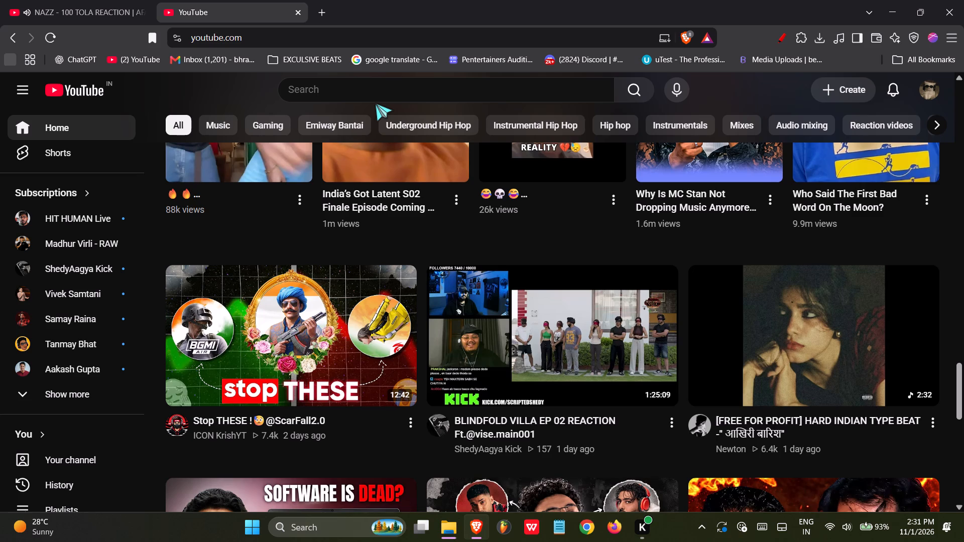
{"action": "scroll", "coordinate": [375, 102], "scroll_direction": "down", "scroll_amount": 5}
{"action": "left_click", "coordinate": [76, 0]}
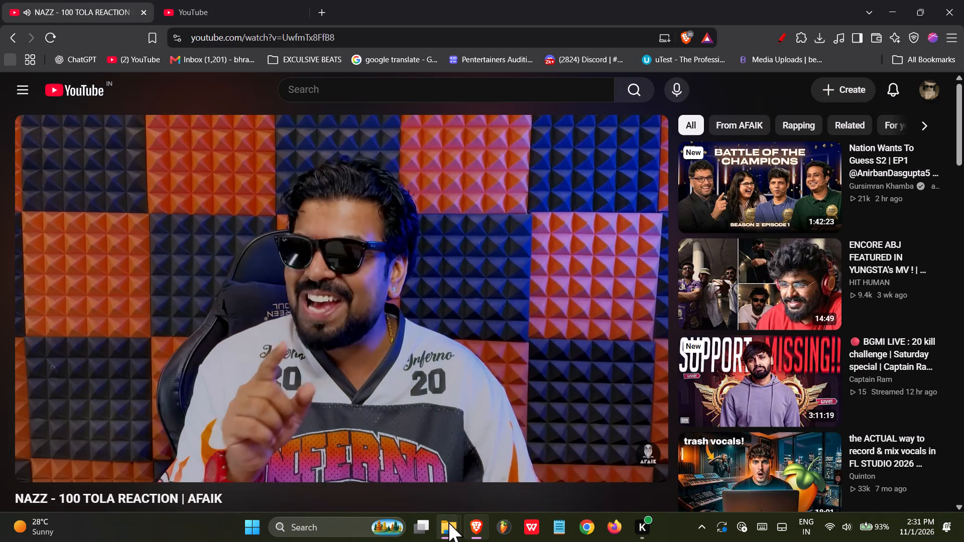
In File Explorer, open the extracted Emotional Damage folder and check the contents of its inner Emotional Damage folder.
{"action": "left_click", "coordinate": [458, 466]}
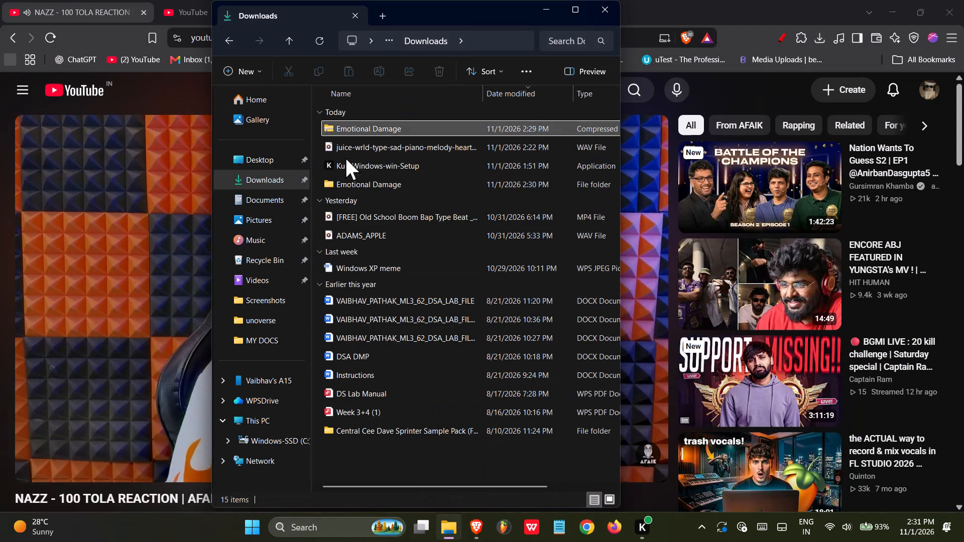
{"action": "double_click", "coordinate": [340, 188]}
{"action": "double_click", "coordinate": [363, 128]}
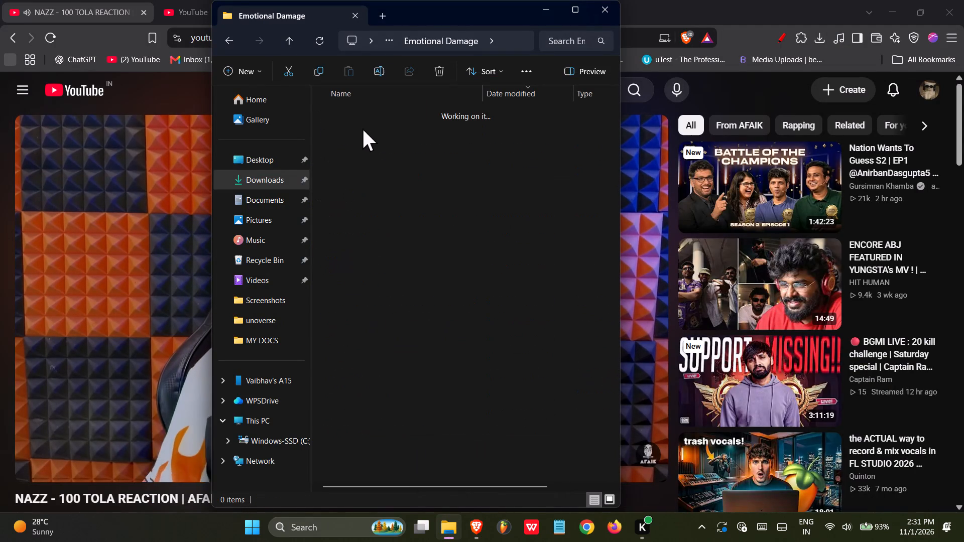
{"action": "left_click", "coordinate": [370, 131]}
{"action": "double_click", "coordinate": [370, 131]}
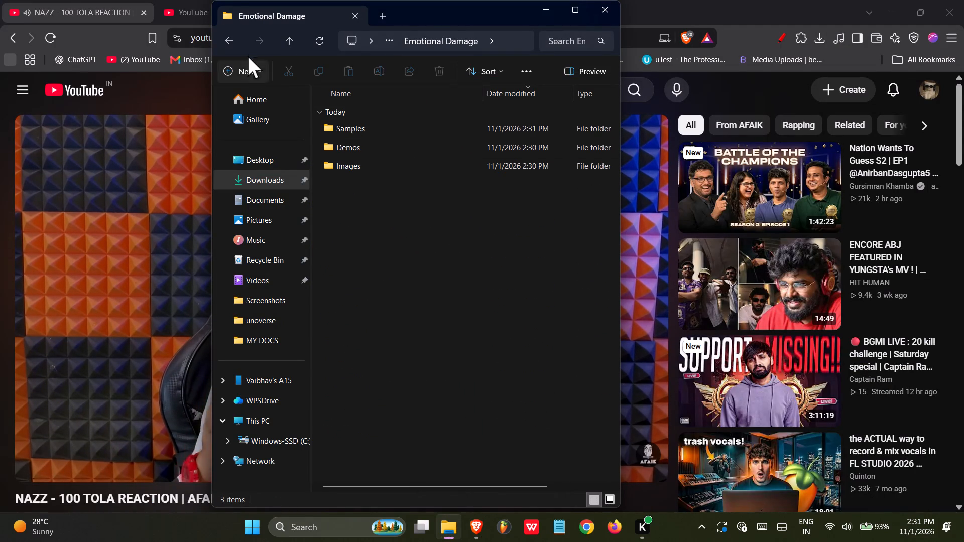
{"action": "left_click", "coordinate": [233, 43]}
Move the inner Emotional Damage folder into the Desktop's SAMPLE PACKS 2025 folder, opened in a separate tab, and close File Explorer.
{"action": "left_click", "coordinate": [385, 14]}
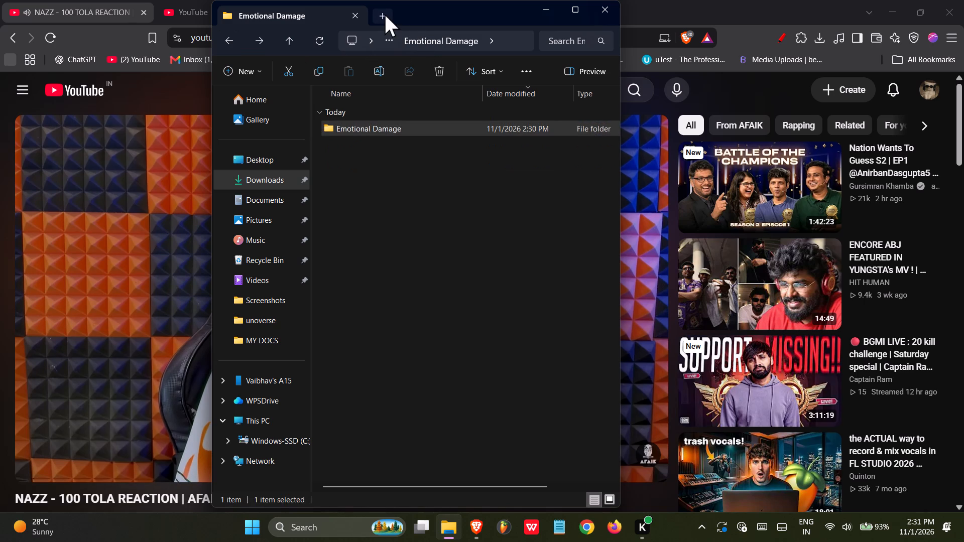
{"action": "left_click", "coordinate": [280, 159]}
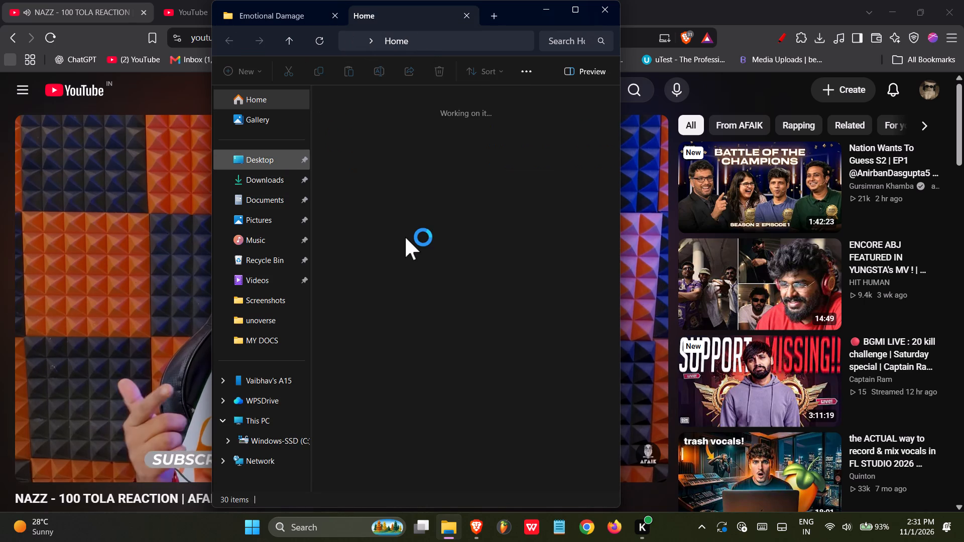
{"action": "scroll", "coordinate": [406, 240], "scroll_direction": "down", "scroll_amount": 2}
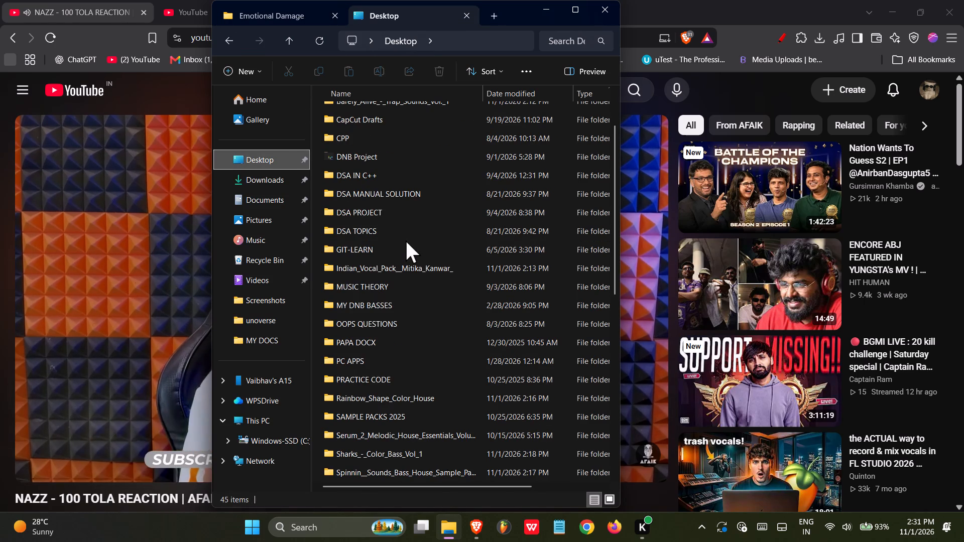
{"action": "left_click", "coordinate": [389, 426]}
{"action": "double_click", "coordinate": [390, 416]}
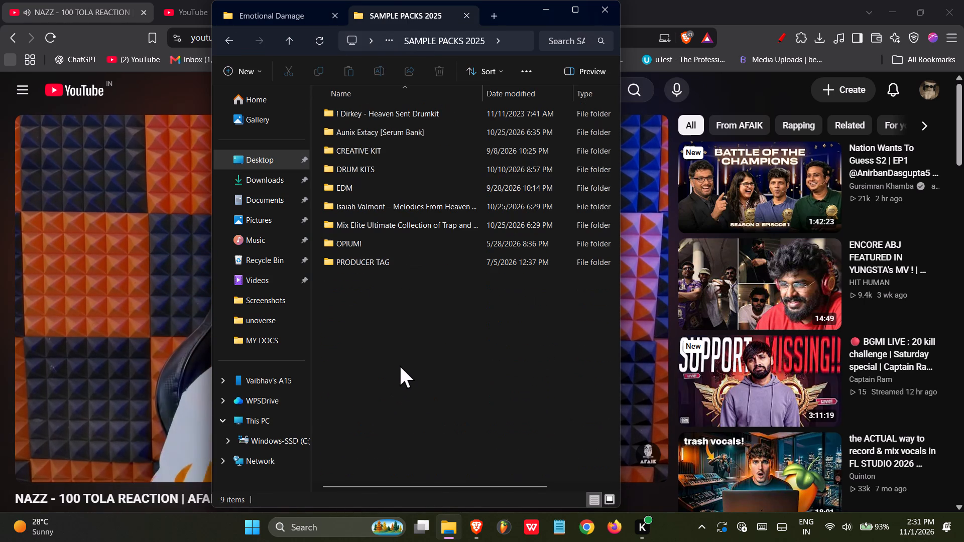
{"action": "left_click", "coordinate": [265, 19]}
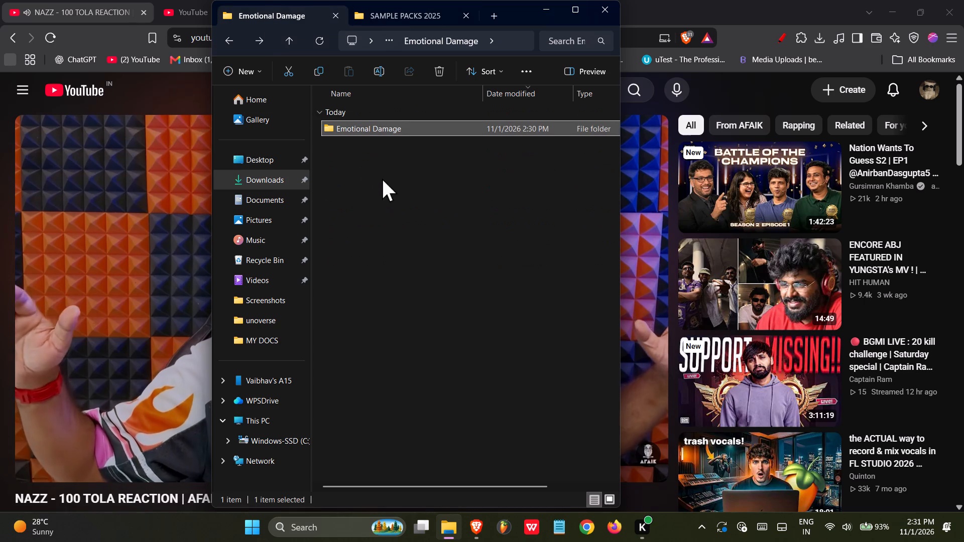
{"action": "key", "text": "ctrl+x"}
{"action": "left_click", "coordinate": [391, 15]}
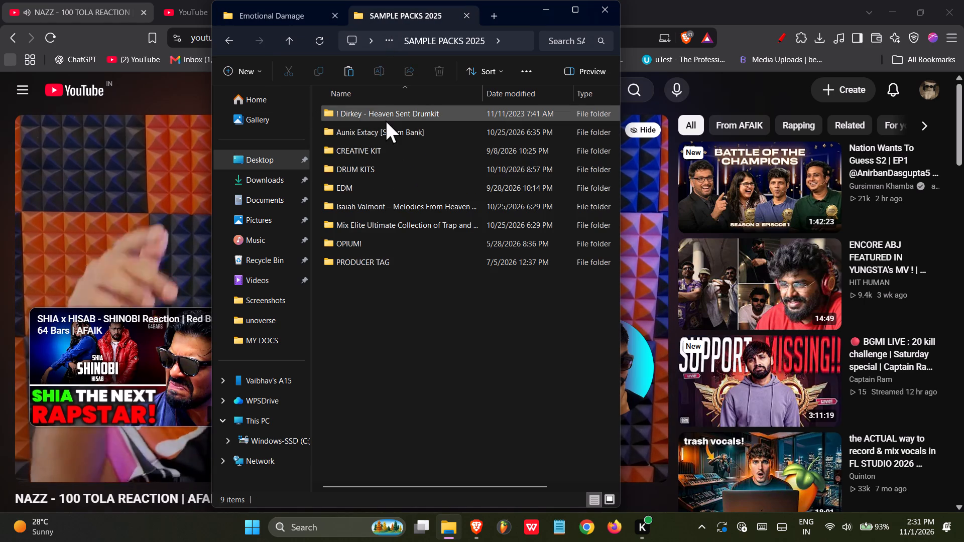
{"action": "key", "text": "ctrl+v"}
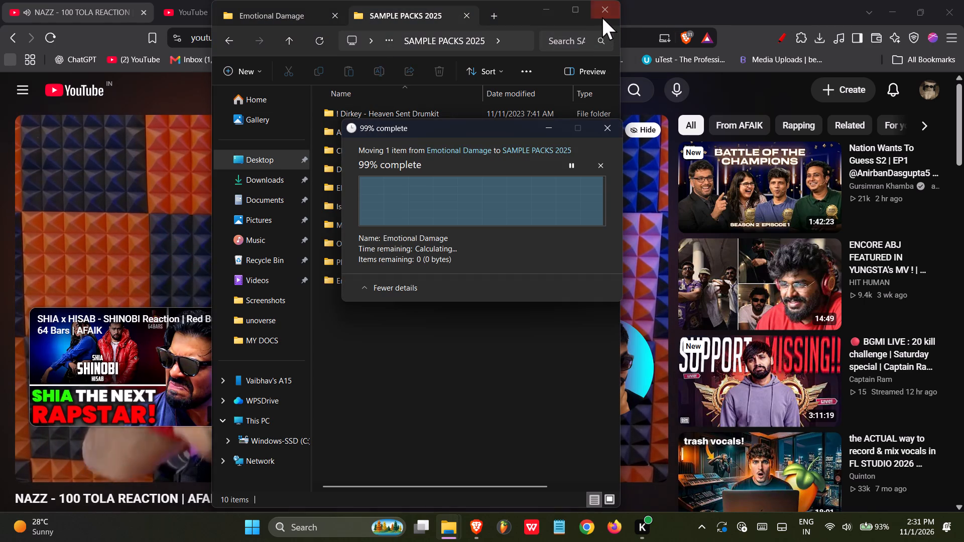
{"action": "left_click", "coordinate": [602, 17]}
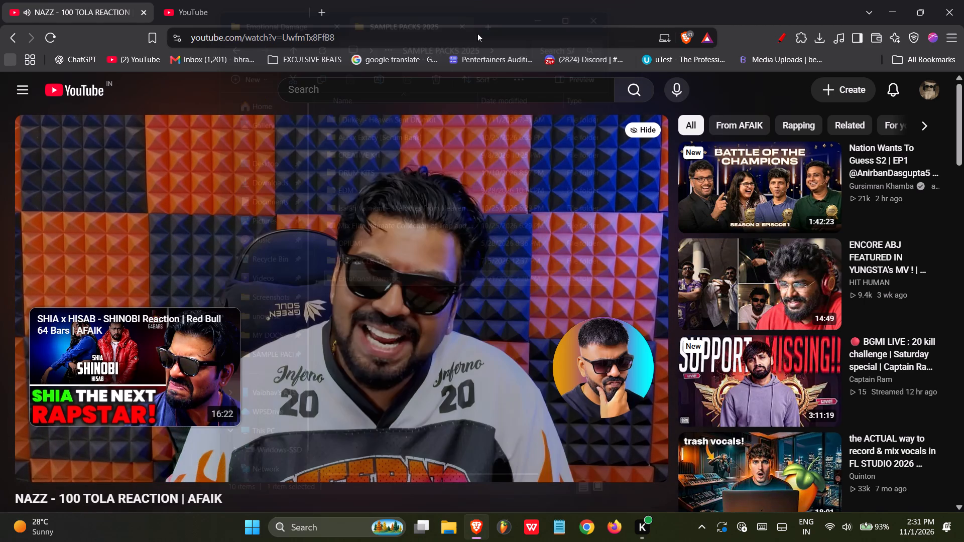
Close the browser tab with the NAZZ - 100 TOLA REACTION video.
{"action": "left_click", "coordinate": [137, 14]}
{"action": "left_click", "coordinate": [144, 14]}
Launch FL Studio.
{"action": "left_click", "coordinate": [512, 530]}
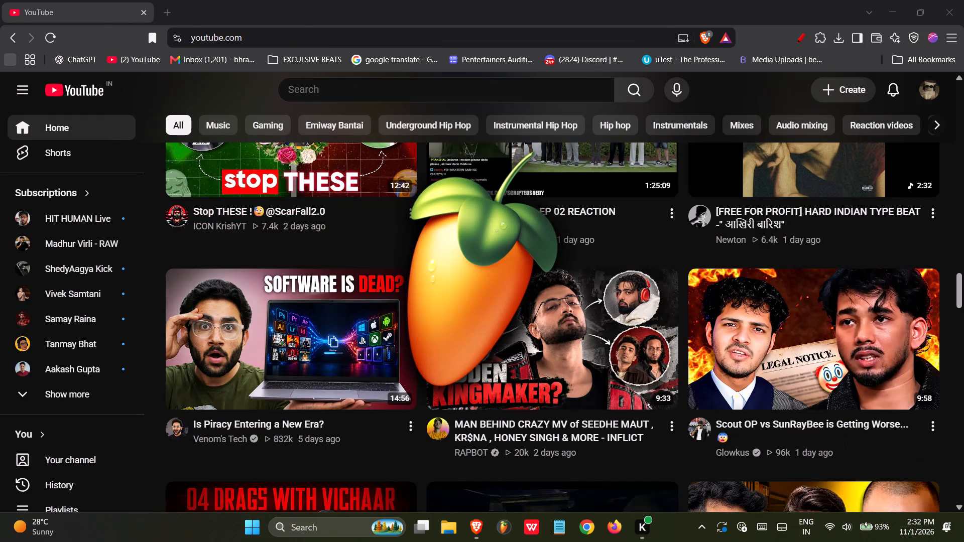
In the sample browser, collapse the CREATIVE KIT and Dirkey folders and open Emotional Damage > Samples > As It Was Stems.
{"action": "scroll", "coordinate": [411, 93], "scroll_direction": "down", "scroll_amount": 5}
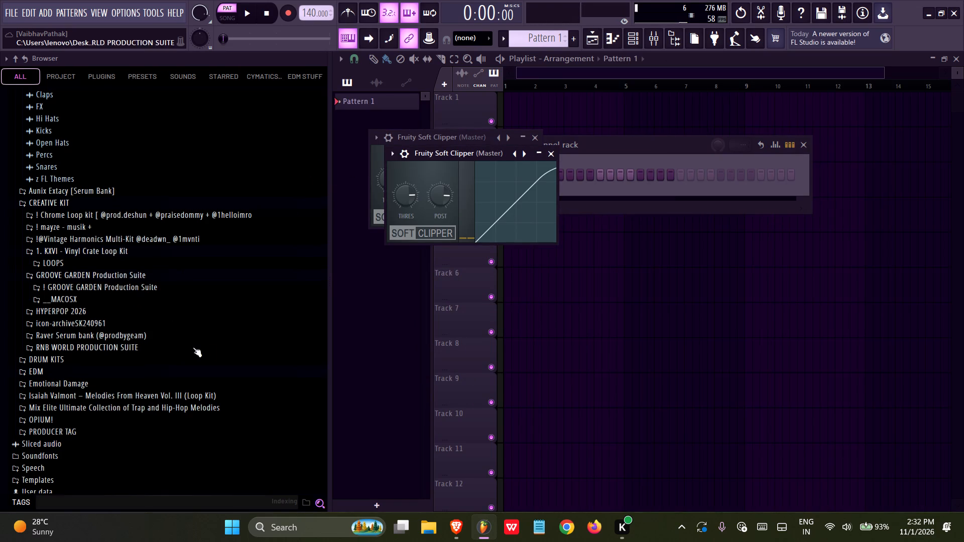
{"action": "left_click", "coordinate": [47, 205]}
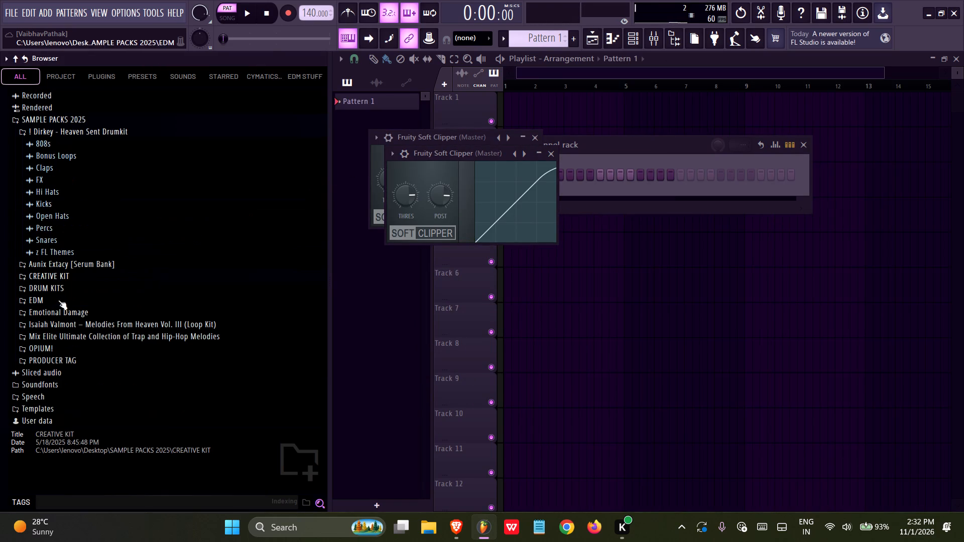
{"action": "scroll", "coordinate": [58, 300], "scroll_direction": "up", "scroll_amount": 1}
{"action": "left_click", "coordinate": [41, 172]}
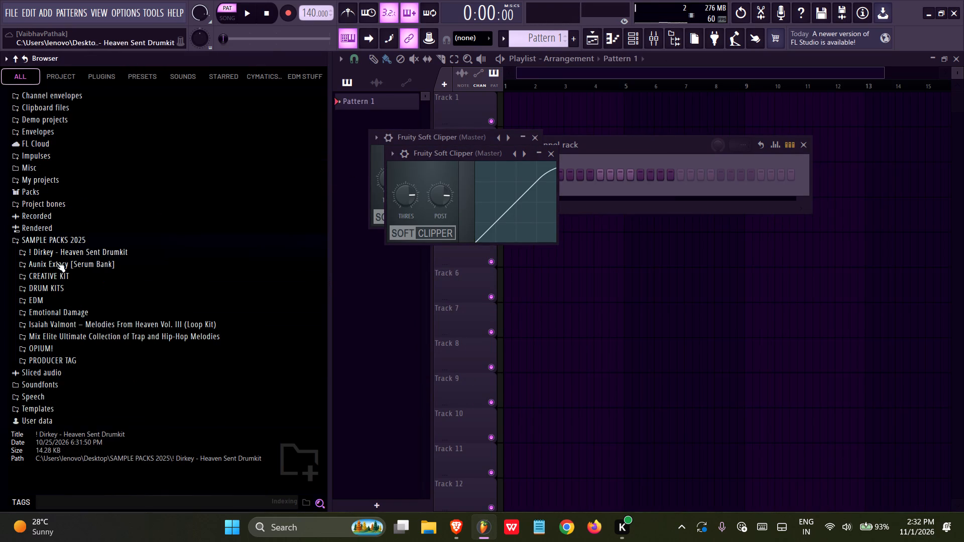
{"action": "left_click", "coordinate": [43, 311]}
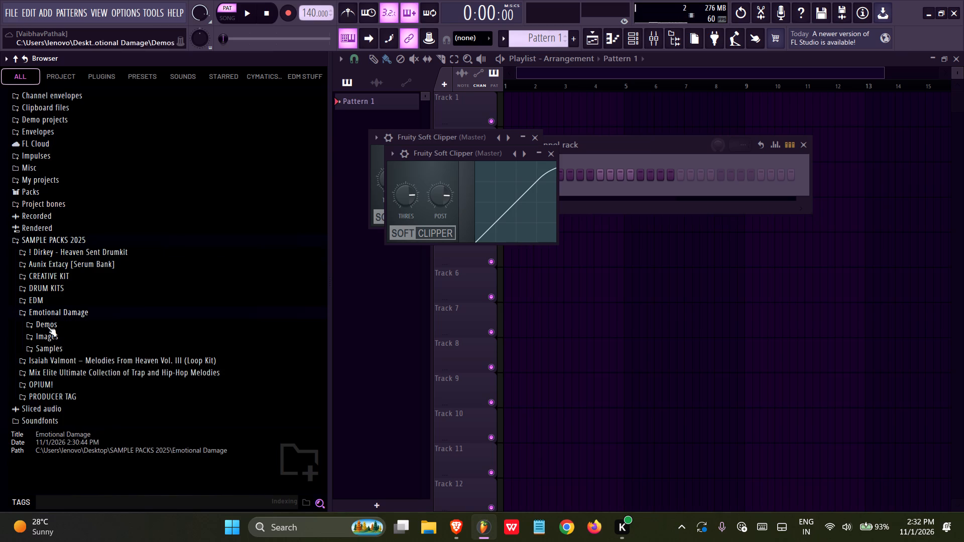
{"action": "left_click", "coordinate": [50, 346]}
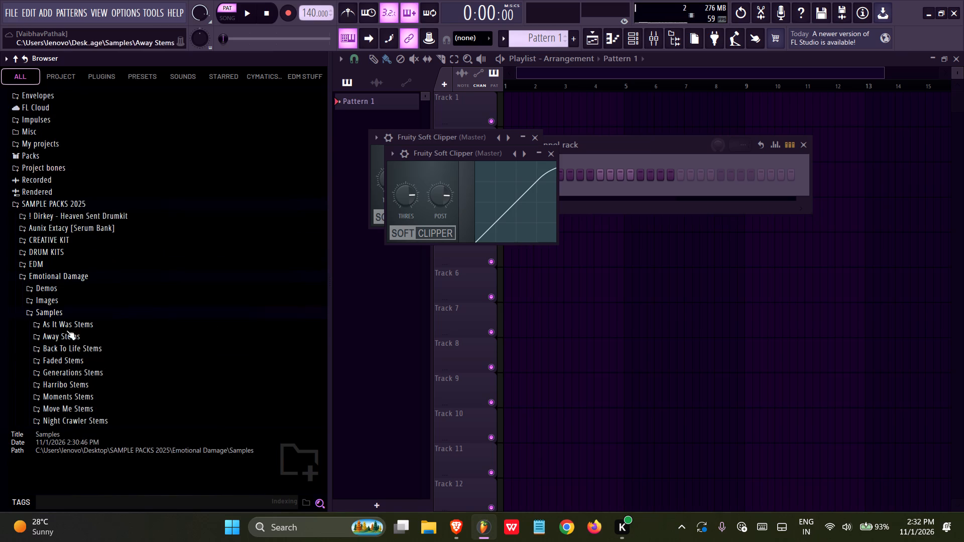
{"action": "left_click", "coordinate": [65, 323]}
Audition individual As It Was stems, including the drums, bass synth, kick, hi-hat and guitar samples.
{"action": "left_click", "coordinate": [75, 327]}
{"action": "left_click", "coordinate": [89, 321]}
{"action": "left_click", "coordinate": [98, 300]}
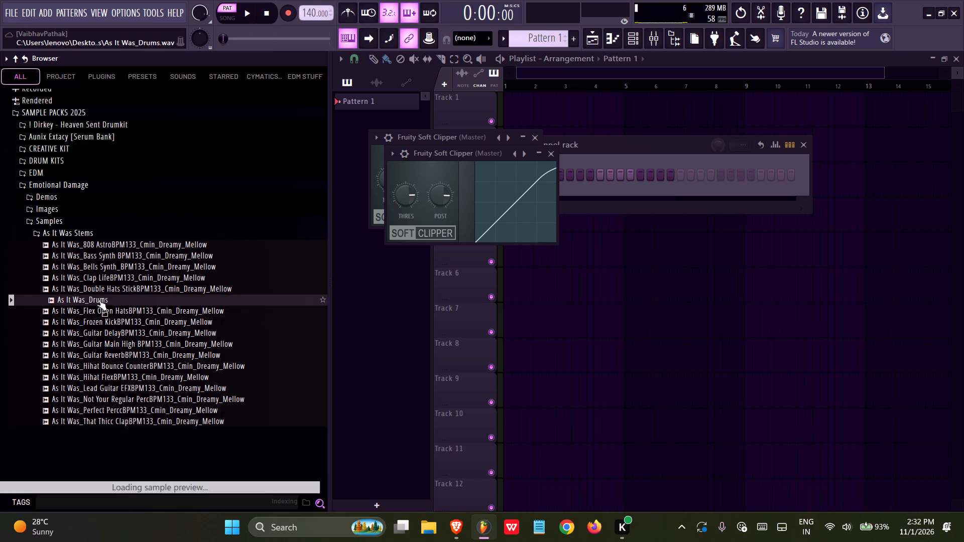
{"action": "left_click", "coordinate": [101, 285]}
{"action": "left_click", "coordinate": [109, 254]}
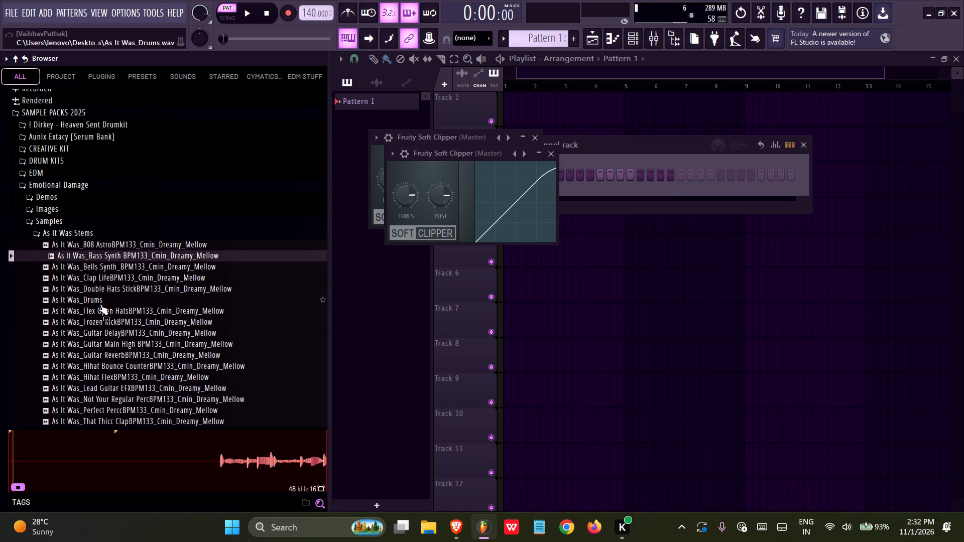
{"action": "left_click", "coordinate": [100, 304]}
{"action": "left_click", "coordinate": [103, 325]}
{"action": "left_click", "coordinate": [108, 347]}
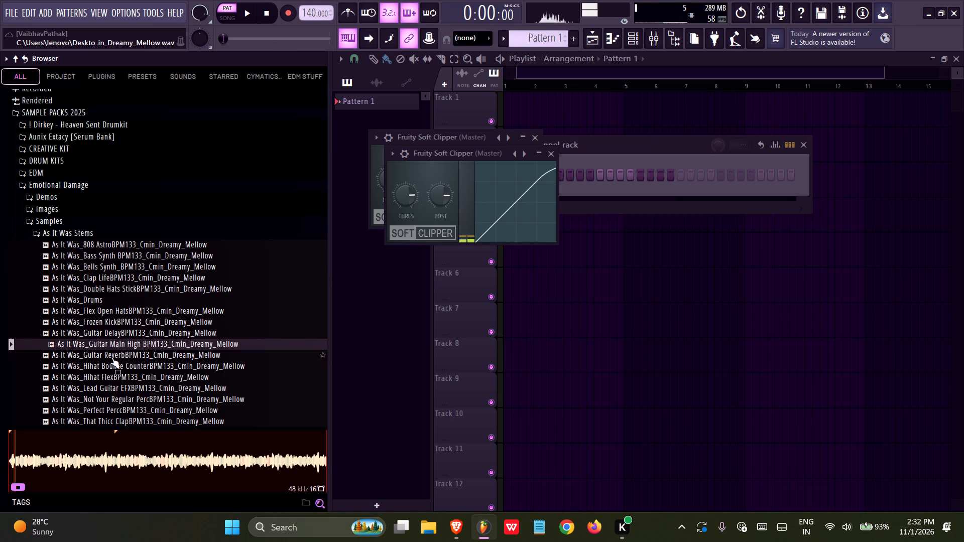
{"action": "left_click", "coordinate": [111, 355]}
{"action": "left_click", "coordinate": [108, 360]}
{"action": "left_click", "coordinate": [108, 371]}
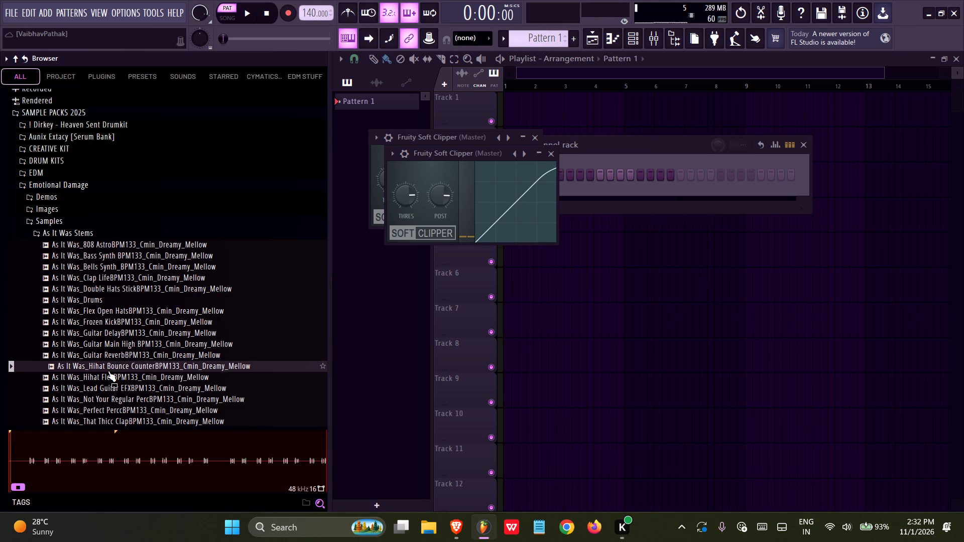
{"action": "left_click", "coordinate": [107, 355]}
{"action": "left_click", "coordinate": [107, 341]}
{"action": "left_click", "coordinate": [111, 325]}
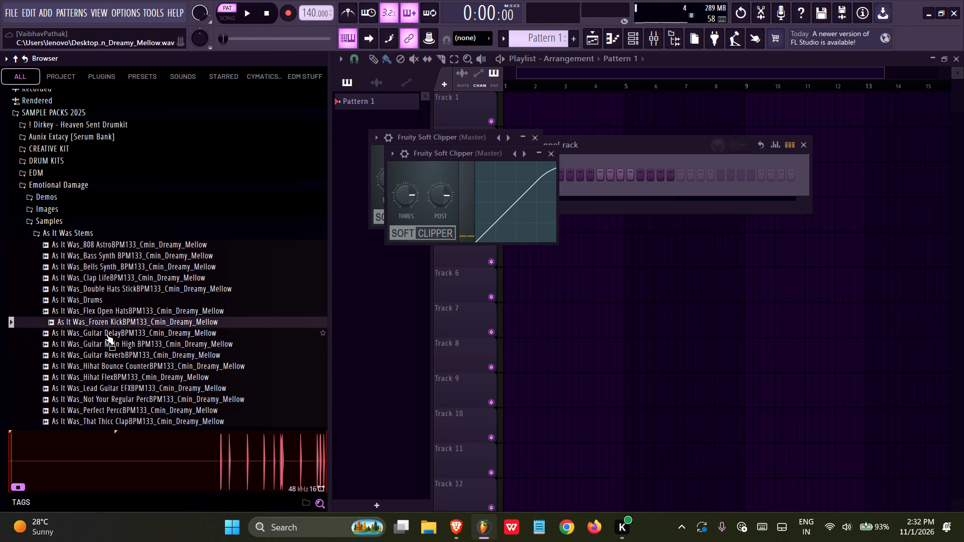
{"action": "left_click", "coordinate": [106, 336]}
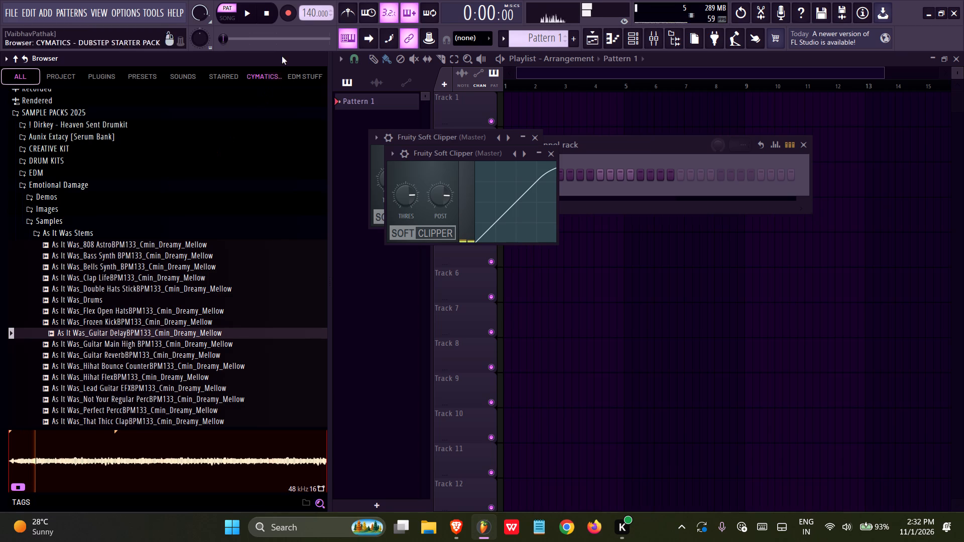
Set the project tempo to 133 BPM.
{"action": "right_click", "coordinate": [310, 12]}
{"action": "left_click", "coordinate": [347, 167]}
{"action": "type", "text": "133"}
{"action": "key", "text": "Return"}
Select all As It Was stems, from 808 Astro to That Thicc Clap, and place them on separate playlist tracks.
{"action": "scroll", "coordinate": [84, 257], "scroll_direction": "down", "scroll_amount": 2}
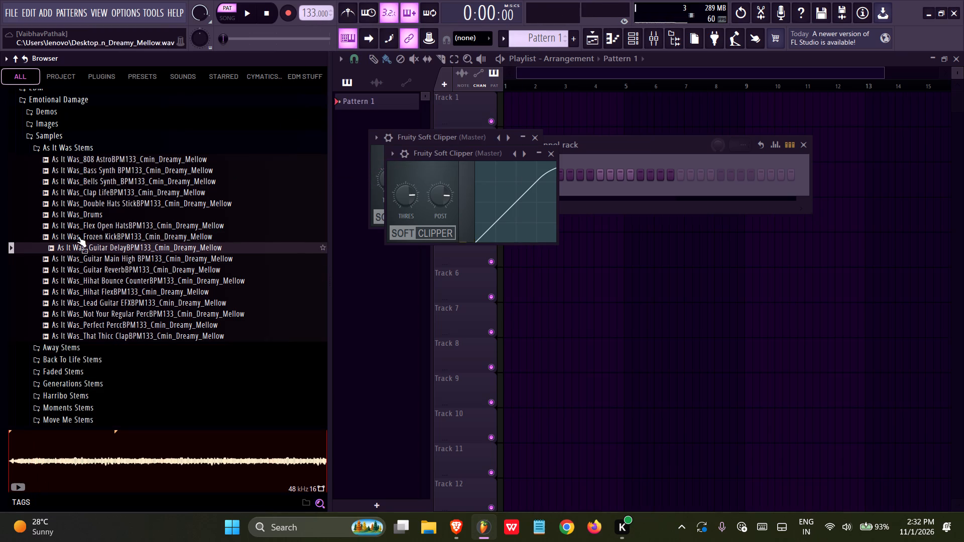
{"action": "left_click", "coordinate": [84, 155]}
{"action": "left_click", "coordinate": [88, 335], "text": "shift"}
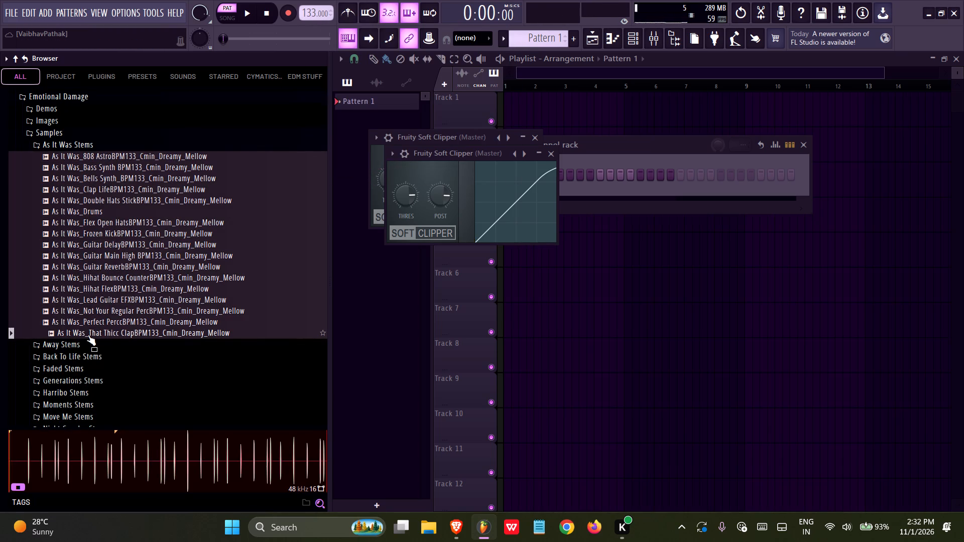
{"action": "left_click_drag", "start_coordinate": [90, 321], "coordinate": [569, 291]}
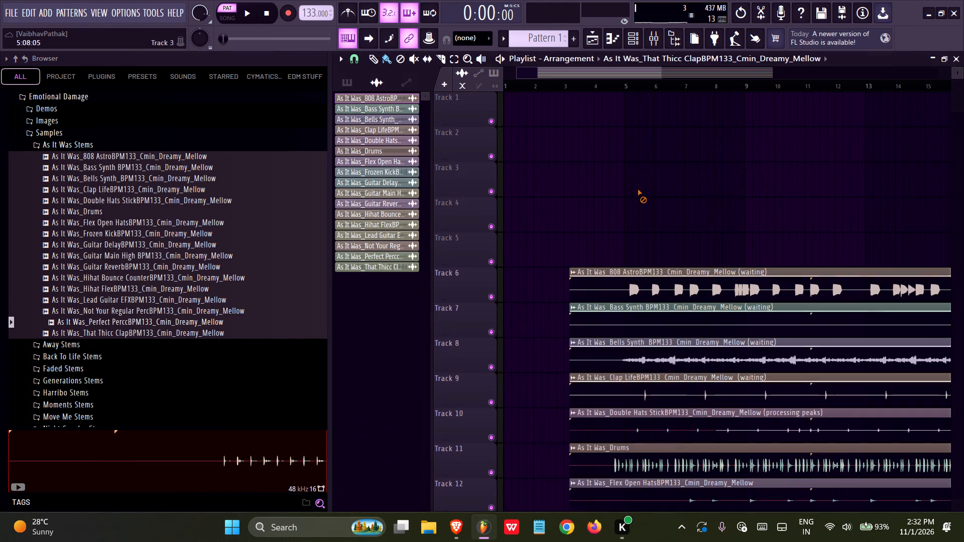
Move all stem clips together so they start at bar 1 with the 808 Astro on Track 1, and clear the selection.
{"action": "right_click", "coordinate": [638, 189]}
{"action": "scroll", "coordinate": [627, 185], "scroll_direction": "down", "scroll_amount": 3}
{"action": "scroll", "coordinate": [550, 132], "scroll_direction": "down", "scroll_amount": 8, "text": "ctrl"}
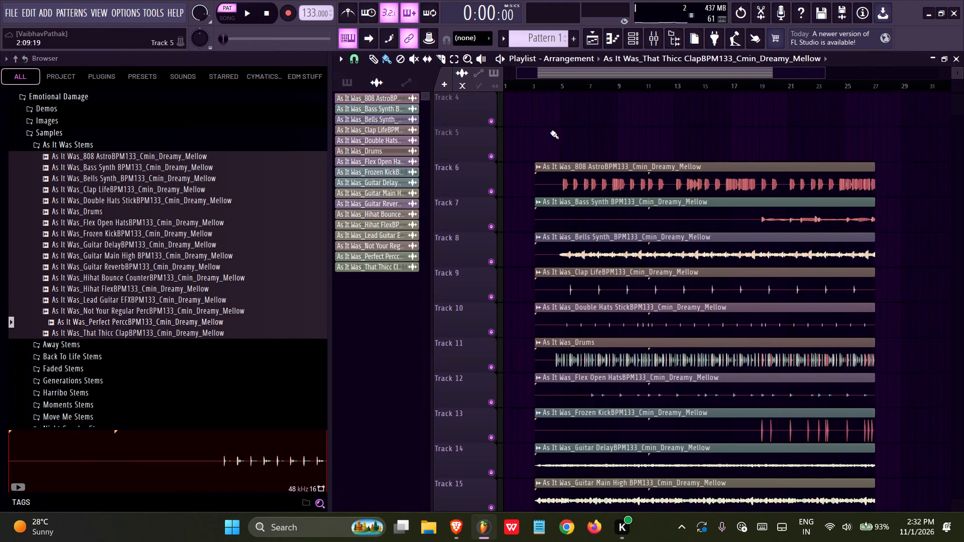
{"action": "scroll", "coordinate": [550, 132], "scroll_direction": "down", "scroll_amount": 3}
{"action": "scroll", "coordinate": [591, 143], "scroll_direction": "down", "scroll_amount": 3}
{"action": "key", "text": "ctrl+a"}
{"action": "scroll", "coordinate": [565, 218], "scroll_direction": "up", "scroll_amount": 11}
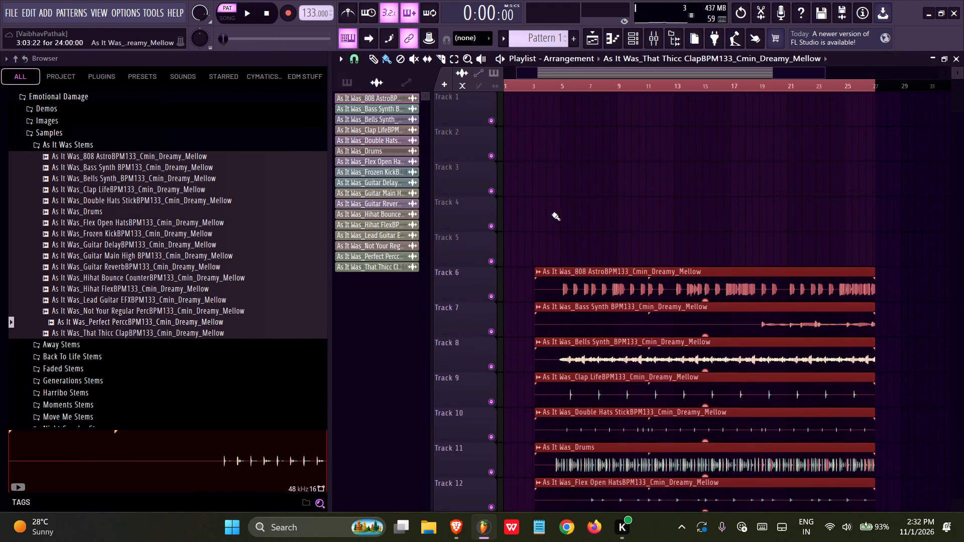
{"action": "scroll", "coordinate": [565, 282], "scroll_direction": "up", "scroll_amount": 4}
{"action": "left_click_drag", "start_coordinate": [570, 284], "coordinate": [413, 78]}
{"action": "right_click_drag", "start_coordinate": [876, 85], "coordinate": [828, 85]}
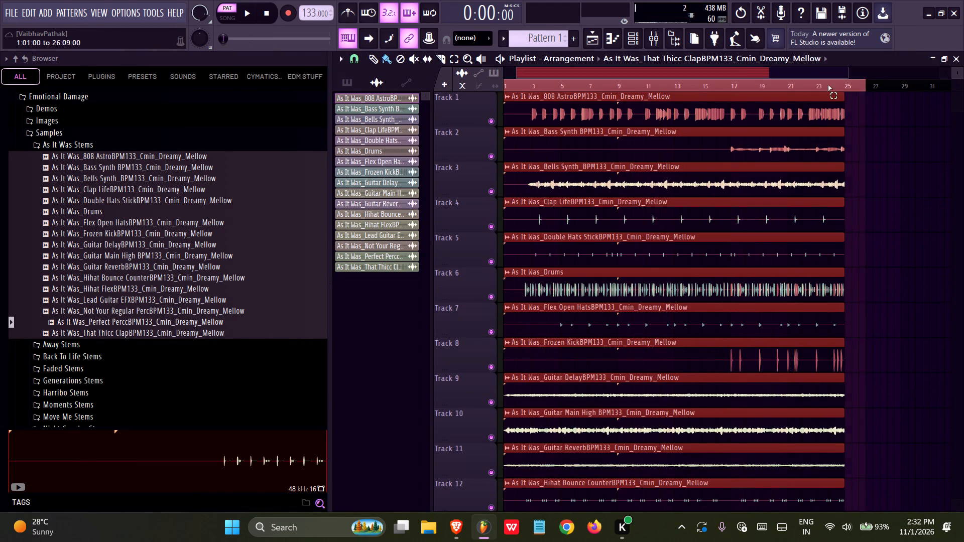
{"action": "right_click_drag", "start_coordinate": [828, 85], "coordinate": [275, 85]}
{"action": "right_click", "coordinate": [850, 150]}
Start playback and switch it from pattern to song mode.
{"action": "key", "text": "space"}
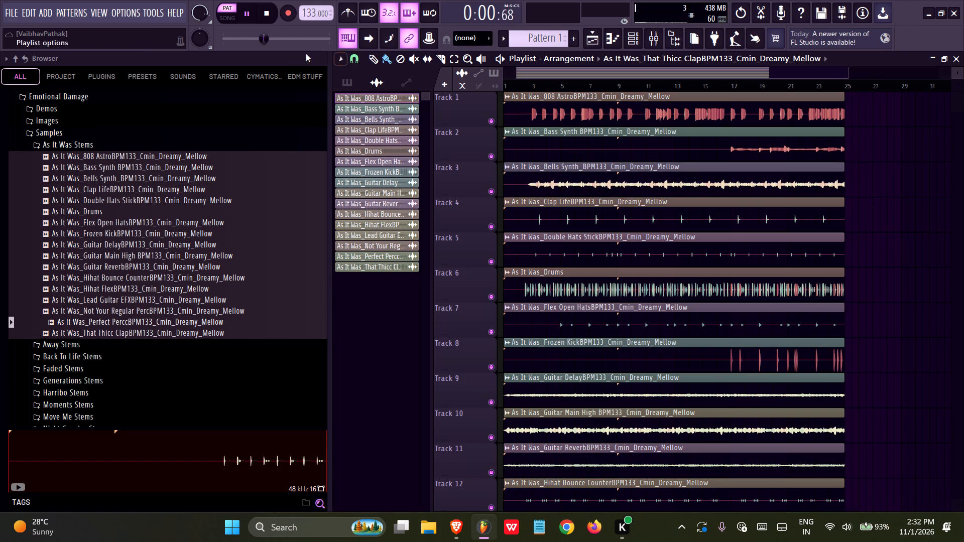
{"action": "left_click", "coordinate": [224, 20]}
Listen to the arrangement while looking over the stem clips on Tracks 1 to 17.
{"action": "scroll", "coordinate": [583, 207], "scroll_direction": "down", "scroll_amount": 6}
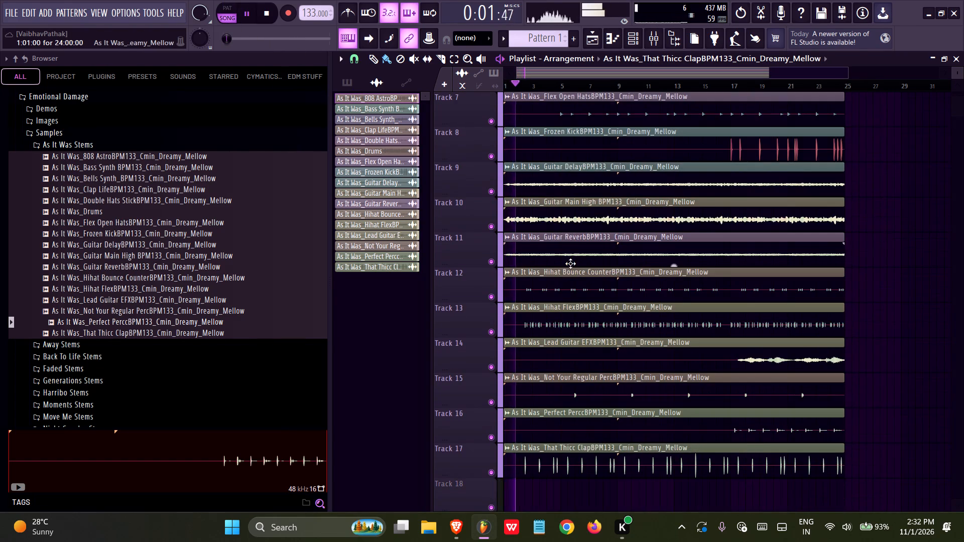
{"action": "scroll", "coordinate": [545, 344], "scroll_direction": "up", "scroll_amount": 3, "text": "ctrl"}
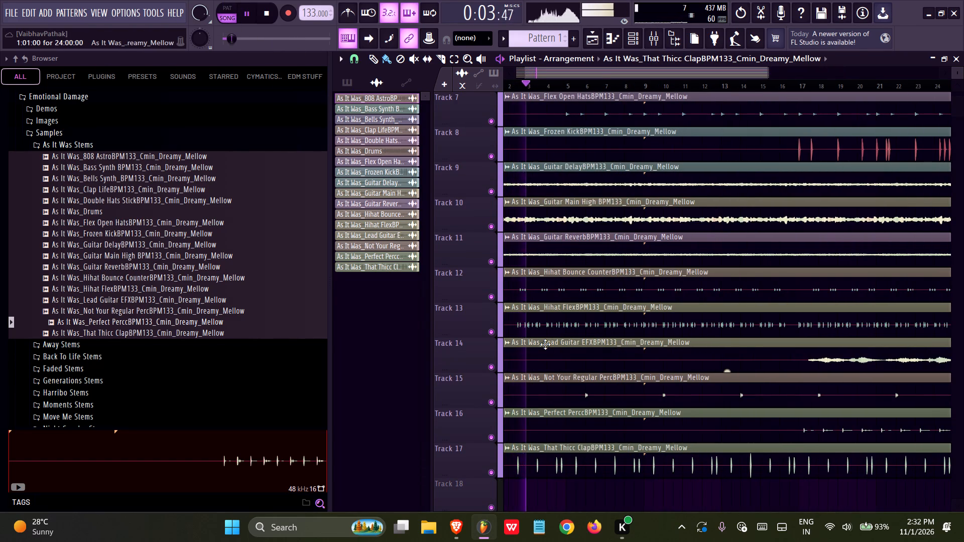
{"action": "scroll", "coordinate": [545, 344], "scroll_direction": "up", "scroll_amount": 10}
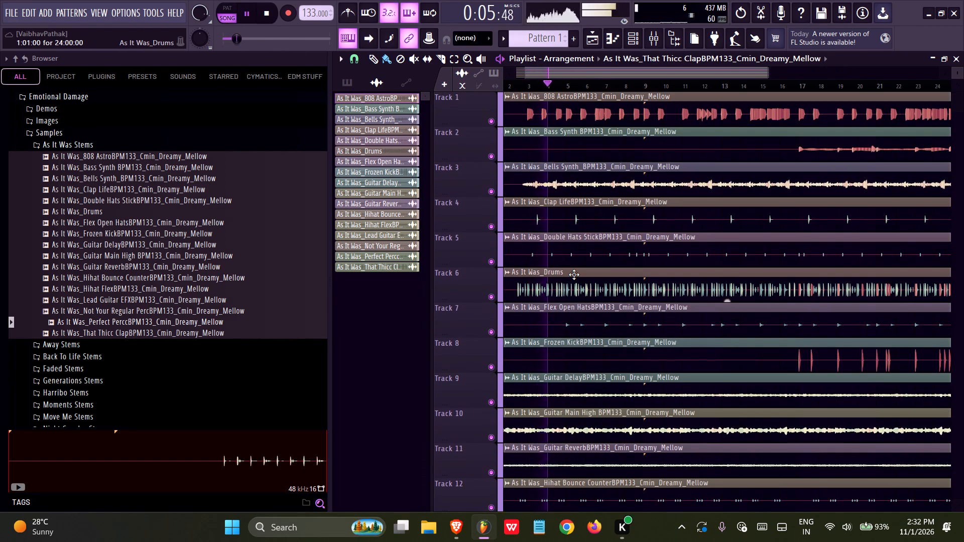
{"action": "scroll", "coordinate": [574, 275], "scroll_direction": "down", "scroll_amount": 5, "text": "ctrl"}
{"action": "scroll", "coordinate": [574, 275], "scroll_direction": "up", "scroll_amount": 9}
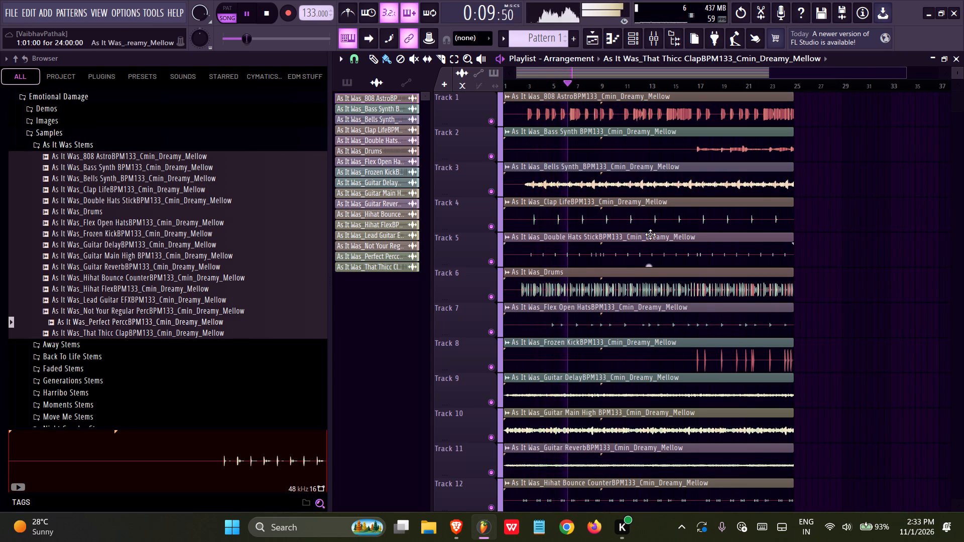
{"action": "scroll", "coordinate": [591, 163], "scroll_direction": "down", "scroll_amount": 2}
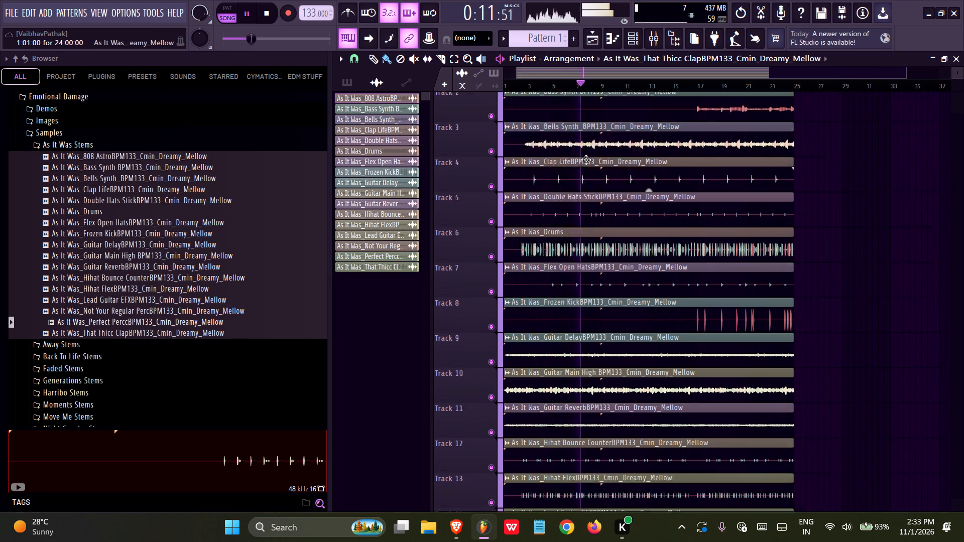
{"action": "scroll", "coordinate": [586, 160], "scroll_direction": "down", "scroll_amount": 6}
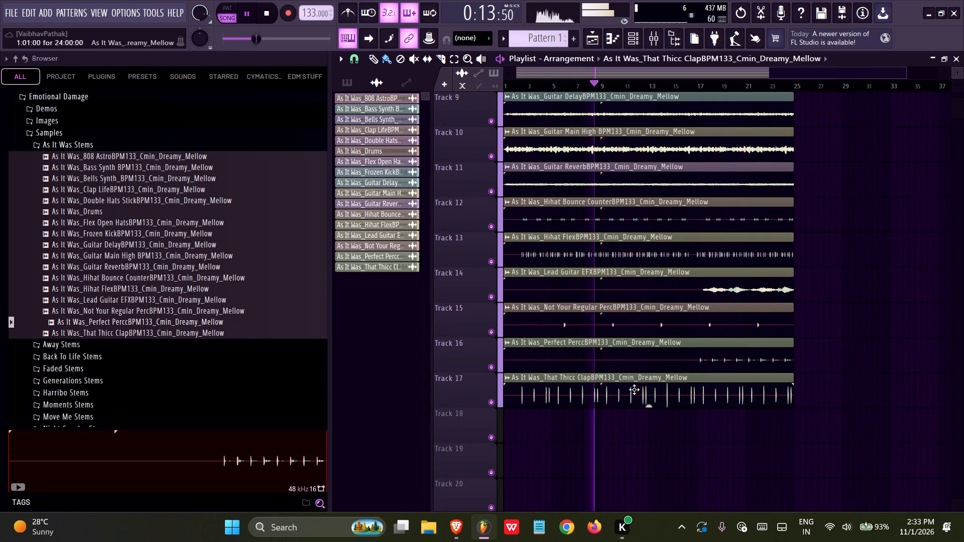
{"action": "scroll", "coordinate": [638, 355], "scroll_direction": "up", "scroll_amount": 11}
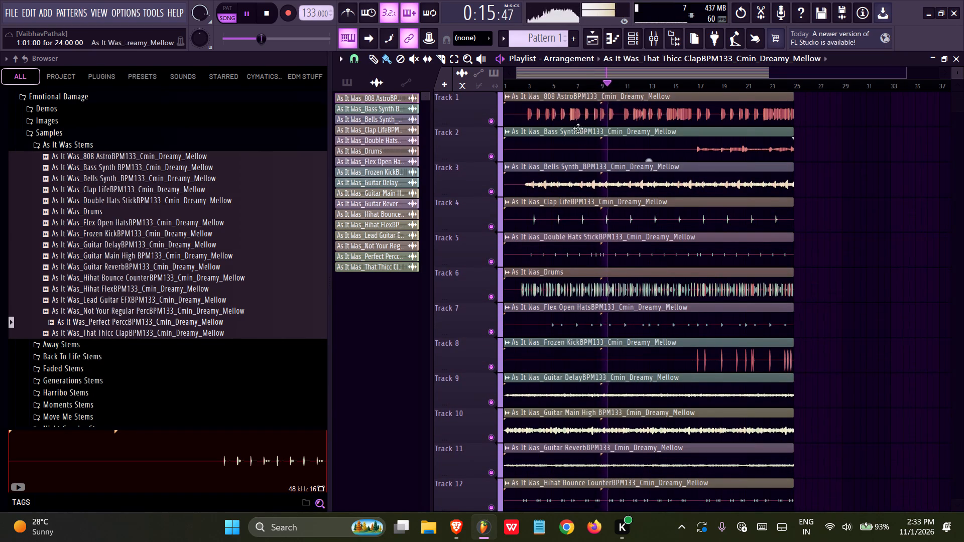
Delete the 808 Astro clip from Track 1 and the Clap Life clip from Track 4.
{"action": "right_click", "coordinate": [573, 115]}
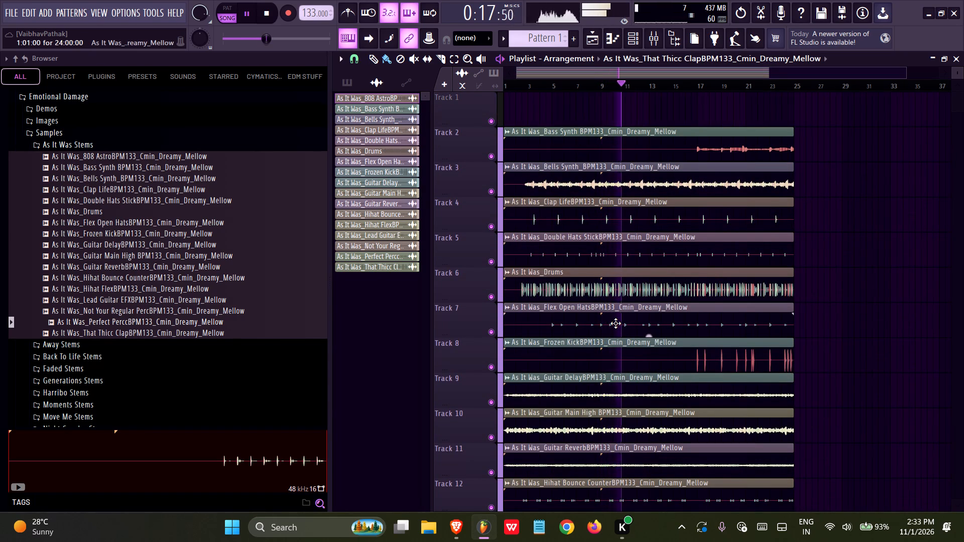
{"action": "right_click", "coordinate": [598, 218]}
Delete the Hihat Flex, That Thicc Clap, Perfect Percc, Not Your Regular Perc and Hihat Bounce Counter clips from the lower tracks.
{"action": "scroll", "coordinate": [598, 218], "scroll_direction": "down", "scroll_amount": 3}
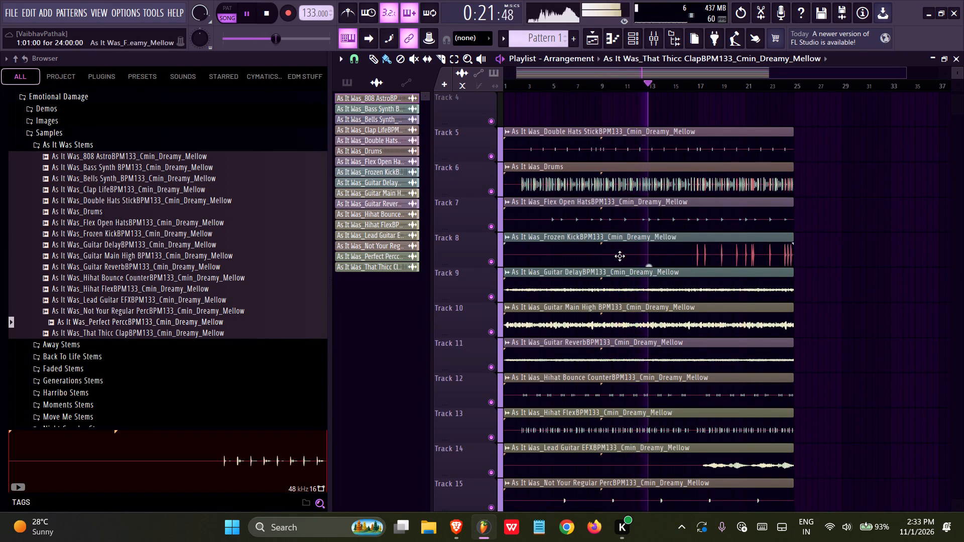
{"action": "scroll", "coordinate": [620, 256], "scroll_direction": "down", "scroll_amount": 3}
{"action": "right_click", "coordinate": [632, 328]}
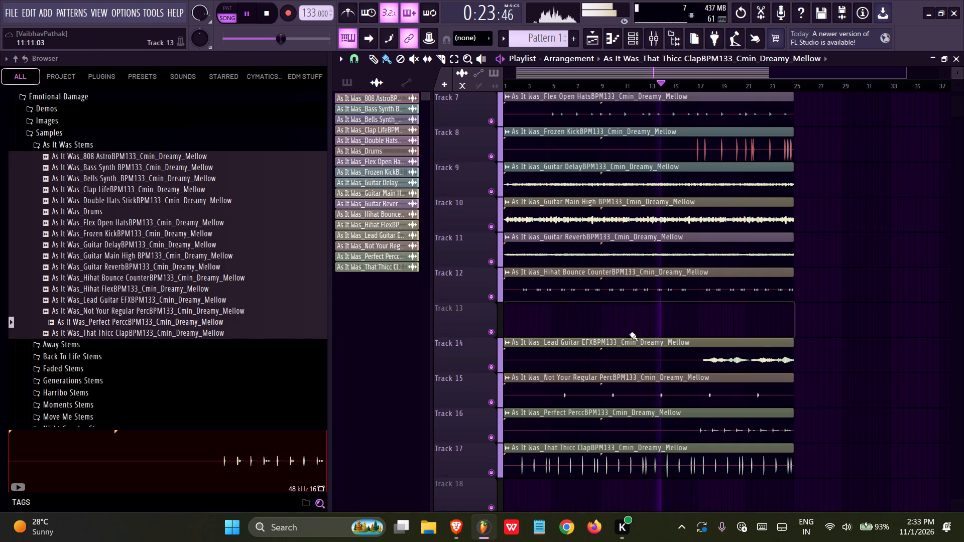
{"action": "right_click", "coordinate": [623, 471]}
{"action": "right_click", "coordinate": [624, 439]}
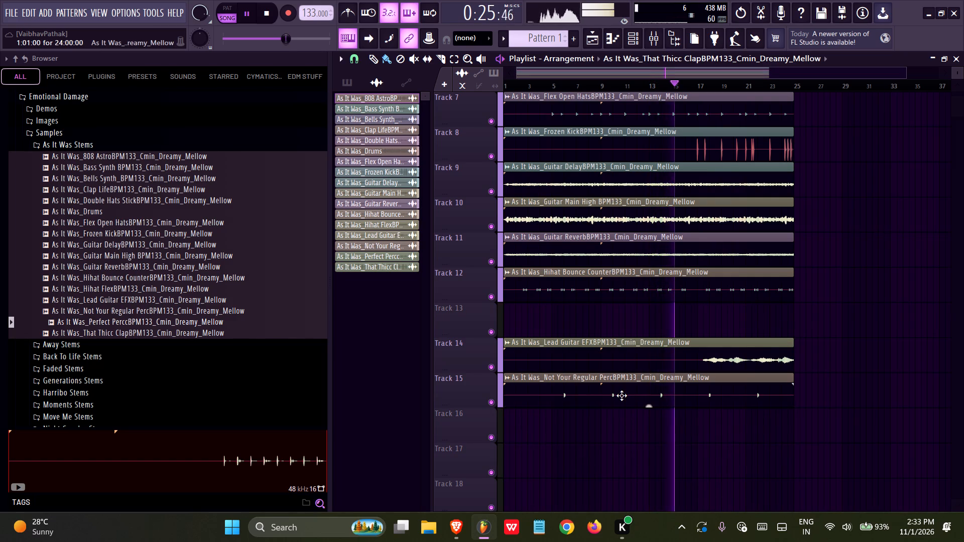
{"action": "right_click", "coordinate": [622, 395]}
{"action": "scroll", "coordinate": [622, 395], "scroll_direction": "up", "scroll_amount": 2}
{"action": "right_click", "coordinate": [618, 367]}
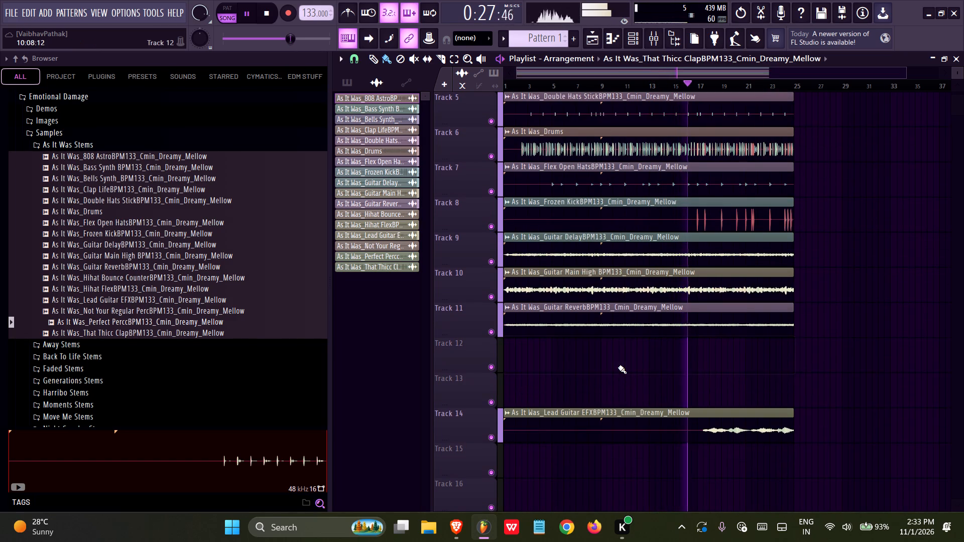
Delete the Flex Open Hats, Frozen Kick, Double Hats Stick and Drums clips from Tracks 5 to 8.
{"action": "scroll", "coordinate": [608, 337], "scroll_direction": "up", "scroll_amount": 3}
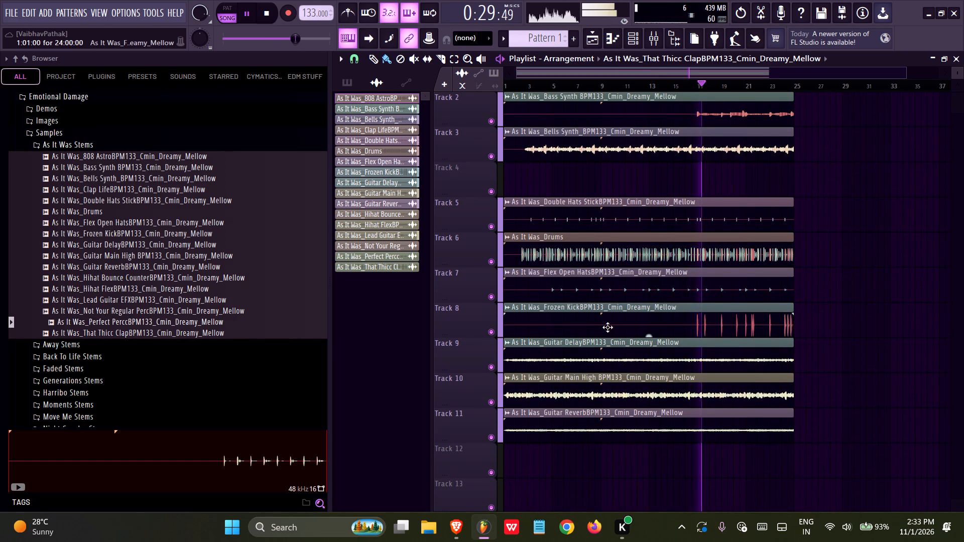
{"action": "scroll", "coordinate": [608, 327], "scroll_direction": "up", "scroll_amount": 1}
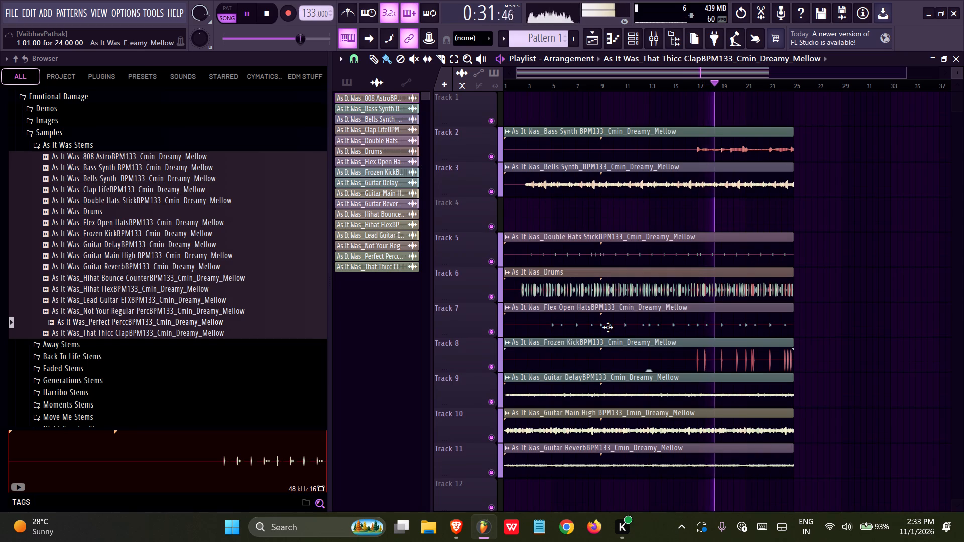
{"action": "right_click", "coordinate": [608, 327]}
{"action": "right_click", "coordinate": [607, 337]}
{"action": "right_click_drag", "start_coordinate": [605, 350], "coordinate": [602, 355]}
{"action": "right_click", "coordinate": [582, 251]}
{"action": "scroll", "coordinate": [582, 251], "scroll_direction": "up", "scroll_amount": 3}
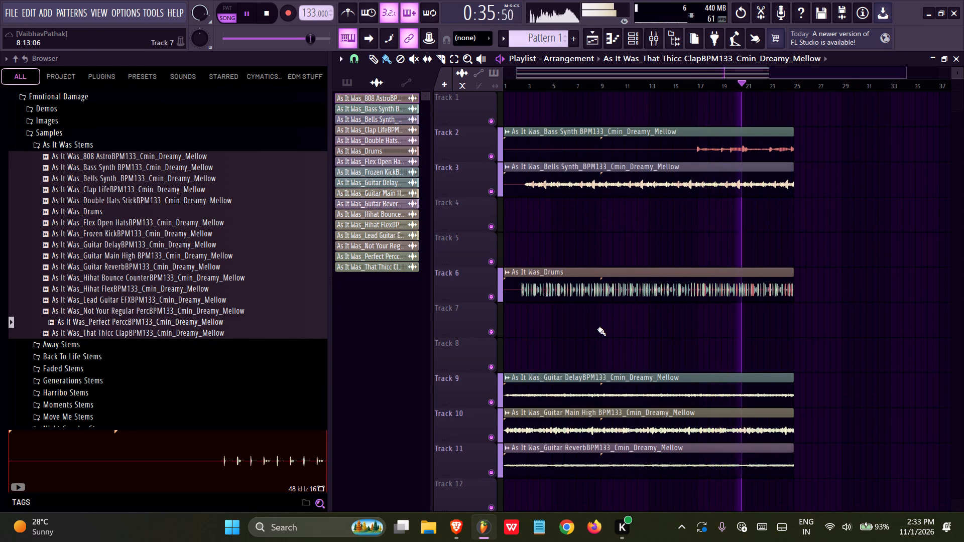
{"action": "right_click", "coordinate": [591, 291]}
Delete the Drums clip from Track 6 and move the Guitar Delay, Guitar Main High and Guitar Reverb clips up to Tracks 4 to 6.
{"action": "left_click_drag", "start_coordinate": [591, 297], "coordinate": [587, 456], "text": "ctrl"}
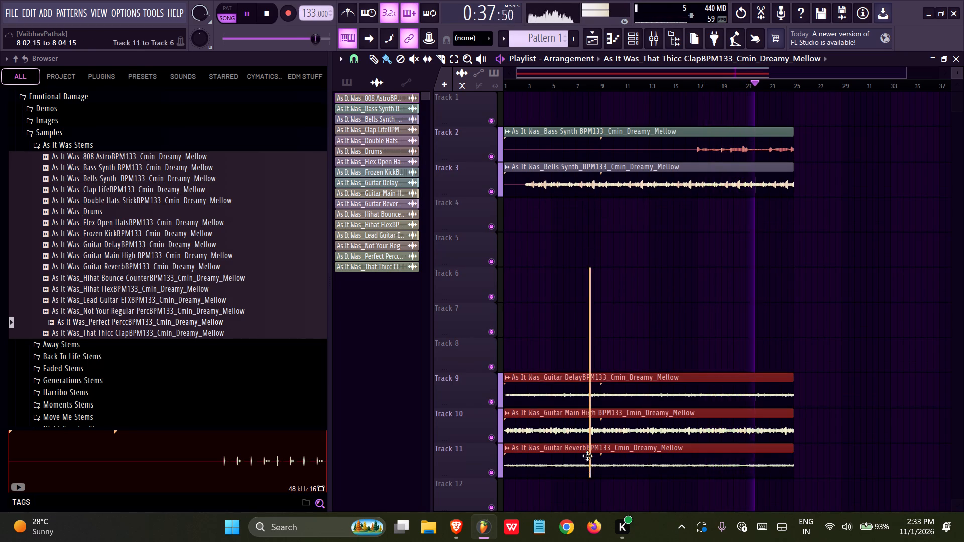
{"action": "left_click_drag", "start_coordinate": [587, 456], "coordinate": [589, 471], "text": "ctrl"}
{"action": "left_click_drag", "start_coordinate": [556, 388], "coordinate": [524, 203]}
{"action": "right_click", "coordinate": [637, 376]}
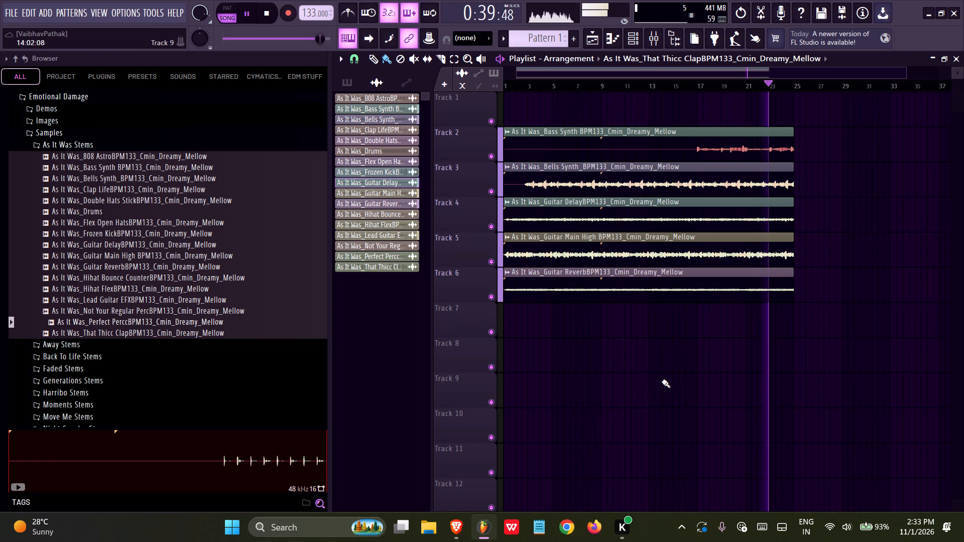
Consolidate the five melodic clips on Tracks 2 to 6 into one audio clip and place it on Track 1.
{"action": "scroll", "coordinate": [654, 334], "scroll_direction": "up", "scroll_amount": 4}
{"action": "left_click_drag", "start_coordinate": [556, 122], "coordinate": [540, 329], "text": "ctrl"}
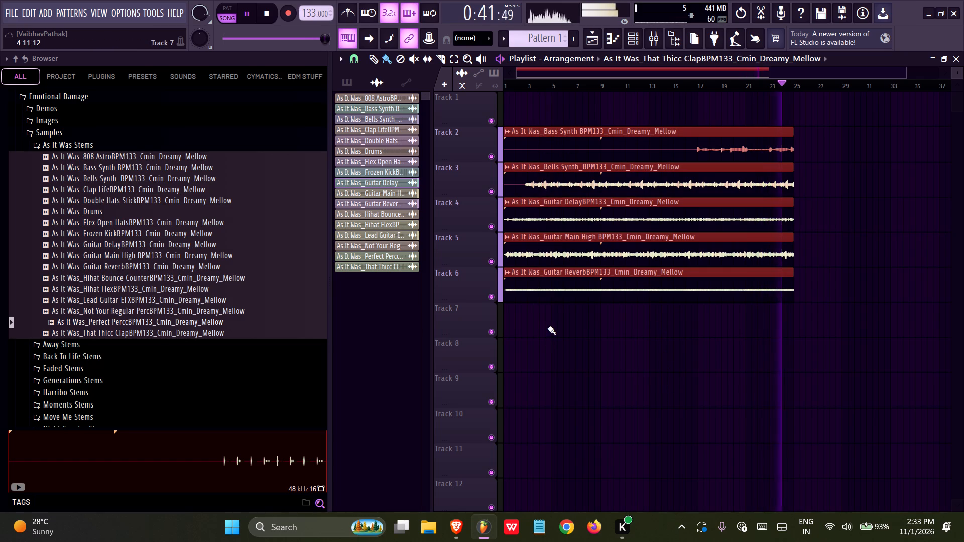
{"action": "key", "text": "ctrl+g"}
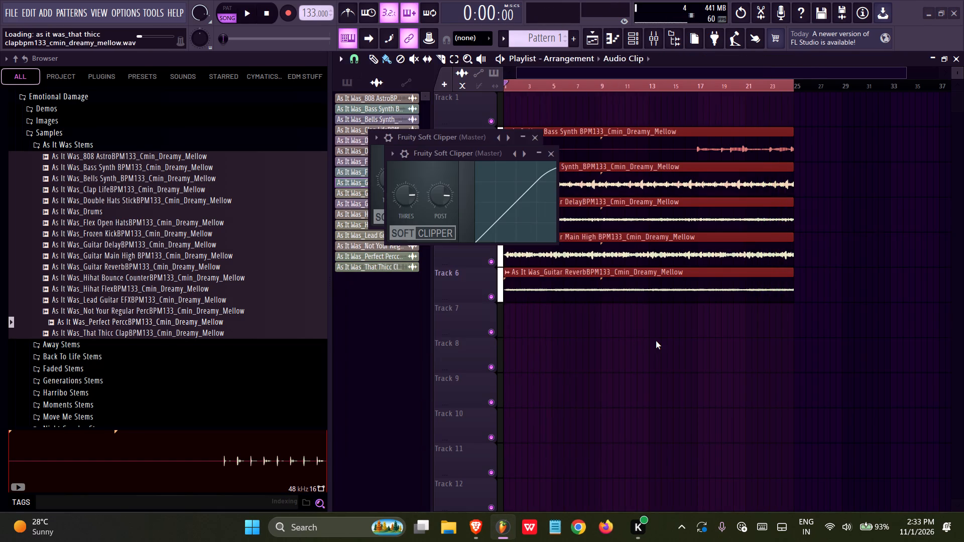
{"action": "right_click", "coordinate": [658, 307]}
{"action": "key", "text": "space"}
{"action": "left_click_drag", "start_coordinate": [543, 151], "coordinate": [483, 94]}
Trim the end of the consolidated clip on Track 1 to the start of bar 25.
{"action": "scroll", "coordinate": [853, 192], "scroll_direction": "up", "scroll_amount": 9, "text": "ctrl"}
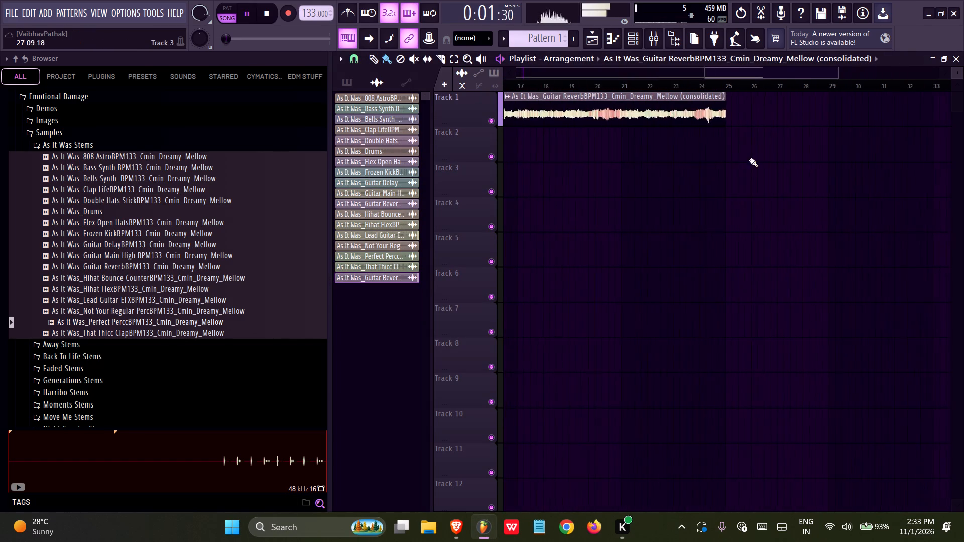
{"action": "scroll", "coordinate": [749, 160], "scroll_direction": "up", "scroll_amount": 20, "text": "ctrl"}
{"action": "scroll", "coordinate": [749, 160], "scroll_direction": "up", "scroll_amount": 20, "text": "ctrl"}
{"action": "scroll", "coordinate": [749, 160], "scroll_direction": "up", "scroll_amount": 2, "text": "ctrl"}
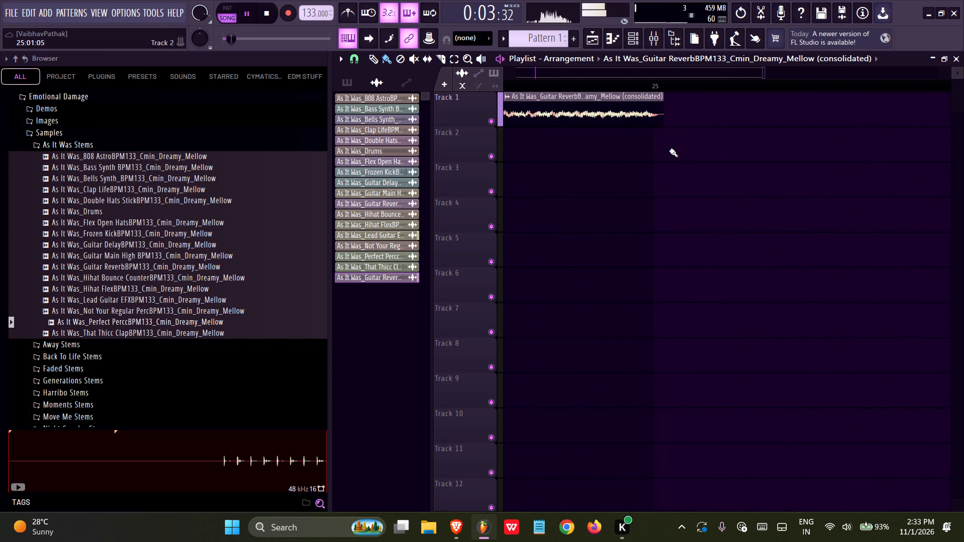
{"action": "left_click_drag", "start_coordinate": [661, 95], "coordinate": [647, 90]}
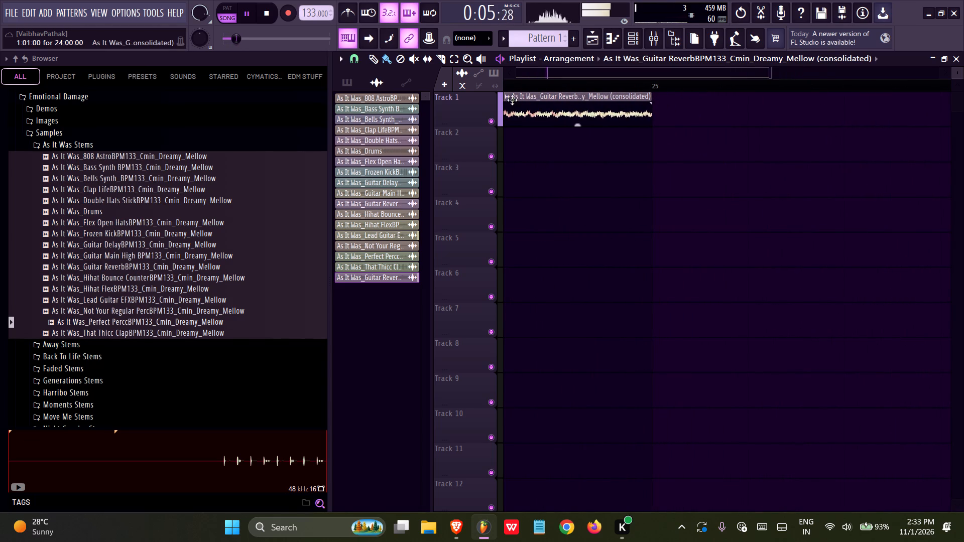
Save the project as As it was in a new project folder.
{"action": "key", "text": "ctrl+s"}
{"action": "key", "text": "a"}
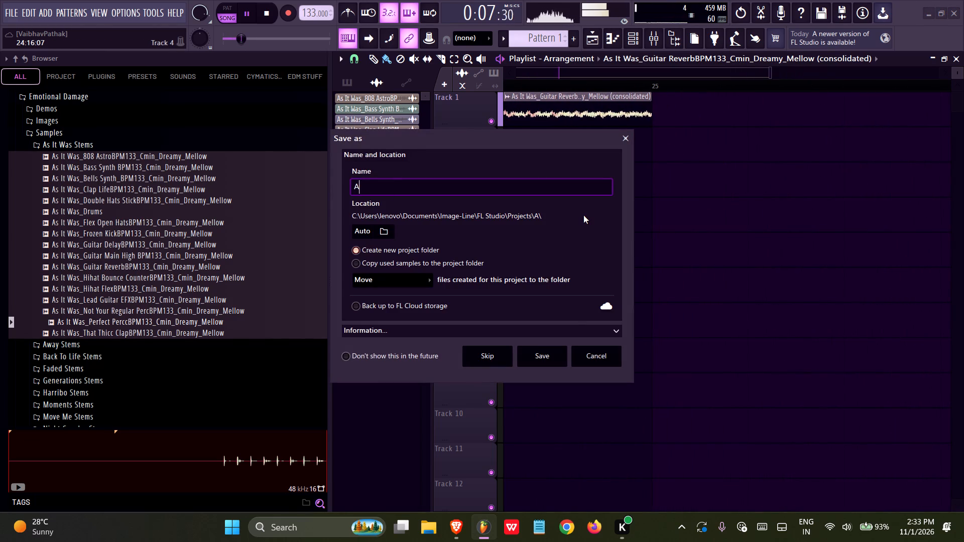
{"action": "type", "text": "s it was"}
{"action": "key", "text": "Return"}
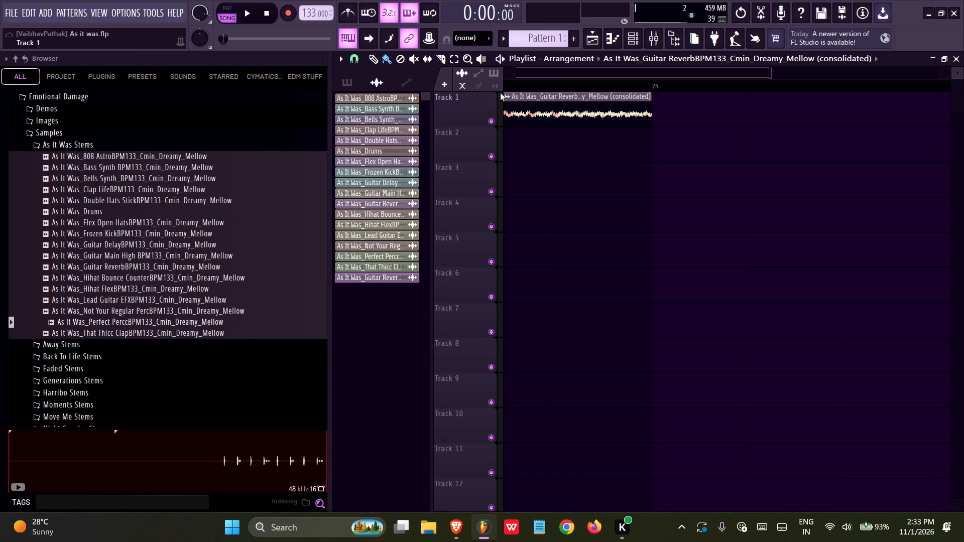
Make the trimmed consolidated clip on Track 1 a unique sample.
{"action": "left_click", "coordinate": [507, 95]}
{"action": "left_click", "coordinate": [611, 116]}
{"action": "left_click", "coordinate": [575, 308]}
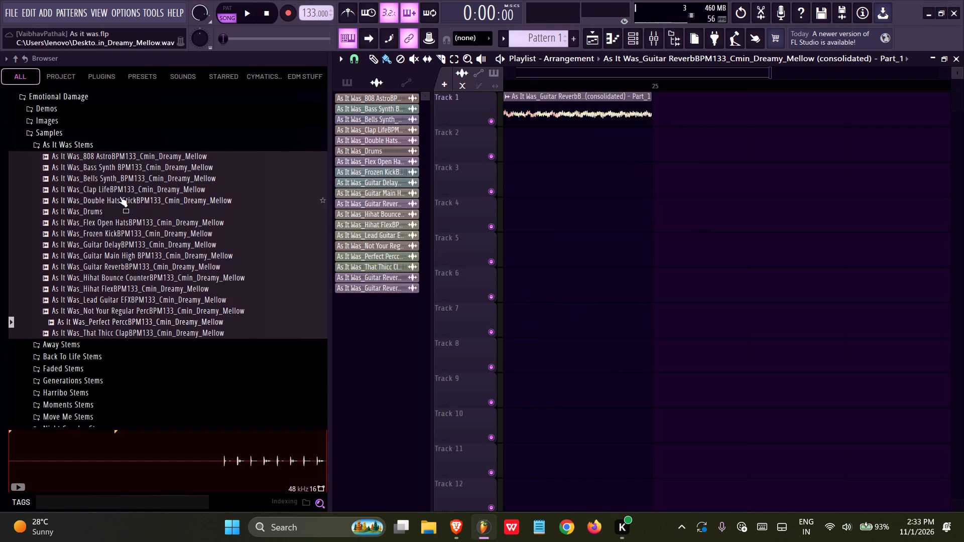
Audition the 808 samples in the Dirkey Heaven Sent Drumkit, including Spinz, Casino, Drill, Experience, Flu and Holy Water.
{"action": "left_click", "coordinate": [46, 135]}
{"action": "scroll", "coordinate": [38, 290], "scroll_direction": "up", "scroll_amount": 5}
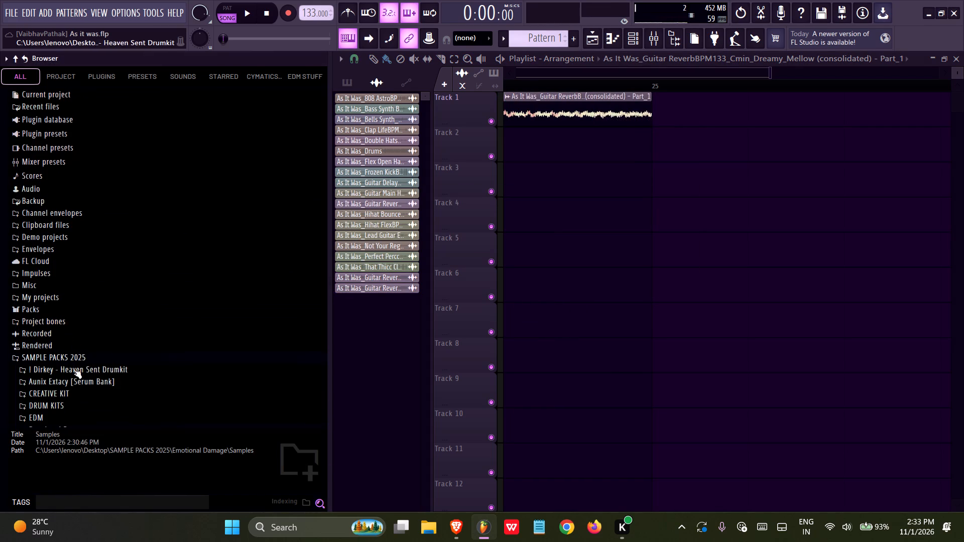
{"action": "left_click", "coordinate": [73, 369]}
{"action": "scroll", "coordinate": [79, 359], "scroll_direction": "down", "scroll_amount": 2}
{"action": "left_click", "coordinate": [46, 226]}
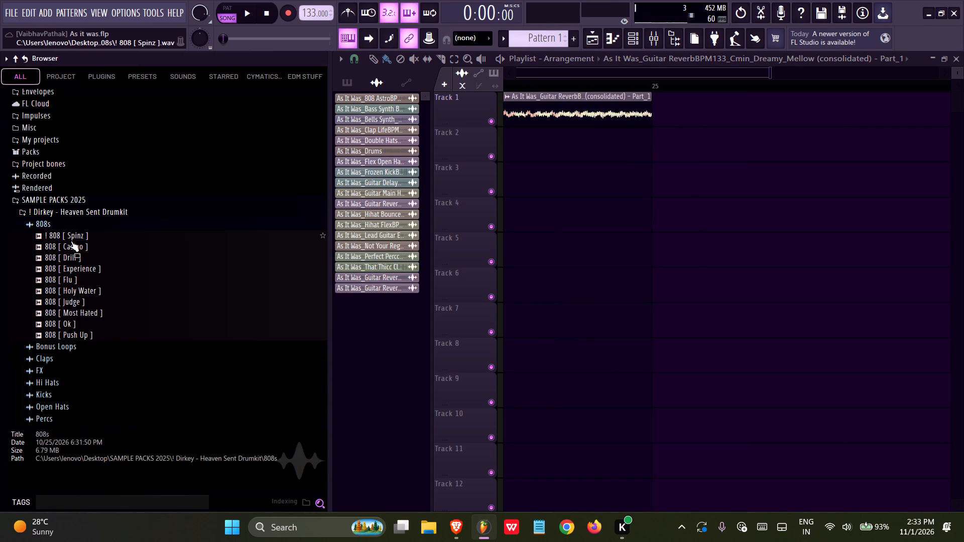
{"action": "left_click", "coordinate": [74, 243]}
{"action": "left_click", "coordinate": [76, 234]}
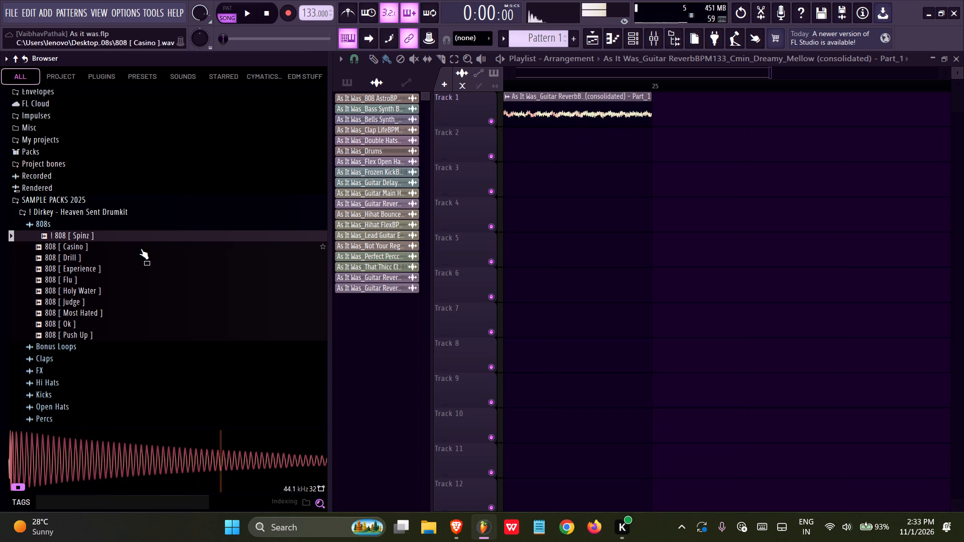
{"action": "left_click", "coordinate": [97, 260]}
{"action": "left_click", "coordinate": [90, 269]}
{"action": "left_click", "coordinate": [86, 275]}
{"action": "left_click", "coordinate": [85, 287]}
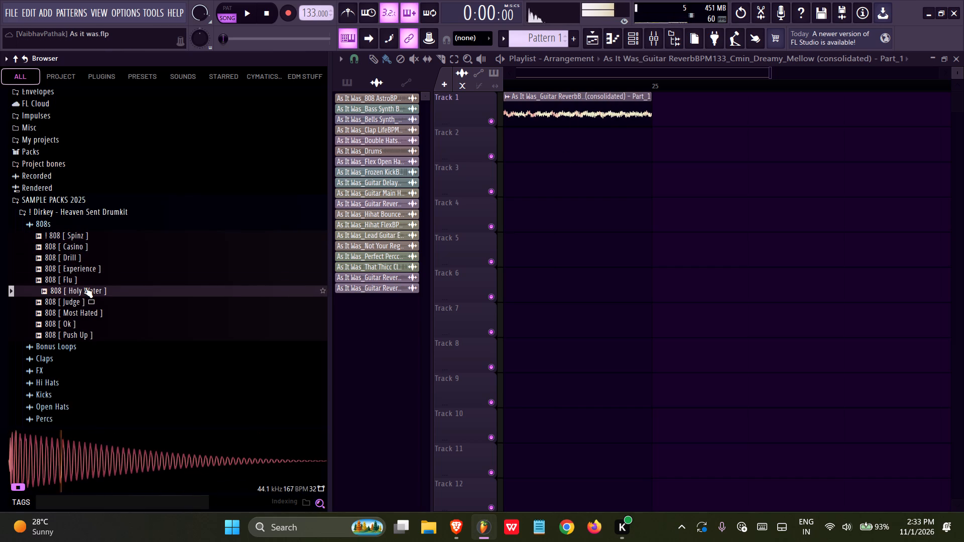
{"action": "left_click", "coordinate": [85, 275]}
{"action": "left_click", "coordinate": [77, 238]}
Route the Track 1 clip to mixer insert 1 and load Fruity Parametric EQ 2 in its first effect slot.
{"action": "left_click", "coordinate": [635, 37]}
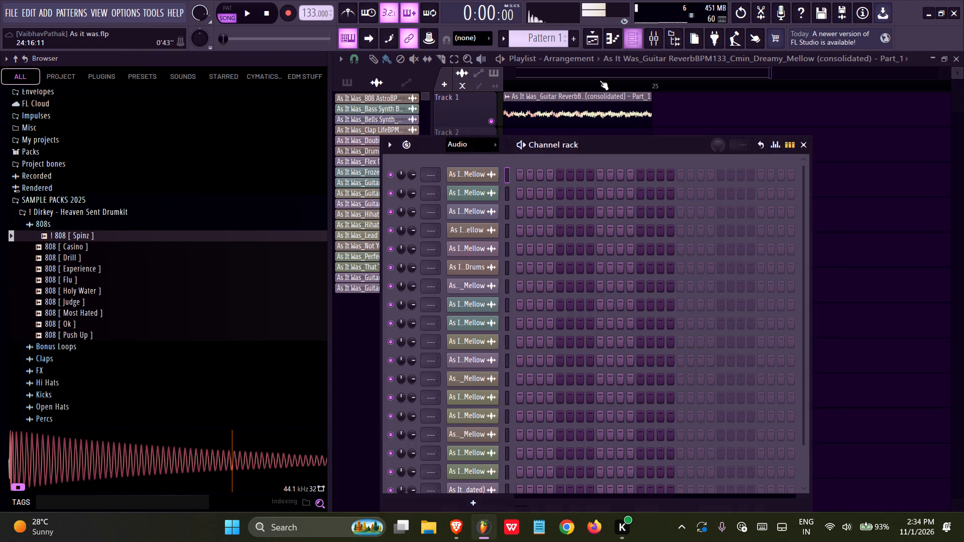
{"action": "double_click", "coordinate": [555, 108]}
{"action": "left_click", "coordinate": [708, 171], "text": "ctrl"}
{"action": "left_click", "coordinate": [392, 95]}
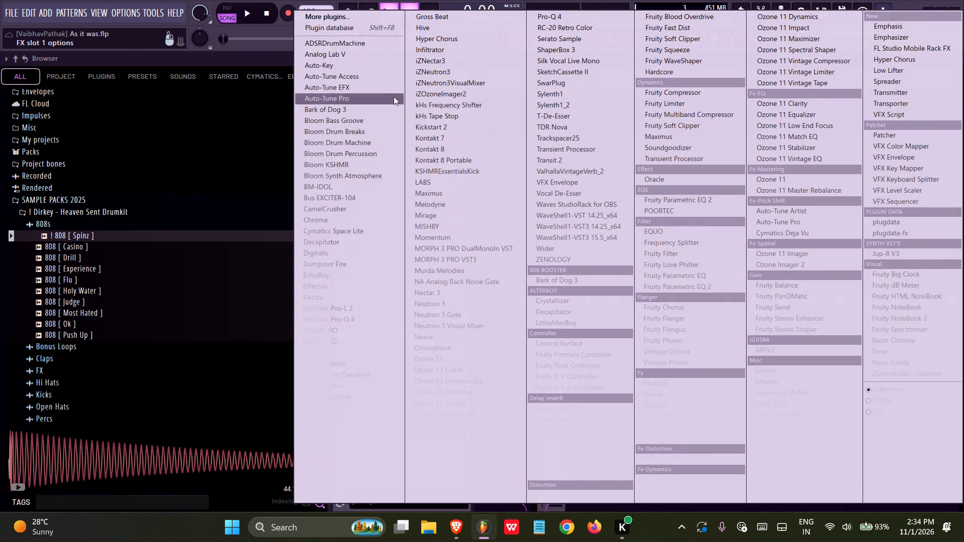
{"action": "left_click", "coordinate": [676, 204]}
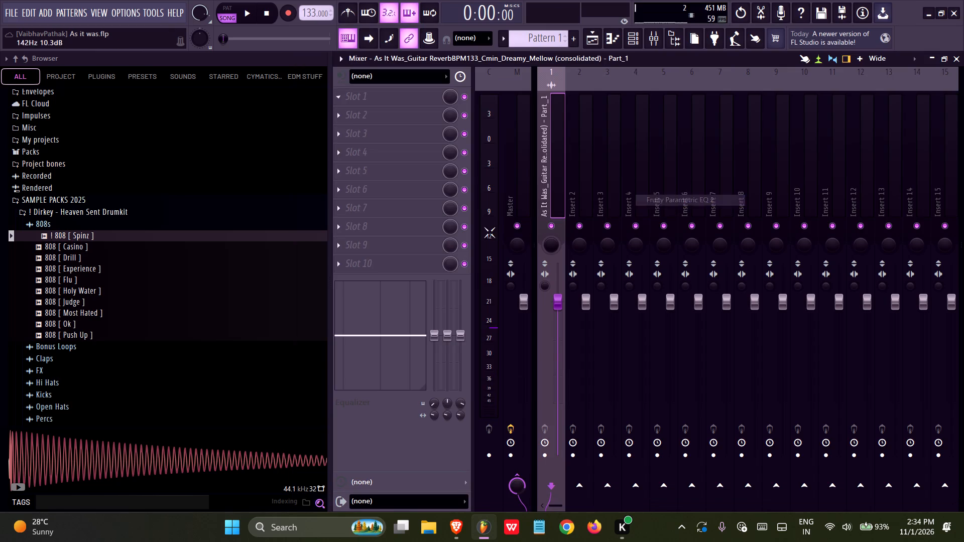
Set EQ band 1 to a steep high-pass at about 300 Hz and raise the highs with band 7's high shelf.
{"action": "right_click", "coordinate": [457, 274]}
{"action": "left_click", "coordinate": [508, 317]}
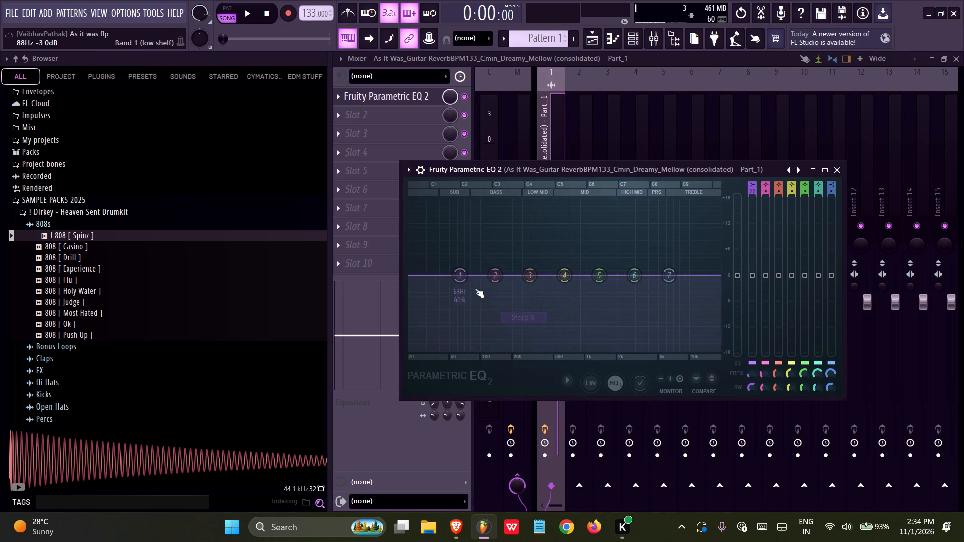
{"action": "right_click", "coordinate": [467, 279]}
{"action": "left_click", "coordinate": [518, 338]}
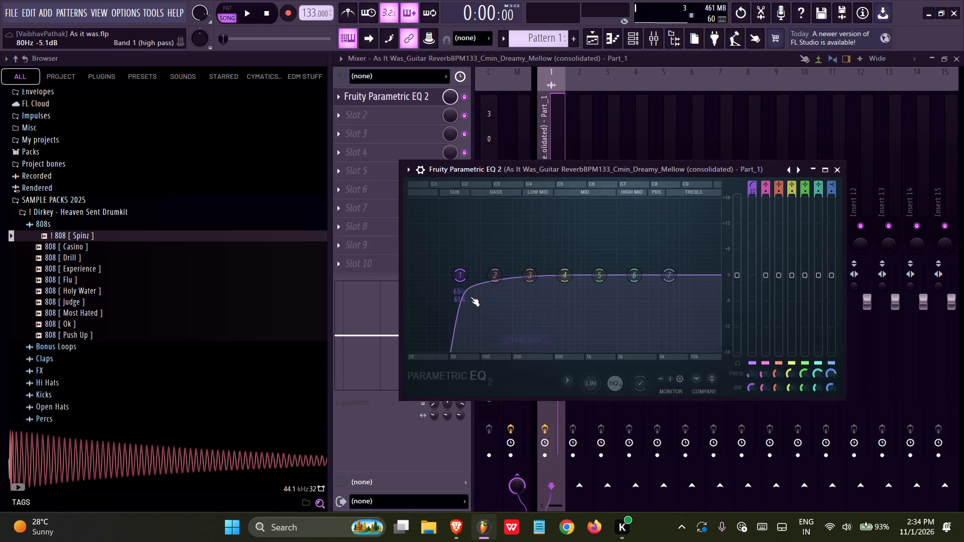
{"action": "left_click_drag", "start_coordinate": [470, 297], "coordinate": [641, 302]}
{"action": "key", "text": "space"}
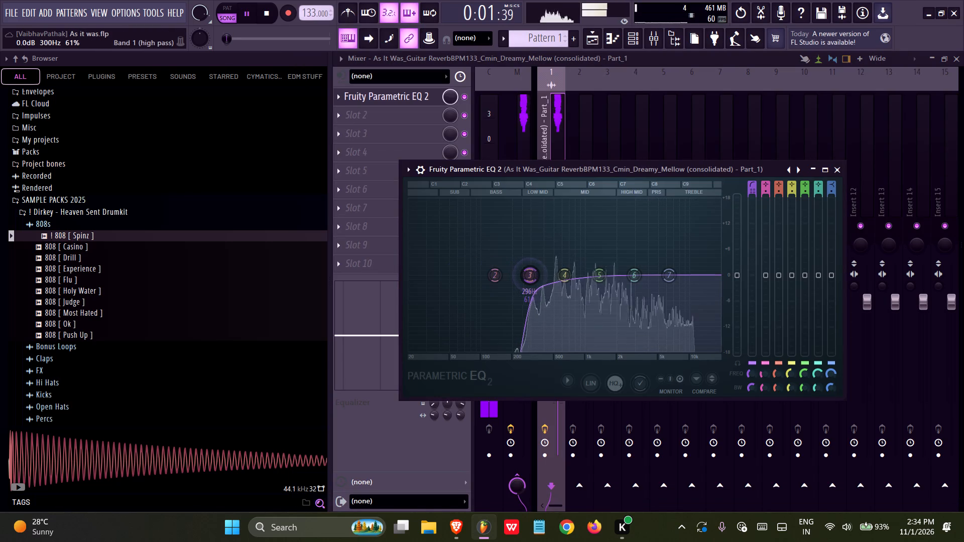
{"action": "left_click_drag", "start_coordinate": [641, 302], "coordinate": [651, 302]}
{"action": "left_click_drag", "start_coordinate": [671, 273], "coordinate": [548, 260]}
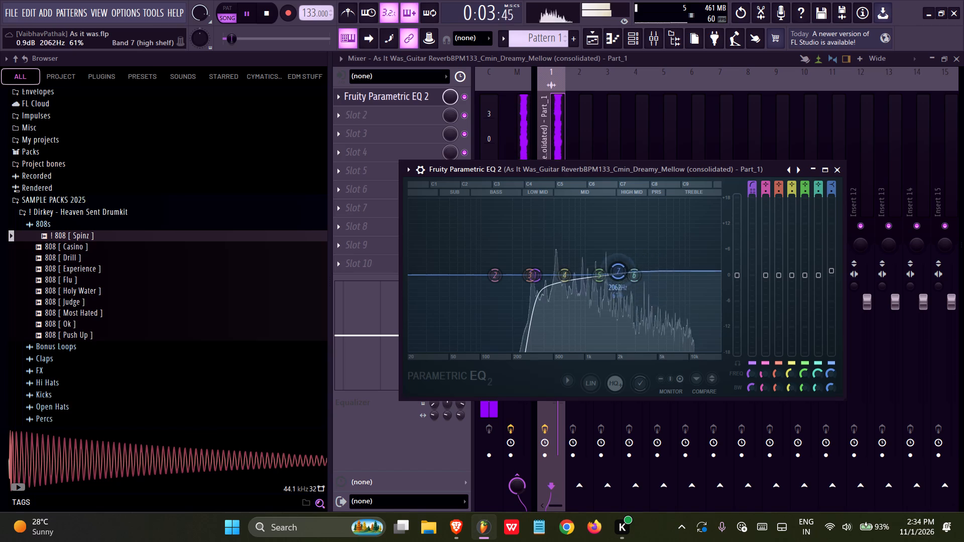
{"action": "left_click_drag", "start_coordinate": [548, 260], "coordinate": [505, 242]}
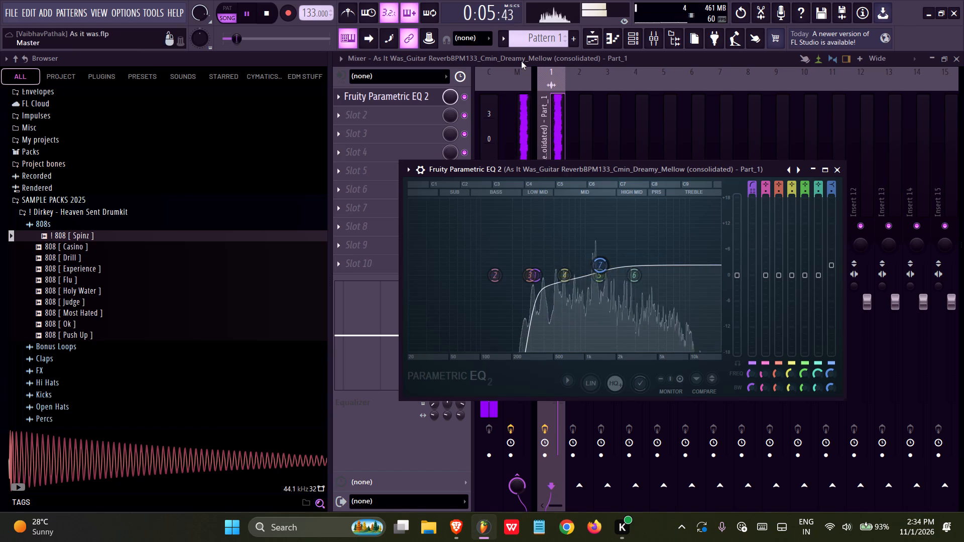
{"action": "left_click", "coordinate": [521, 61]}
Add Soundgoodizer in mode C with a reduced amount to insert 1's second slot, and lower the insert's volume.
{"action": "left_click_drag", "start_coordinate": [552, 299], "coordinate": [552, 369]}
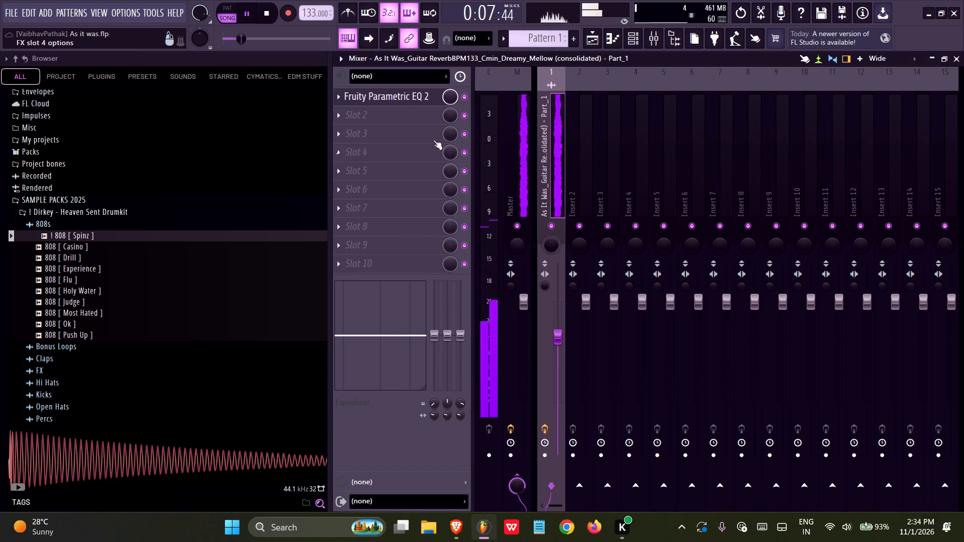
{"action": "left_click", "coordinate": [414, 116]}
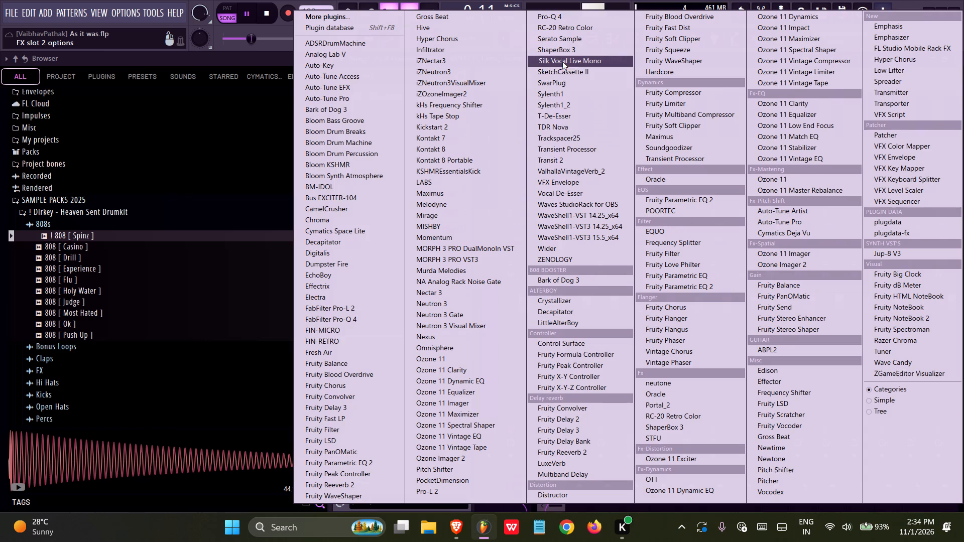
{"action": "left_click", "coordinate": [652, 146]}
{"action": "left_click", "coordinate": [477, 326]}
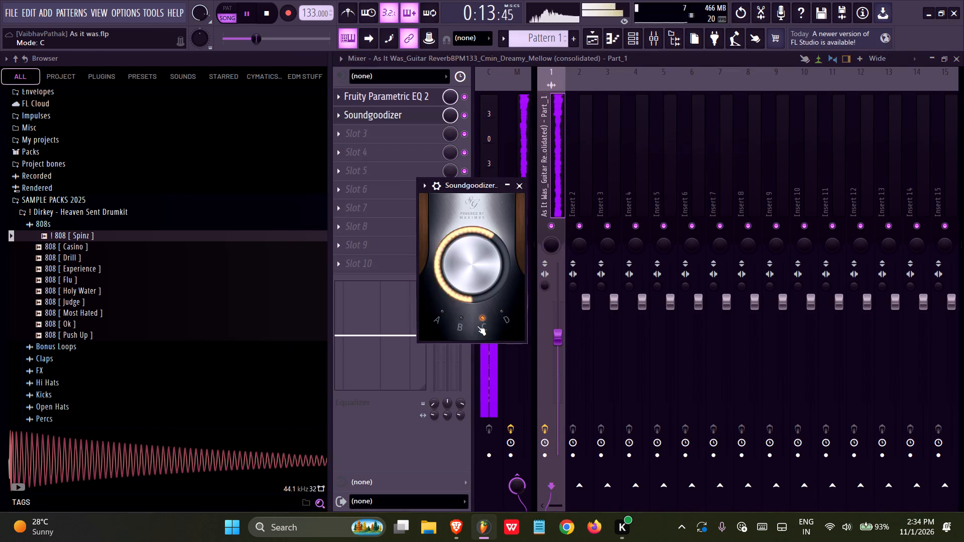
{"action": "left_click_drag", "start_coordinate": [473, 267], "coordinate": [432, 420]}
{"action": "left_click", "coordinate": [523, 187]}
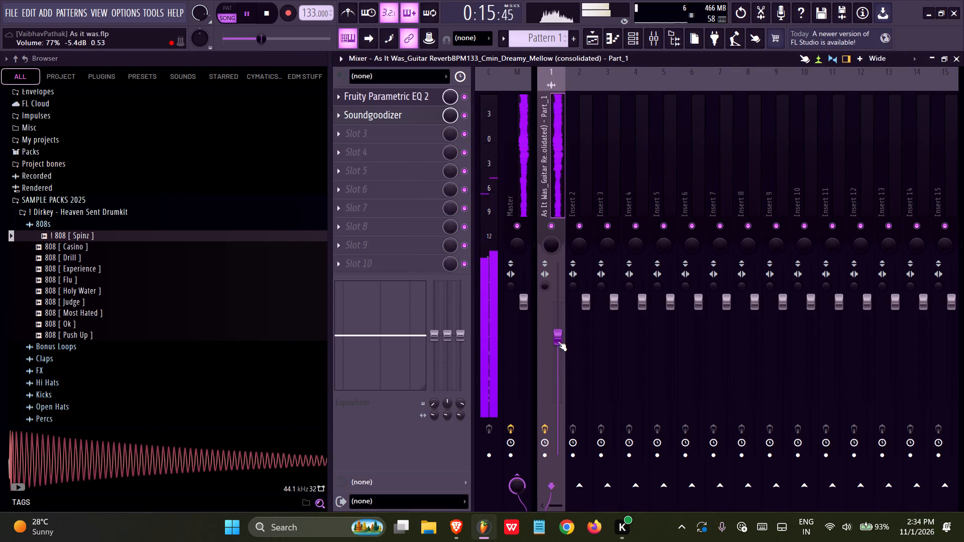
{"action": "left_click_drag", "start_coordinate": [558, 341], "coordinate": [549, 390]}
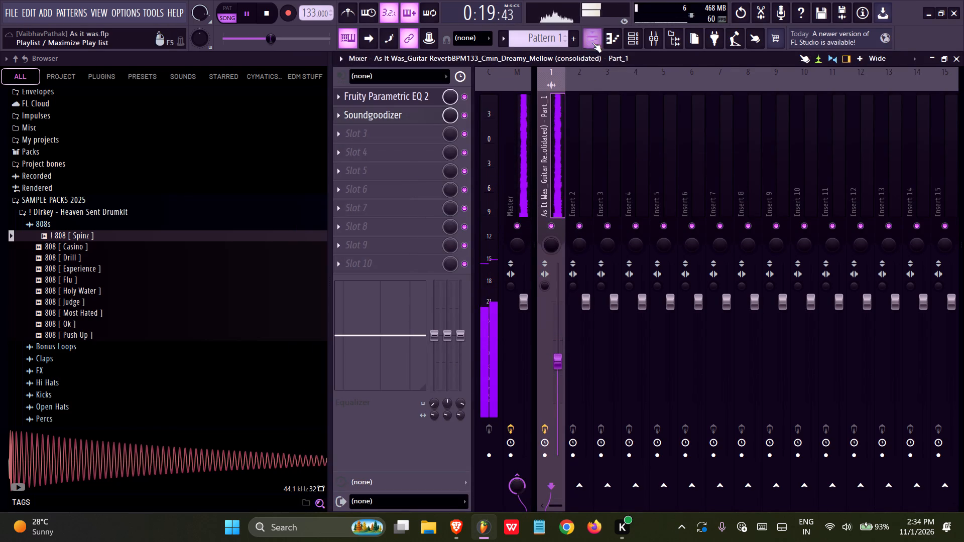
Return to the playlist and audition the Flight and Deux hi-hats in the Heaven Sent Drumkit.
{"action": "left_click", "coordinate": [592, 43]}
{"action": "scroll", "coordinate": [700, 139], "scroll_direction": "down", "scroll_amount": 20, "text": "ctrl"}
{"action": "scroll", "coordinate": [700, 139], "scroll_direction": "down", "scroll_amount": 5, "text": "ctrl"}
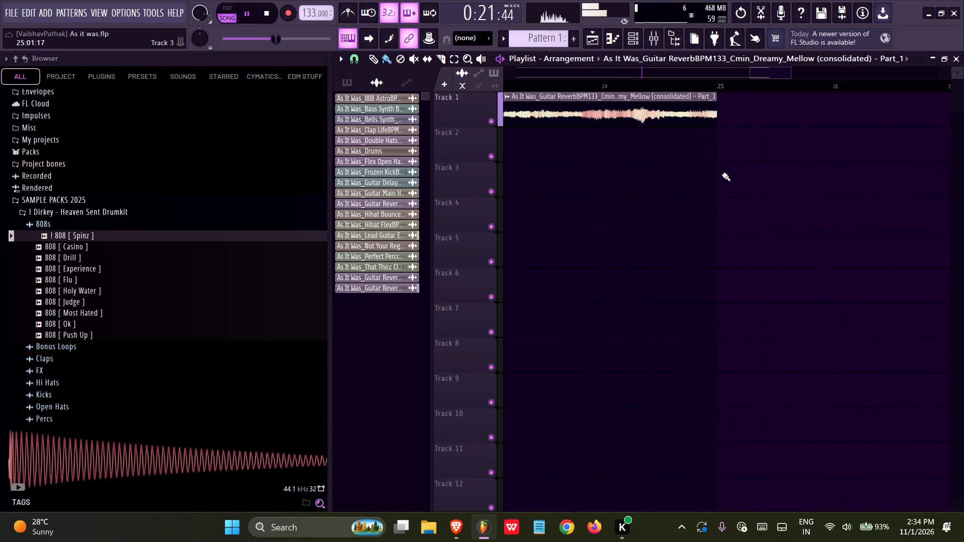
{"action": "scroll", "coordinate": [722, 174], "scroll_direction": "down", "scroll_amount": 20, "text": "ctrl"}
{"action": "scroll", "coordinate": [722, 174], "scroll_direction": "down", "scroll_amount": 4, "text": "ctrl"}
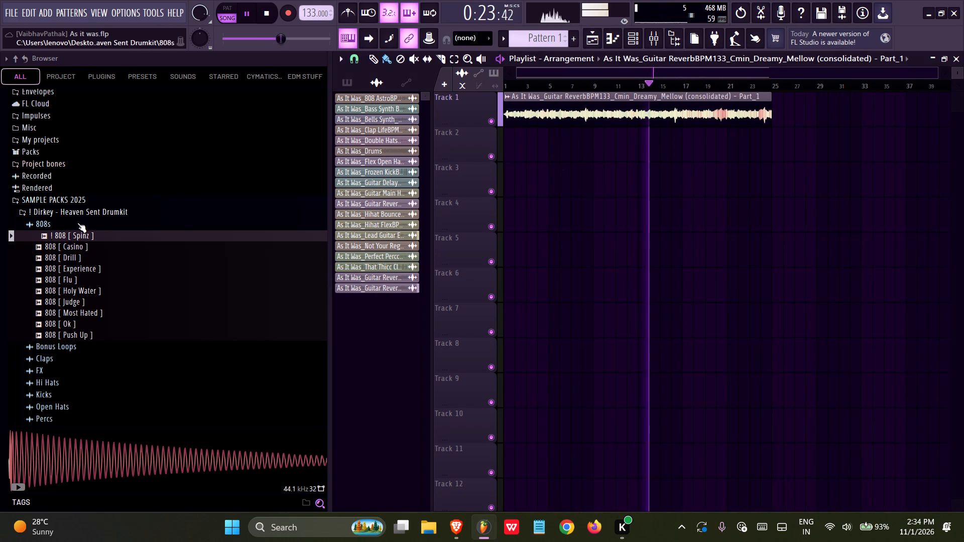
{"action": "left_click", "coordinate": [77, 223]}
{"action": "key", "text": "space"}
{"action": "left_click", "coordinate": [68, 272]}
{"action": "double_click", "coordinate": [67, 302]}
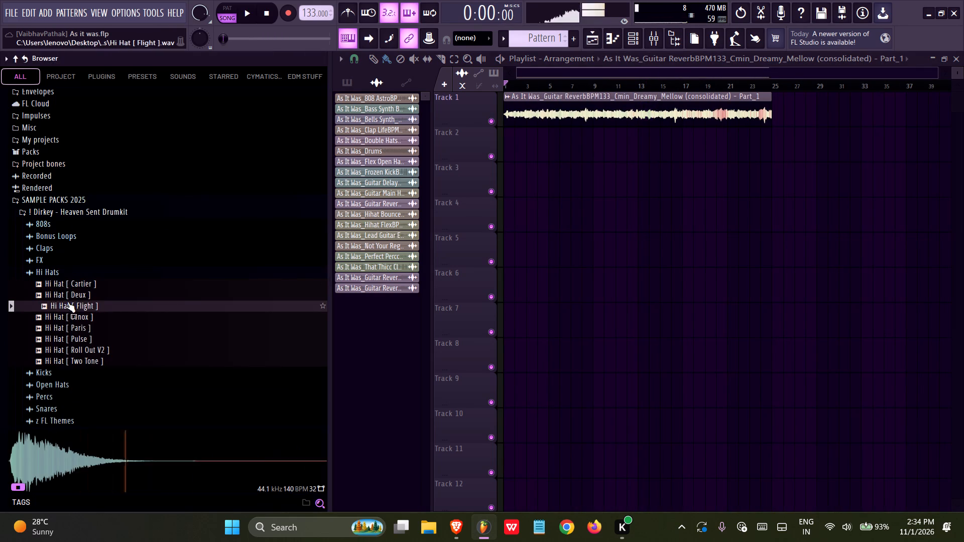
{"action": "triple_click", "coordinate": [68, 297]}
{"action": "left_click", "coordinate": [68, 290]}
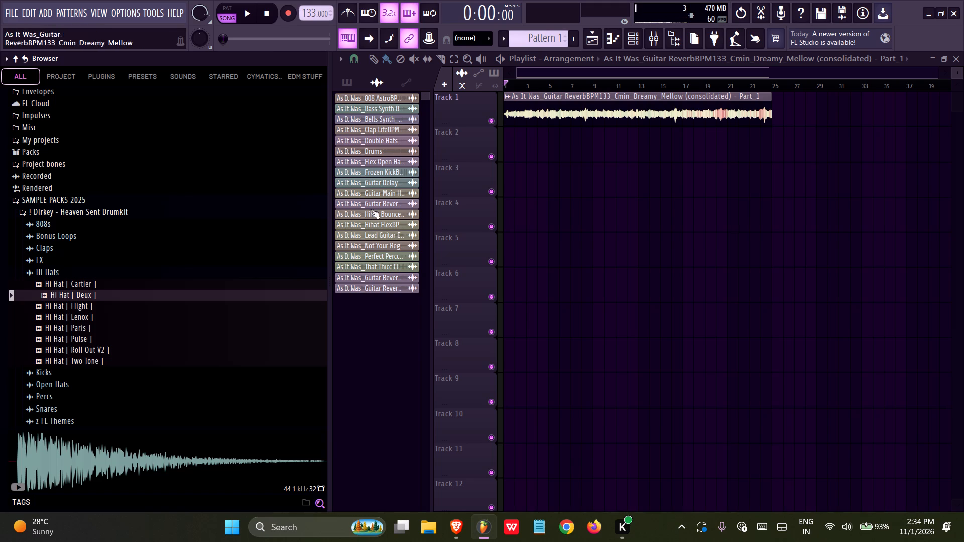
Place the Hihat Bounce Counter stem on Track 3 at the start of the arrangement and listen to it.
{"action": "left_click_drag", "start_coordinate": [369, 213], "coordinate": [533, 180]}
{"action": "left_click_drag", "start_coordinate": [579, 178], "coordinate": [238, 180]}
{"action": "key", "text": "space"}
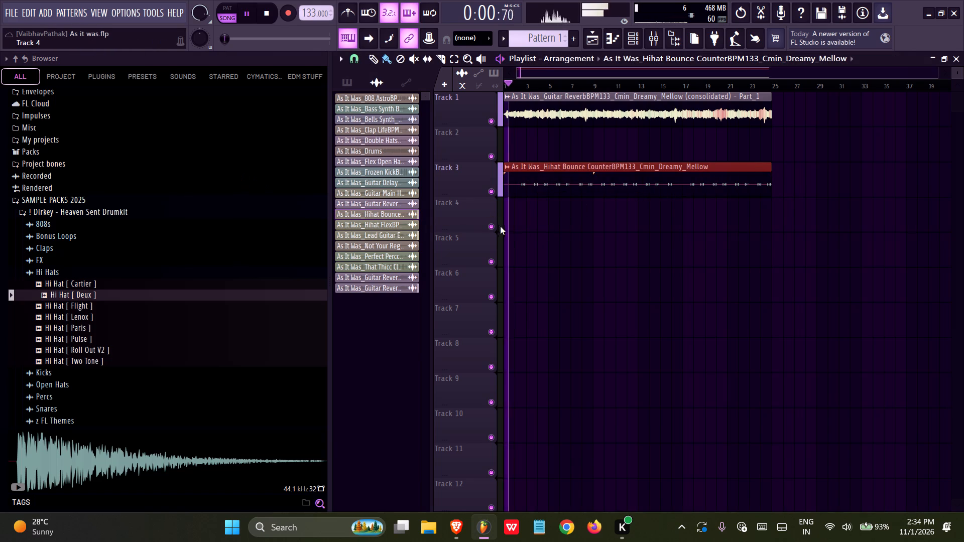
{"action": "scroll", "coordinate": [506, 226], "scroll_direction": "up", "scroll_amount": 16, "text": "ctrl"}
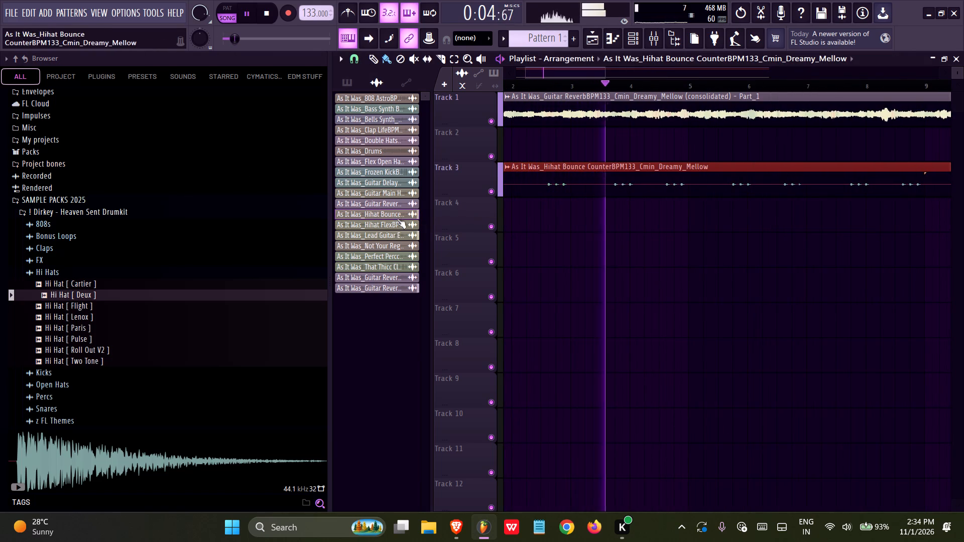
{"action": "key", "text": "space"}
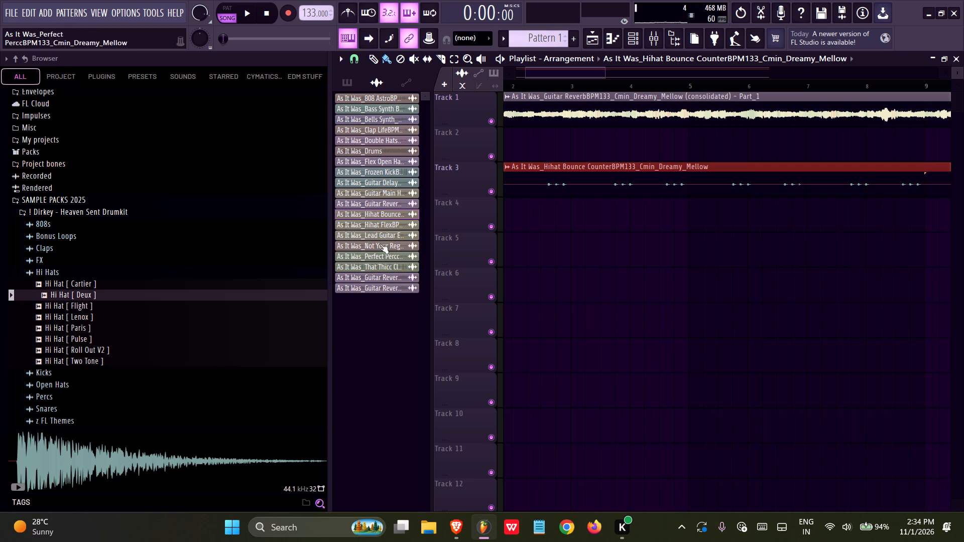
Place the Hihat Flex stem on Track 4 at the start of the arrangement, listen to it and save the project.
{"action": "left_click_drag", "start_coordinate": [377, 227], "coordinate": [523, 222]}
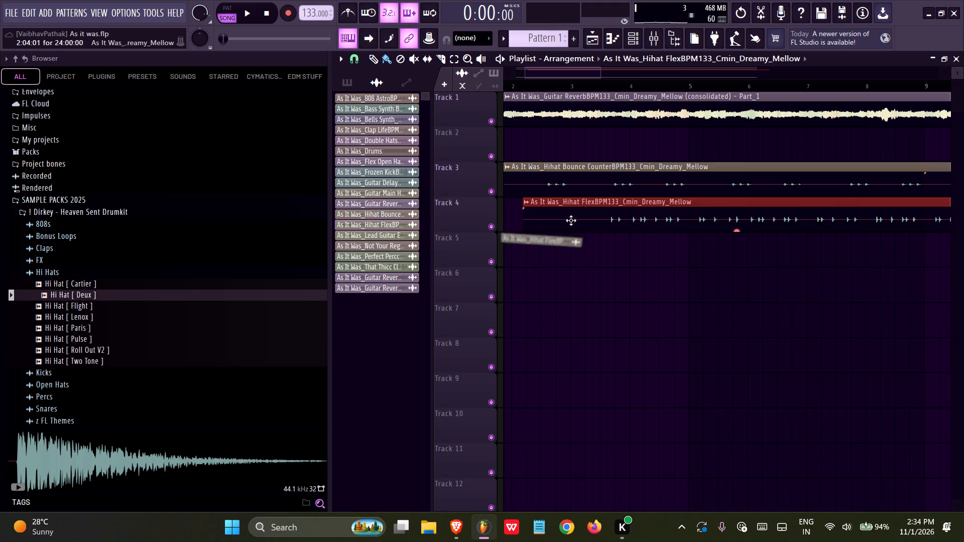
{"action": "left_click_drag", "start_coordinate": [578, 217], "coordinate": [433, 212]}
{"action": "key", "text": "space"}
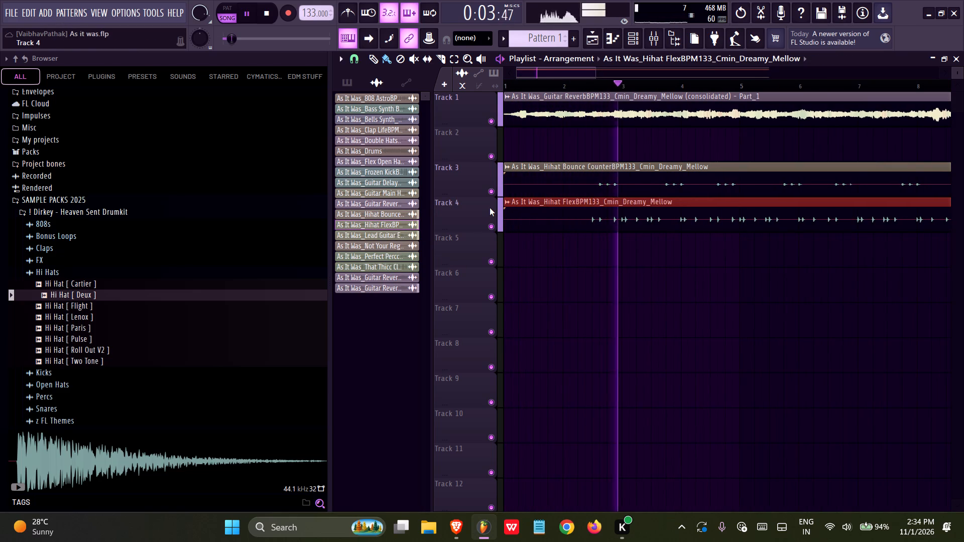
{"action": "right_click", "coordinate": [686, 265]}
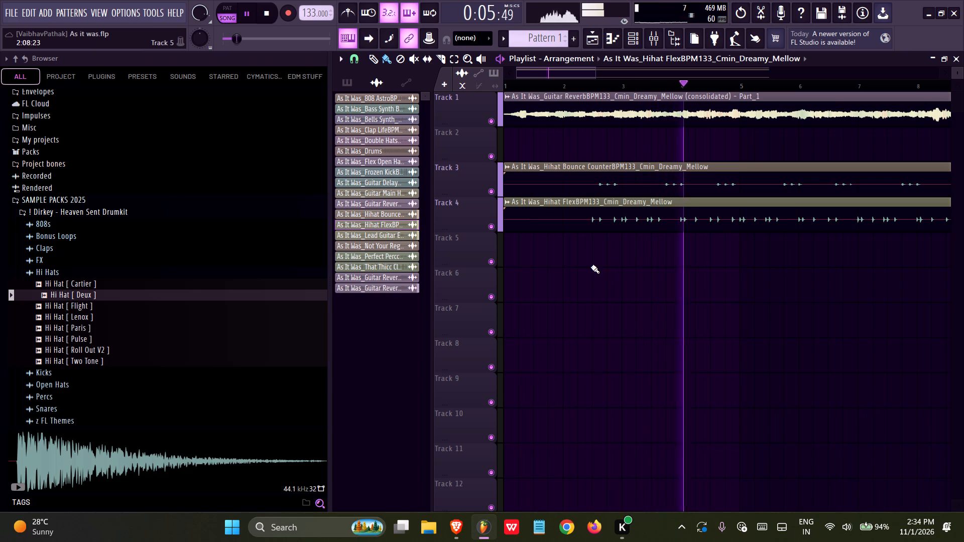
{"action": "key", "text": "ctrl+s"}
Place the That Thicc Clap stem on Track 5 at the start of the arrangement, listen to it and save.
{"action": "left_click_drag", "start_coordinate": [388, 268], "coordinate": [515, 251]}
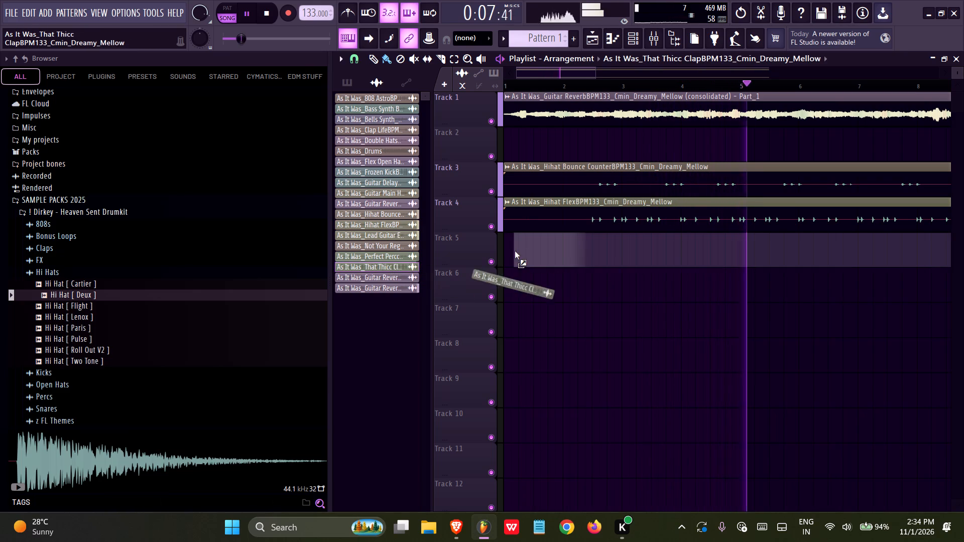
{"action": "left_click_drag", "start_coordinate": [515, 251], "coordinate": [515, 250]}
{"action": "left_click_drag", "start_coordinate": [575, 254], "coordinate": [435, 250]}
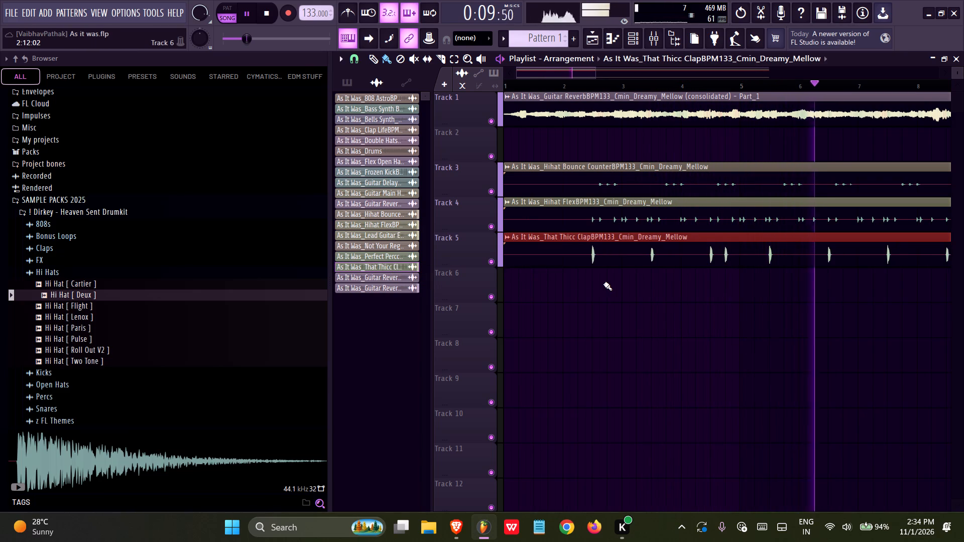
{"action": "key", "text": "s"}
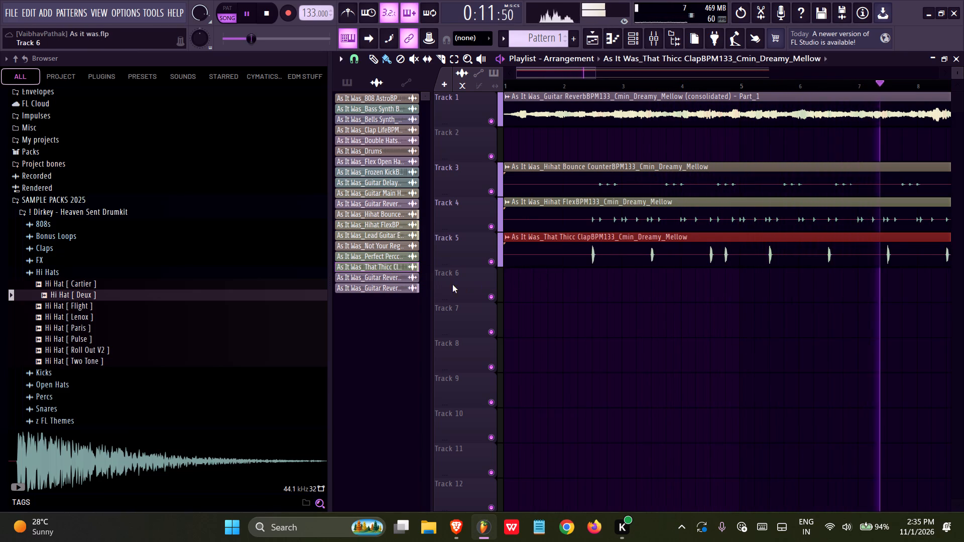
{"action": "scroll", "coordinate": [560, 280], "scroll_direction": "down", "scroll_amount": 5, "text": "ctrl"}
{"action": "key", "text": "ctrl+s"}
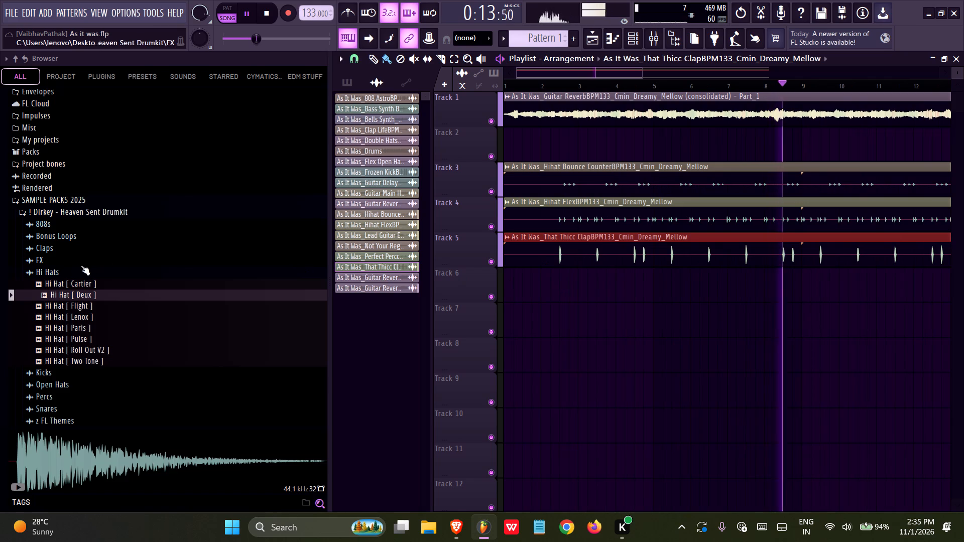
Audition the Fifties, Rock Bottom and Uber claps in the Heaven Sent Drumkit with the Channel rack open.
{"action": "left_click", "coordinate": [75, 270]}
{"action": "left_click", "coordinate": [50, 246]}
{"action": "key", "text": "space"}
{"action": "left_click", "coordinate": [78, 271]}
{"action": "left_click", "coordinate": [78, 271]}
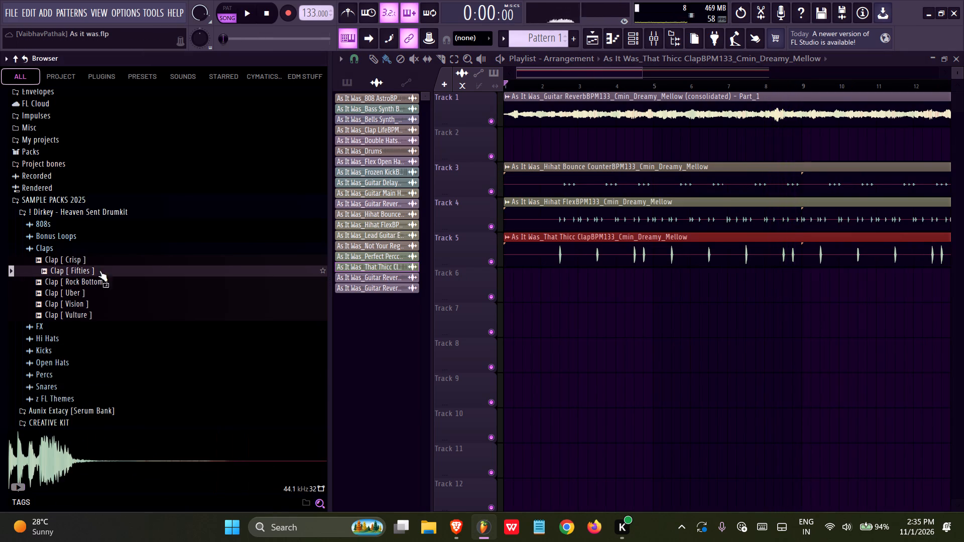
{"action": "left_click", "coordinate": [632, 38]}
{"action": "left_click", "coordinate": [133, 277]}
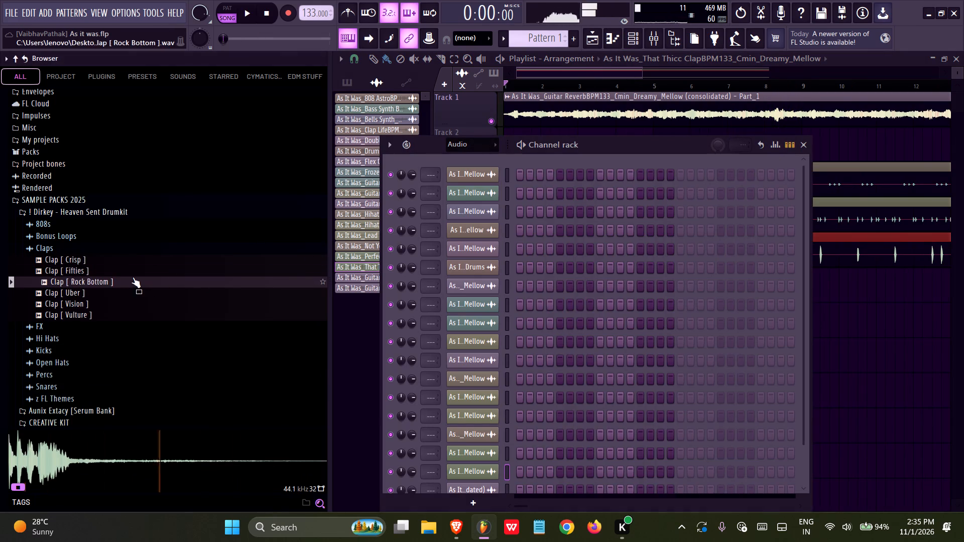
{"action": "left_click", "coordinate": [125, 268]}
{"action": "left_click", "coordinate": [123, 279]}
{"action": "left_click", "coordinate": [117, 291]}
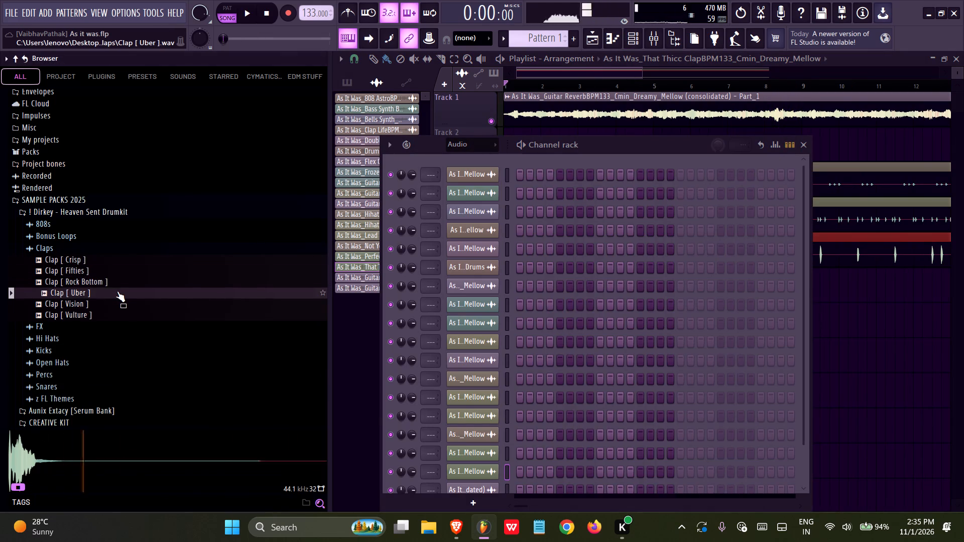
{"action": "left_click", "coordinate": [117, 291]}
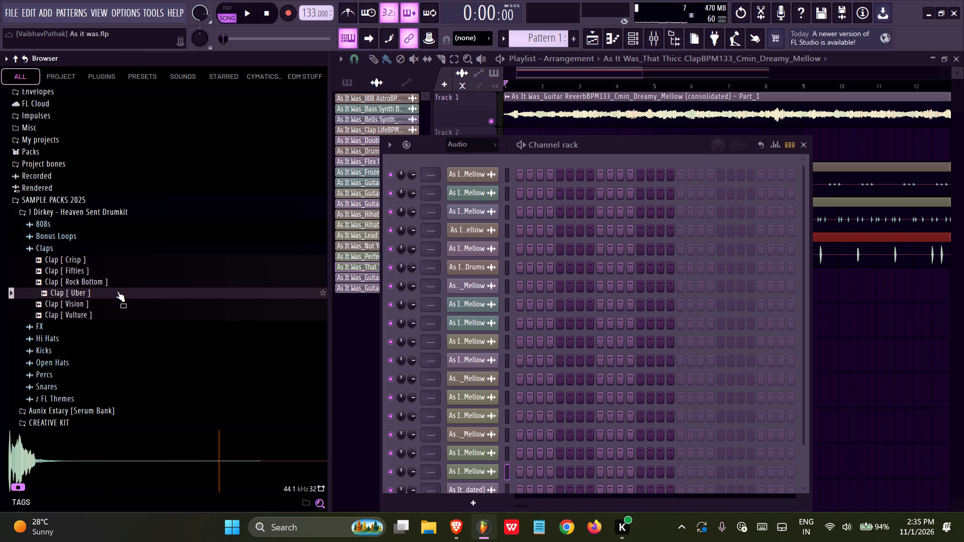
{"action": "left_click", "coordinate": [117, 286]}
{"action": "left_click", "coordinate": [117, 286]}
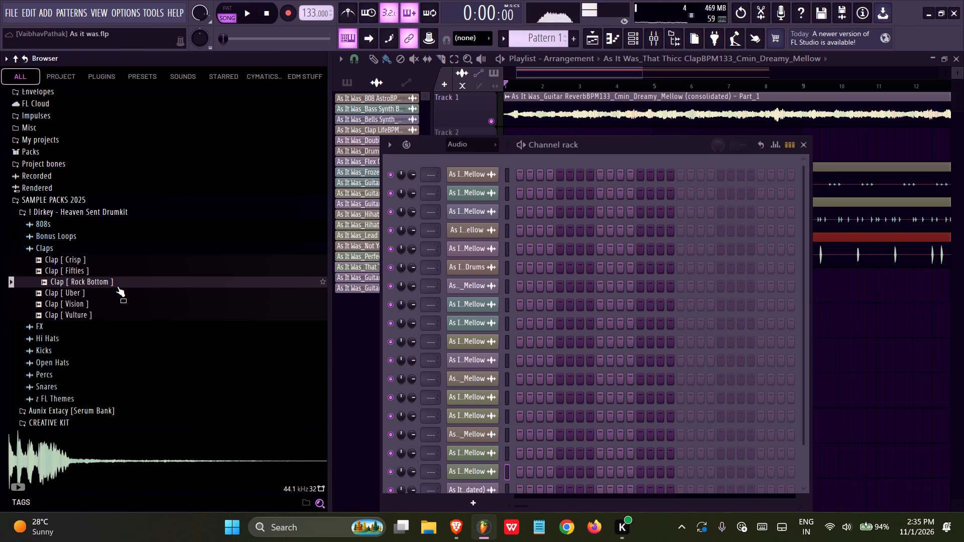
{"action": "left_click", "coordinate": [117, 286]}
{"action": "left_click", "coordinate": [117, 286]}
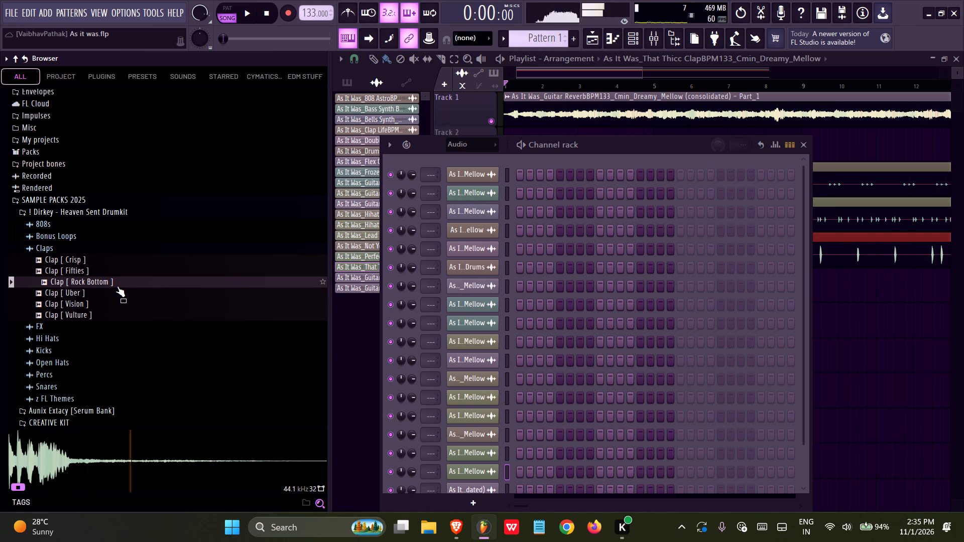
Show all channels in the Channel rack, compare the remaining claps and add Clap [ Rock Bottom ] as a channel at the end.
{"action": "left_click", "coordinate": [459, 150]}
{"action": "left_click", "coordinate": [458, 160]}
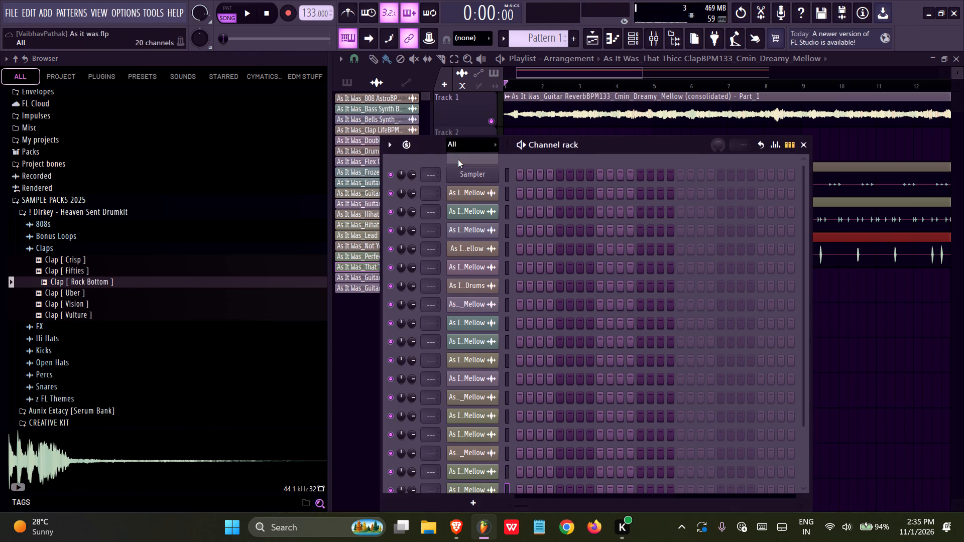
{"action": "scroll", "coordinate": [456, 225], "scroll_direction": "down", "scroll_amount": 11}
{"action": "left_click", "coordinate": [91, 298]}
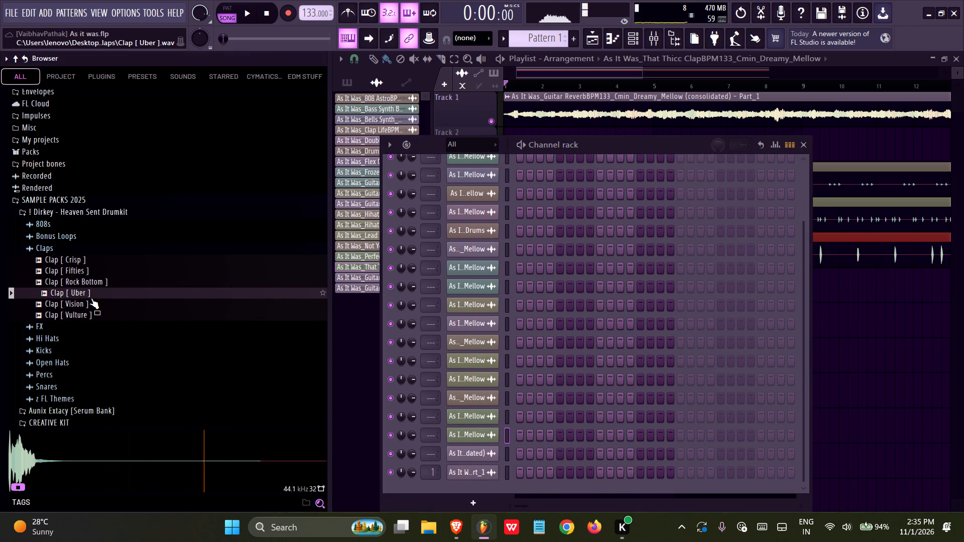
{"action": "left_click", "coordinate": [84, 302]}
{"action": "left_click", "coordinate": [84, 316]}
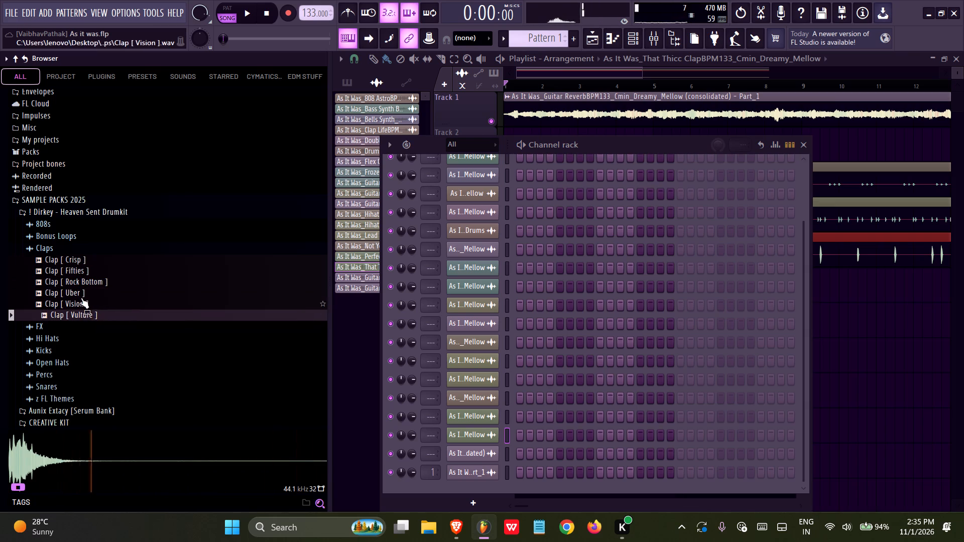
{"action": "left_click", "coordinate": [81, 285]}
{"action": "left_click_drag", "start_coordinate": [81, 285], "coordinate": [429, 451]}
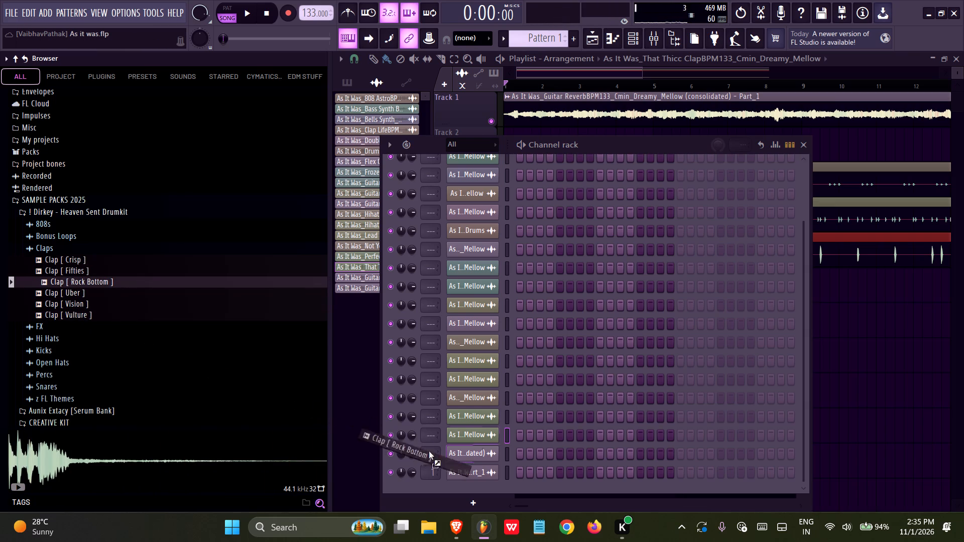
{"action": "left_click_drag", "start_coordinate": [429, 451], "coordinate": [457, 480]}
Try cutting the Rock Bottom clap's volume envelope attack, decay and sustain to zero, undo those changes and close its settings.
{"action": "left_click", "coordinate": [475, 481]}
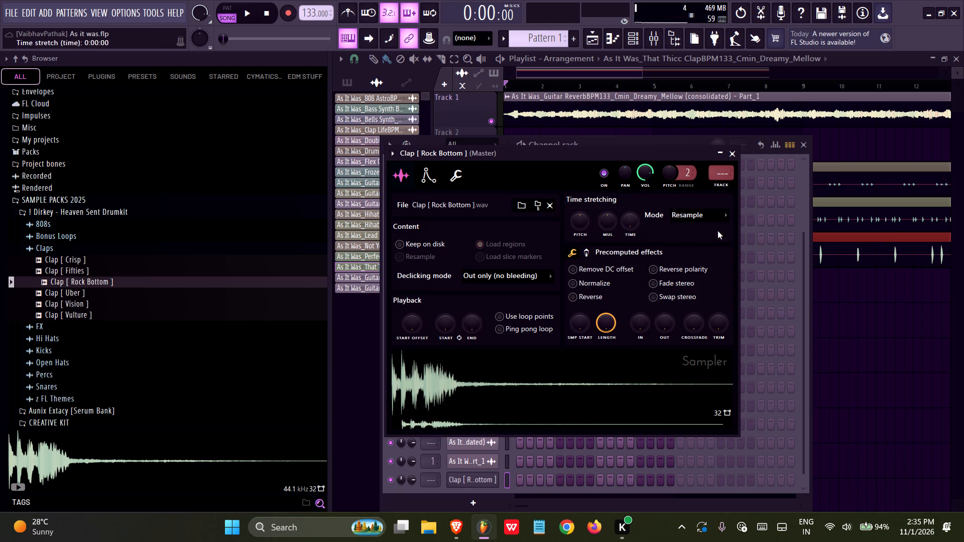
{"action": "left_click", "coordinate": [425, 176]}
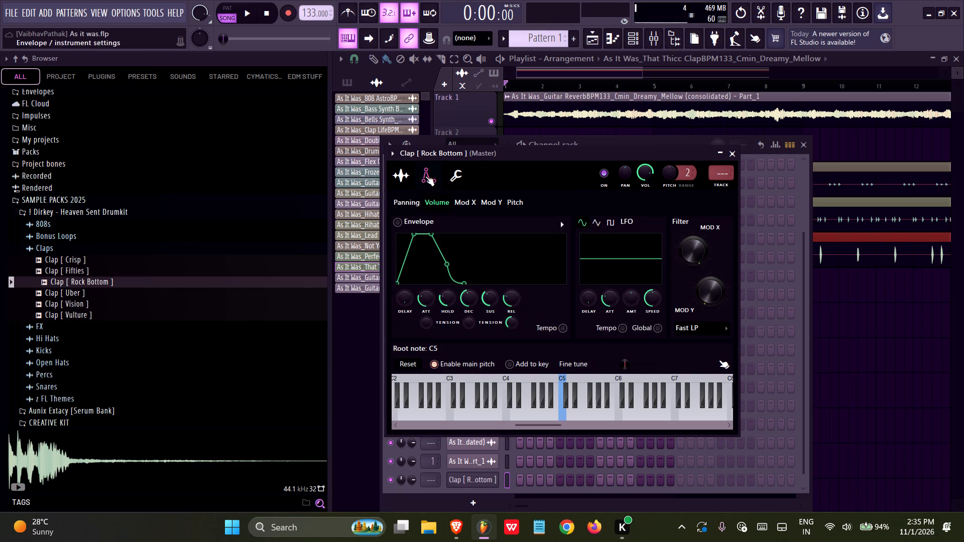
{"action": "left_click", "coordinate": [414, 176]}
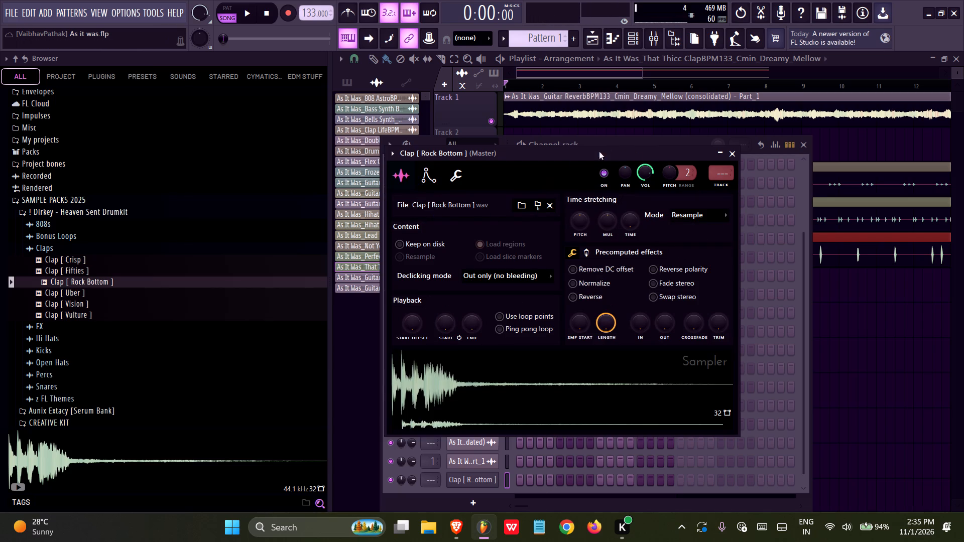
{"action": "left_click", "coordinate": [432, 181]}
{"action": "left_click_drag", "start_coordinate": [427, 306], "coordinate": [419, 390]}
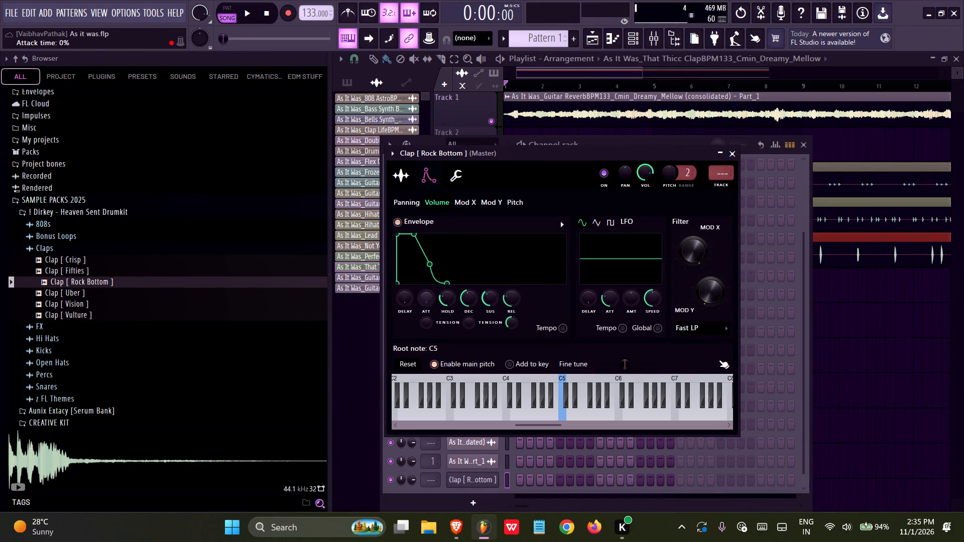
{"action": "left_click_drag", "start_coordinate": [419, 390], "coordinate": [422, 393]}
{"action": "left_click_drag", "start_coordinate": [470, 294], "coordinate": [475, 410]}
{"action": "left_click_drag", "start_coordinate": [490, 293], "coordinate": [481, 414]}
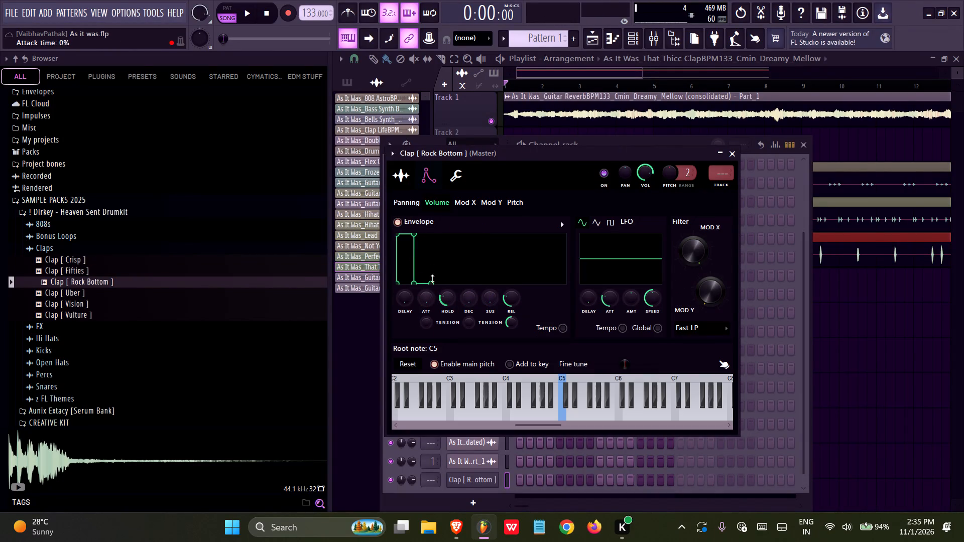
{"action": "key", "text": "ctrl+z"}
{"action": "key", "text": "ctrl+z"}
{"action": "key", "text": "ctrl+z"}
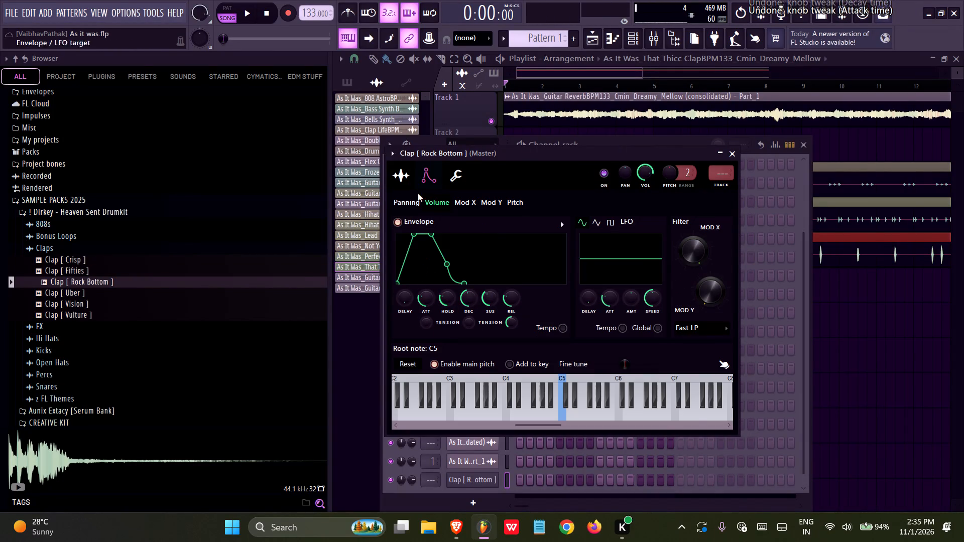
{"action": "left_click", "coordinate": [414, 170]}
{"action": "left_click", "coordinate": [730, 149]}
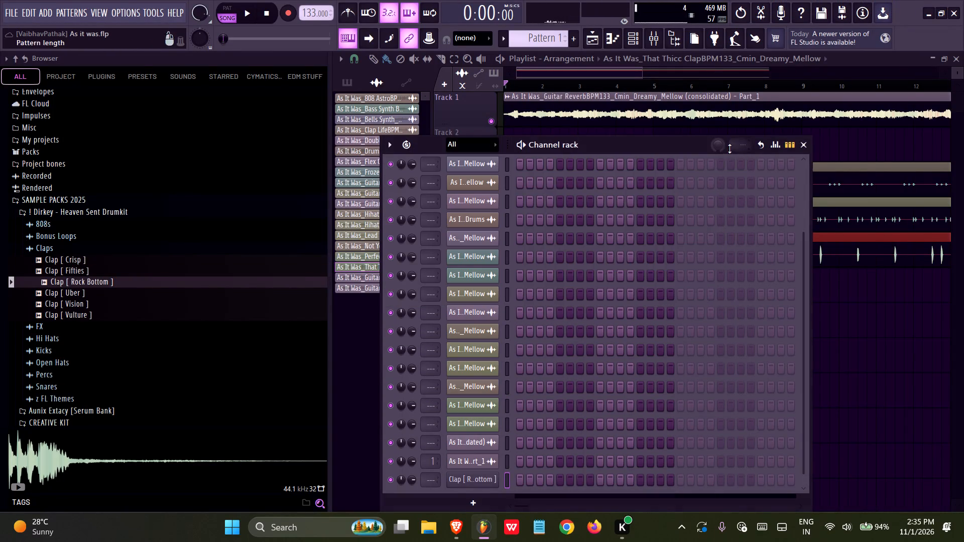
Close the Channel rack, look at the mixer and return to the playlist with the whole arrangement in view.
{"action": "left_click", "coordinate": [799, 143]}
{"action": "left_click", "coordinate": [647, 32]}
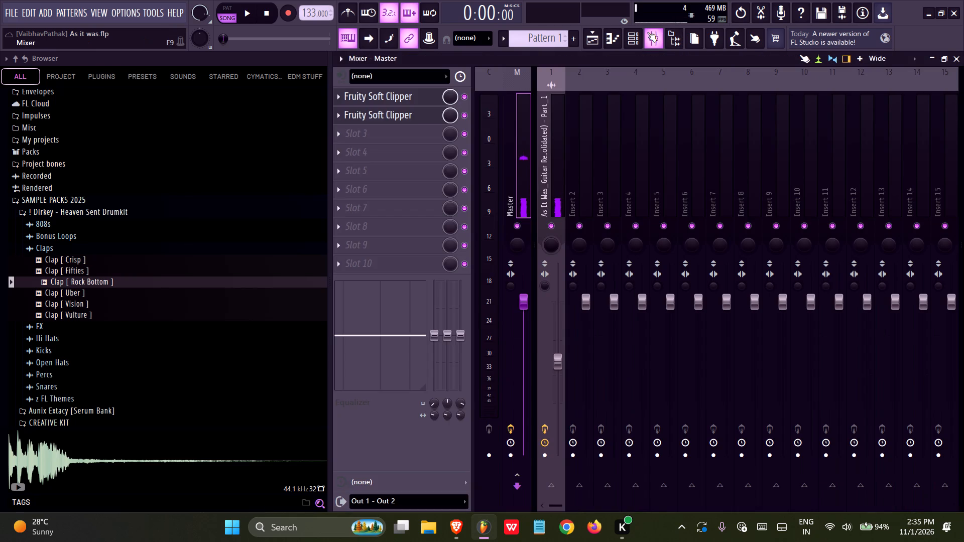
{"action": "left_click", "coordinate": [596, 36]}
{"action": "scroll", "coordinate": [554, 183], "scroll_direction": "down", "scroll_amount": 12, "text": "ctrl"}
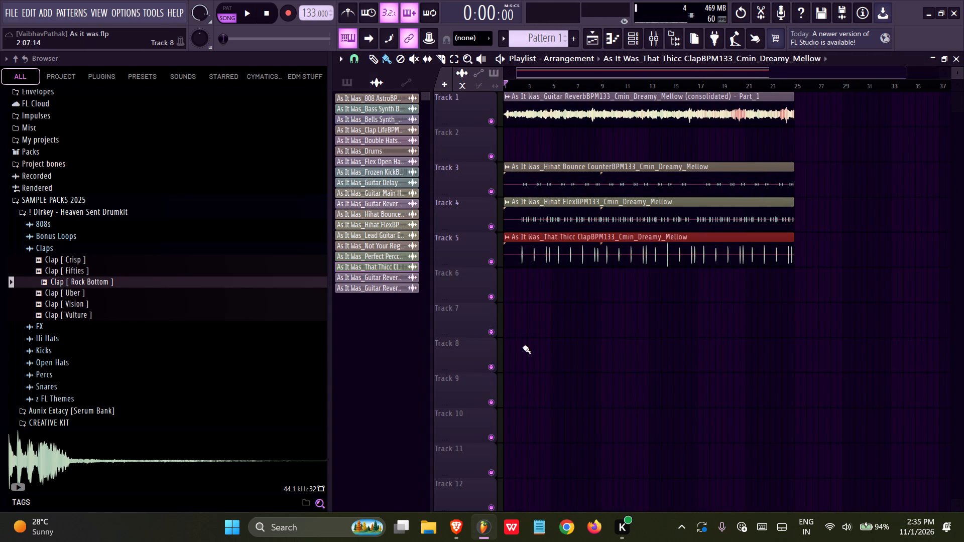
Find and launch the Splicerr app through Windows search, and save the beat project.
{"action": "left_click", "coordinate": [321, 524]}
{"action": "key", "text": "s"}
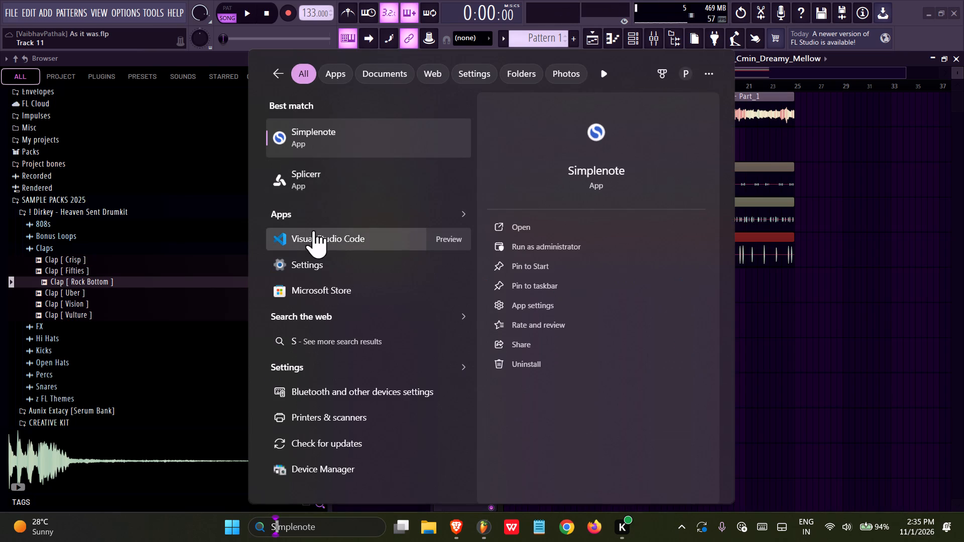
{"action": "left_click", "coordinate": [332, 180]}
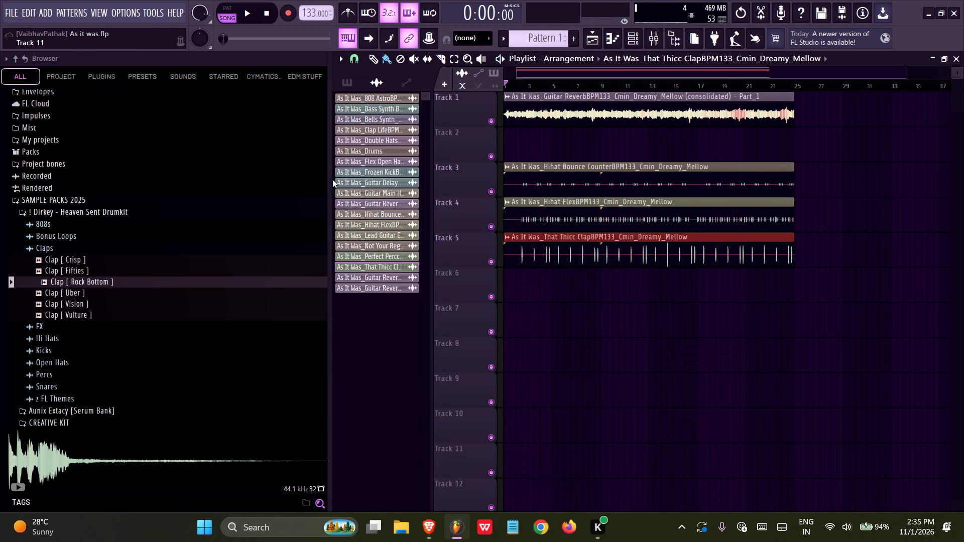
{"action": "key", "text": "ctrl+s"}
Exit the WPS Office cloud service and Hamachi running in the background.
{"action": "left_click", "coordinate": [680, 523]}
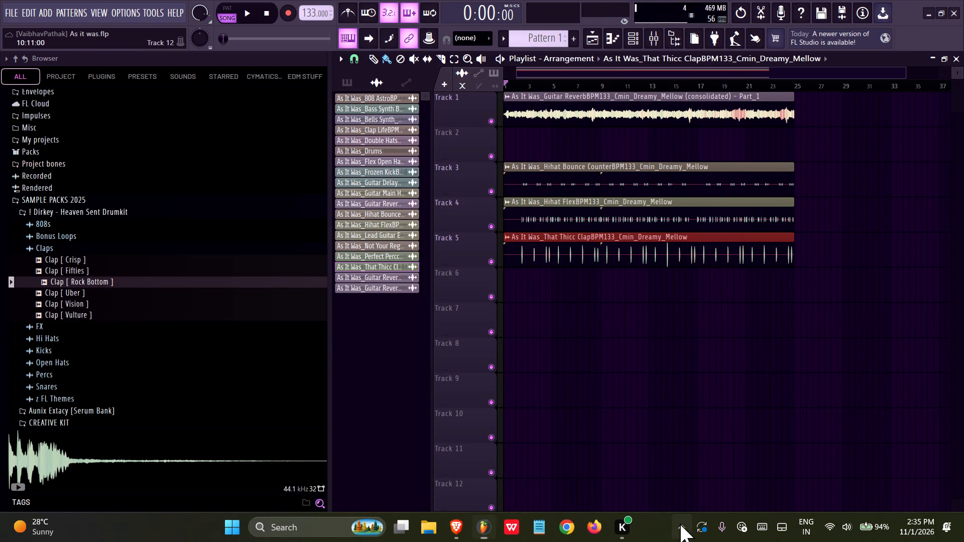
{"action": "right_click", "coordinate": [661, 465]}
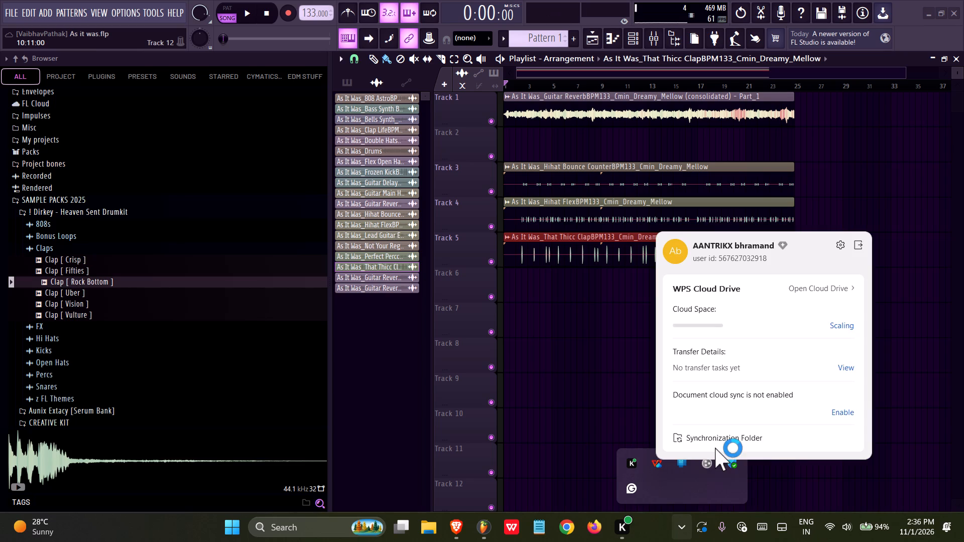
{"action": "left_click", "coordinate": [859, 248]}
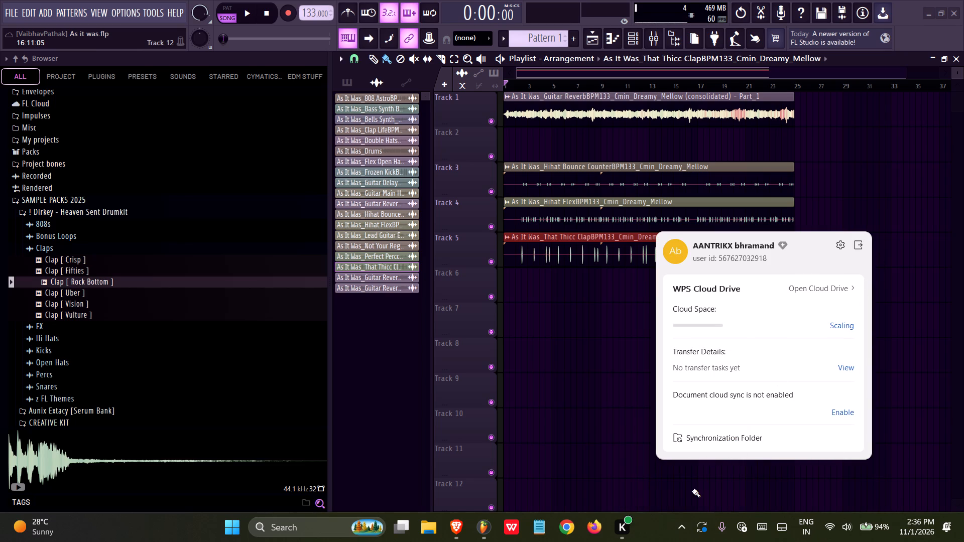
{"action": "left_click", "coordinate": [682, 531]}
{"action": "right_click", "coordinate": [683, 496]}
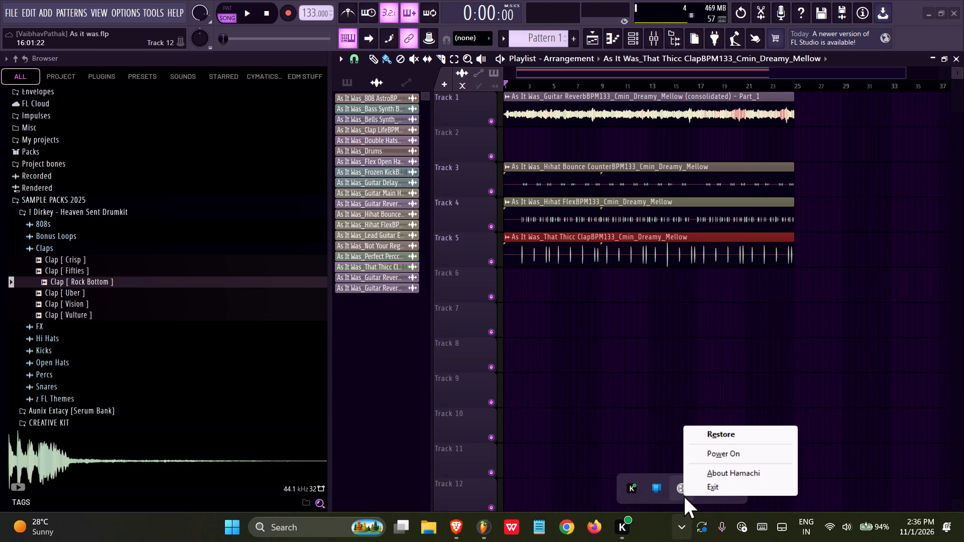
{"action": "left_click", "coordinate": [710, 485]}
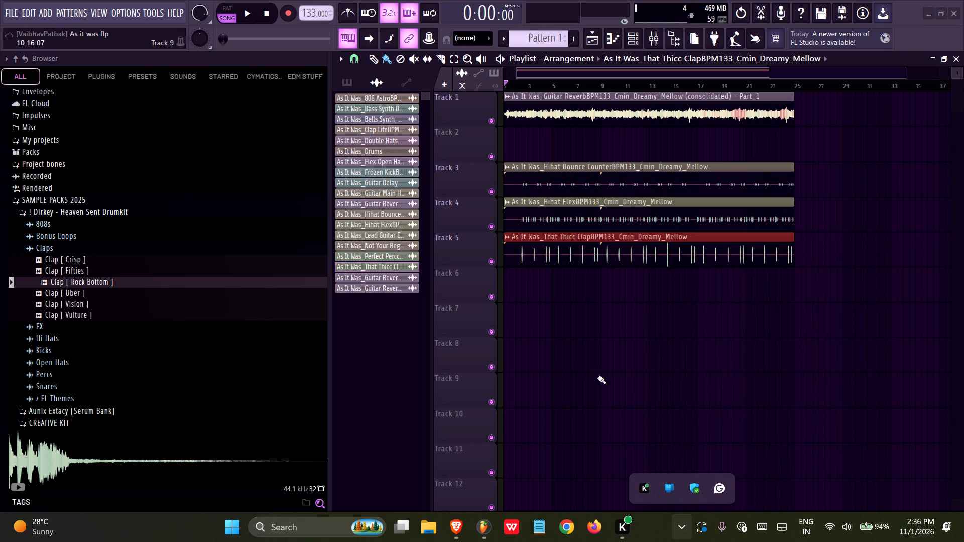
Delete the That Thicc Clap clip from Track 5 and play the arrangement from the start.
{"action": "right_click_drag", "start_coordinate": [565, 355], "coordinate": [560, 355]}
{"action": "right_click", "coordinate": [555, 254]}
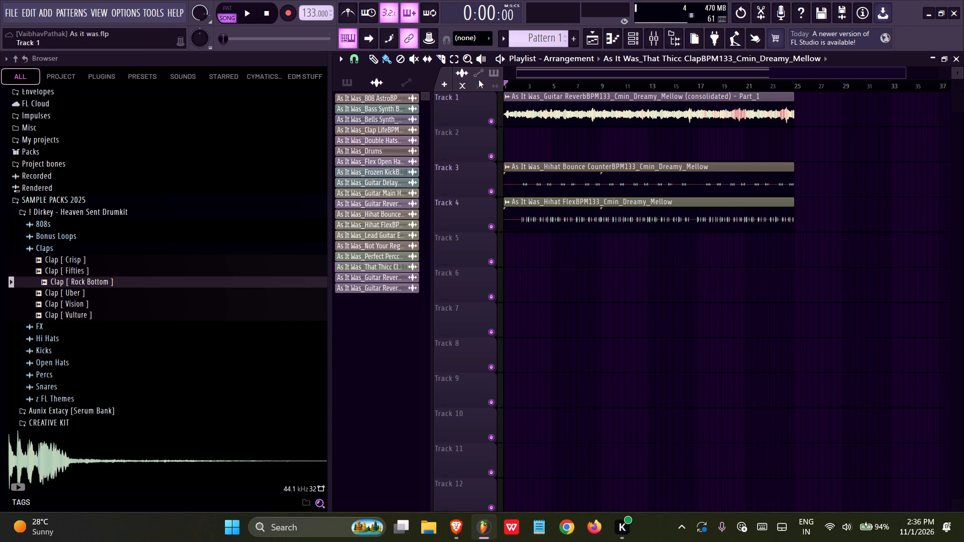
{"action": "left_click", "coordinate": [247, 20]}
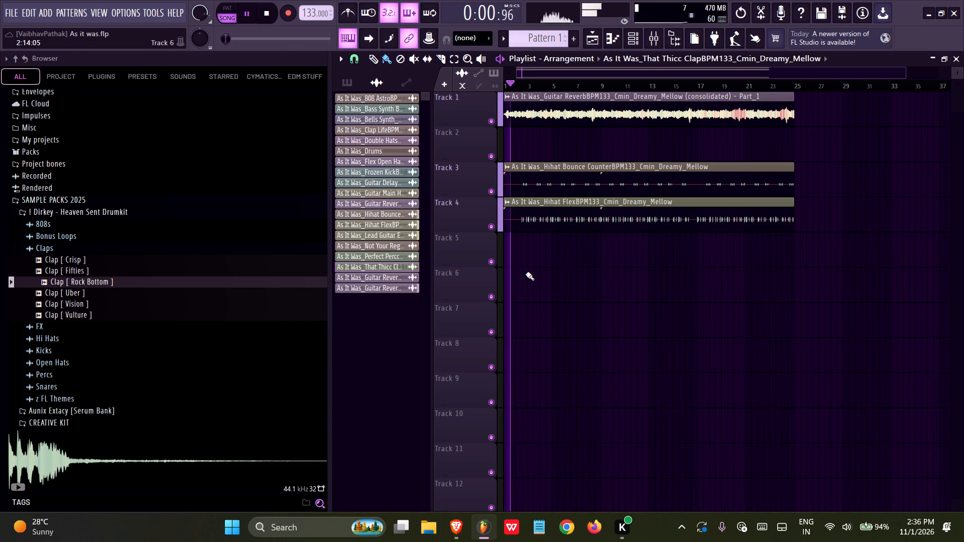
Save the beat project.
{"action": "scroll", "coordinate": [526, 274], "scroll_direction": "up", "scroll_amount": 4, "text": "ctrl"}
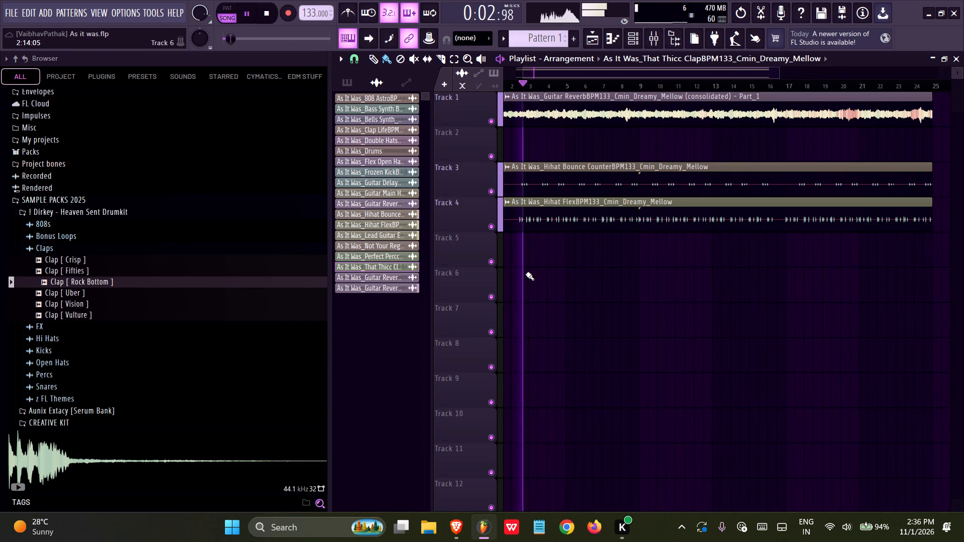
{"action": "scroll", "coordinate": [526, 274], "scroll_direction": "up", "scroll_amount": 3, "text": "ctrl"}
{"action": "key", "text": "ctrl+s"}
Add a hit on step 9 of the Clap [ Rock Bottom ] channel and bring up that channel's piano roll.
{"action": "left_click", "coordinate": [629, 45]}
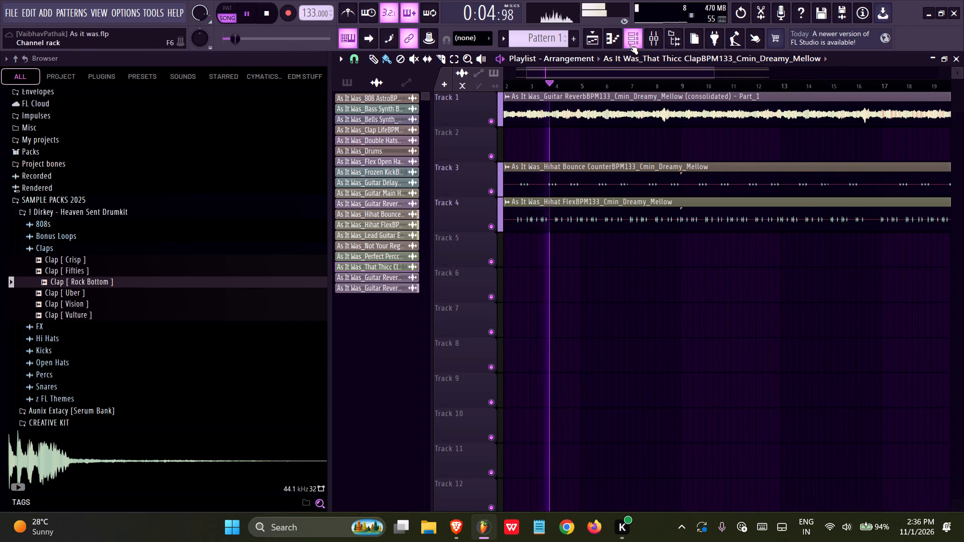
{"action": "left_click", "coordinate": [468, 146]}
{"action": "left_click", "coordinate": [462, 155]}
{"action": "scroll", "coordinate": [470, 266], "scroll_direction": "down", "scroll_amount": 4}
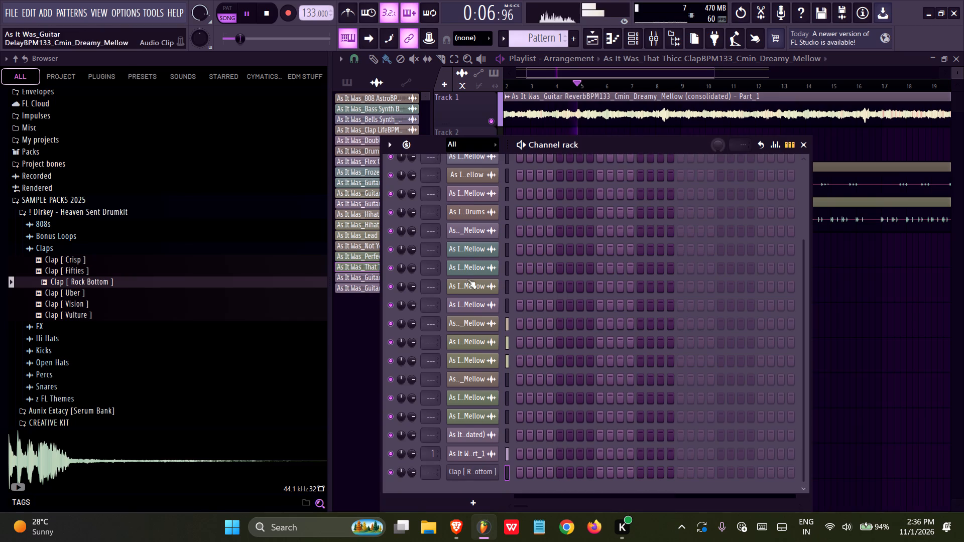
{"action": "left_click", "coordinate": [603, 475]}
{"action": "right_click", "coordinate": [466, 469]}
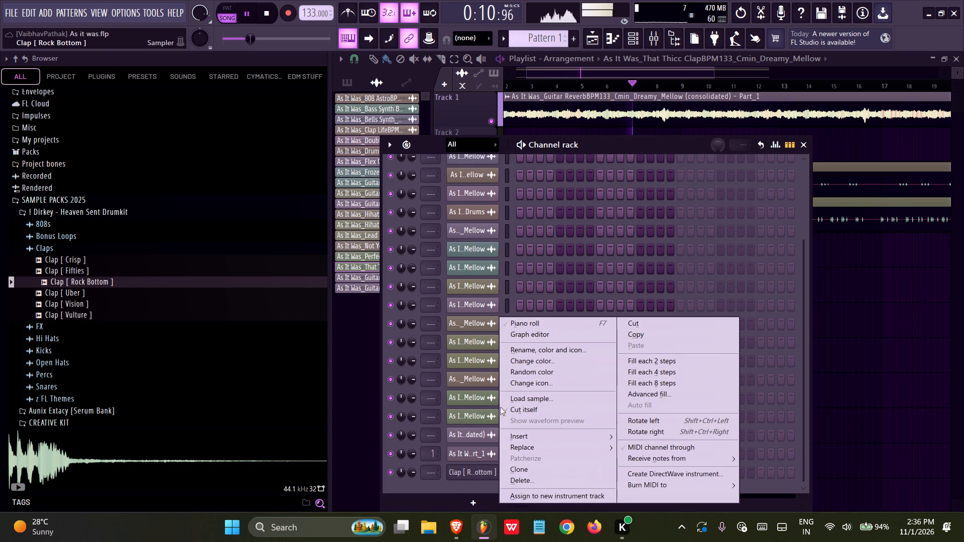
{"action": "left_click", "coordinate": [513, 324]}
{"action": "key", "text": "alt+x"}
{"action": "left_click", "coordinate": [519, 327]}
Duplicate the Clap [ Rock Bottom ] note three times so one clap falls in each of the first four bars.
{"action": "scroll", "coordinate": [519, 327], "scroll_direction": "down", "scroll_amount": 3, "text": "ctrl"}
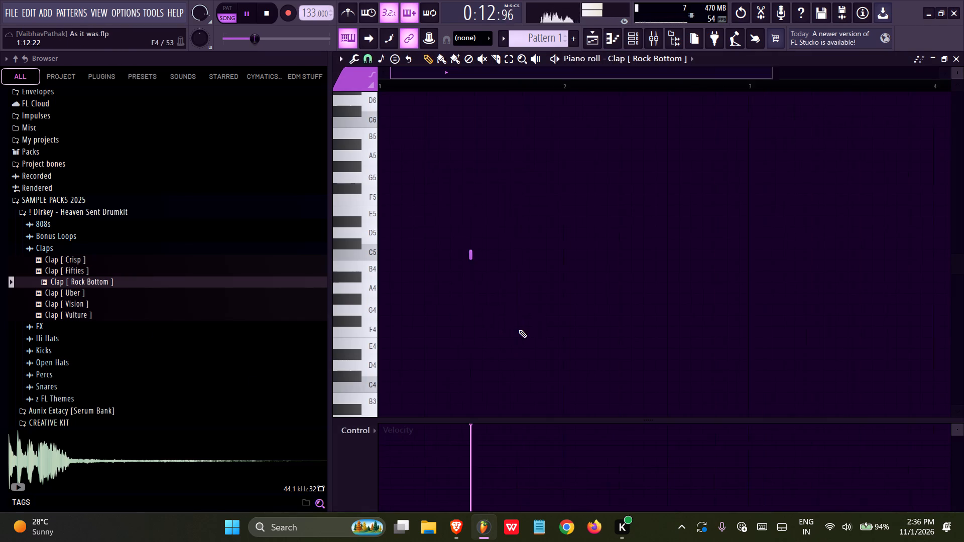
{"action": "scroll", "coordinate": [519, 330], "scroll_direction": "down", "scroll_amount": 3, "text": "ctrl"}
{"action": "left_click", "coordinate": [519, 332], "text": "ctrl"}
{"action": "key", "text": "ctrl+a"}
{"action": "left_click", "coordinate": [516, 334], "text": "ctrl"}
{"action": "scroll", "coordinate": [513, 336], "scroll_direction": "down", "scroll_amount": 5, "text": "ctrl"}
{"action": "key", "text": "ctrl+b"}
{"action": "key", "text": "ctrl+b"}
{"action": "key", "text": "ctrl+b"}
{"action": "key", "text": "ctrl+a"}
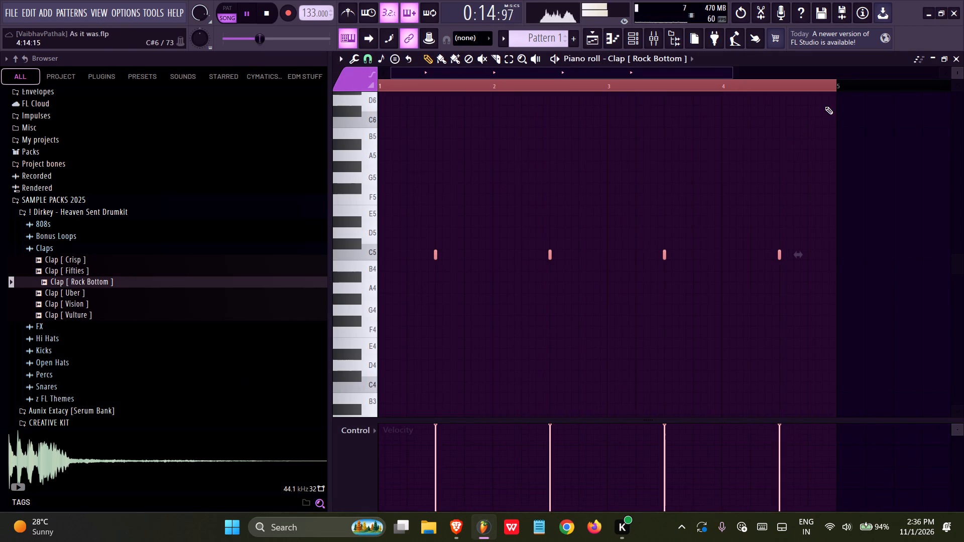
{"action": "right_click_drag", "start_coordinate": [827, 92], "coordinate": [136, 101]}
{"action": "right_click_drag", "start_coordinate": [822, 82], "coordinate": [150, 86]}
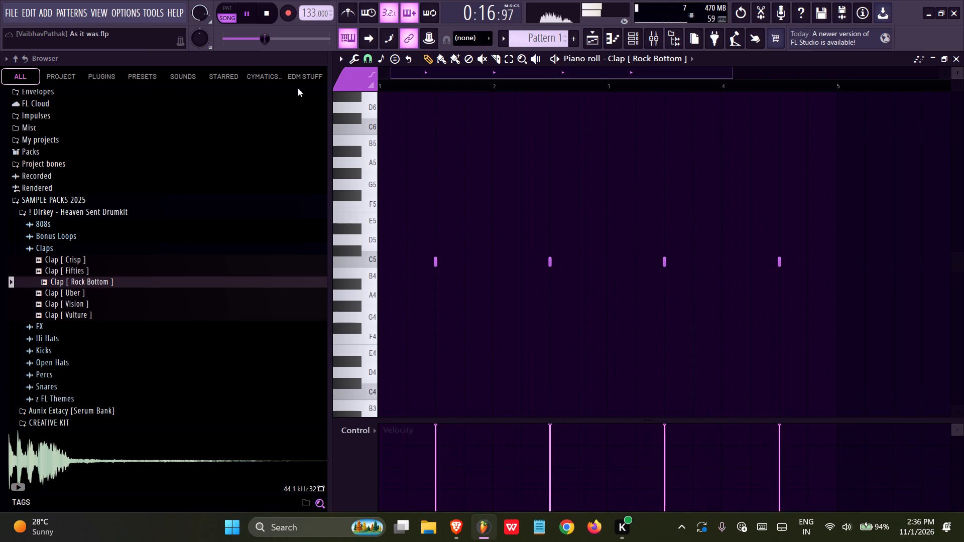
Place the Pattern 1 clap clip at bar 1 on Track 5 of the playlist and play the arrangement.
{"action": "left_click", "coordinate": [595, 46]}
{"action": "left_click", "coordinate": [559, 38]}
{"action": "key", "text": "space"}
{"action": "left_click", "coordinate": [513, 241]}
{"action": "left_click_drag", "start_coordinate": [554, 243], "coordinate": [367, 240]}
{"action": "key", "text": "space"}
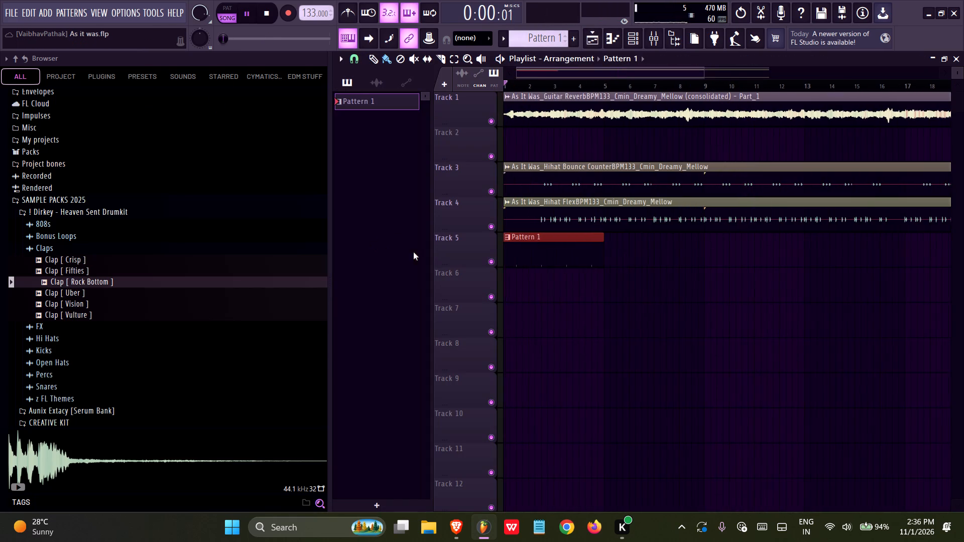
Look over the mixer and Channel rack, and listen to the claps against the hi-hats from the start of the playlist.
{"action": "double_click", "coordinate": [526, 266]}
{"action": "scroll", "coordinate": [466, 372], "scroll_direction": "up", "scroll_amount": 5, "text": "ctrl"}
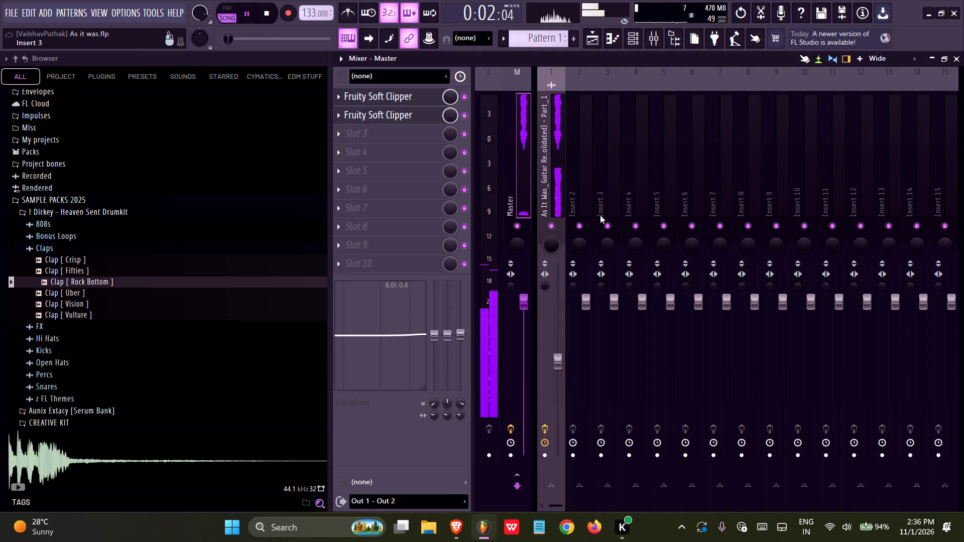
{"action": "left_click", "coordinate": [588, 34]}
{"action": "left_click", "coordinate": [626, 42]}
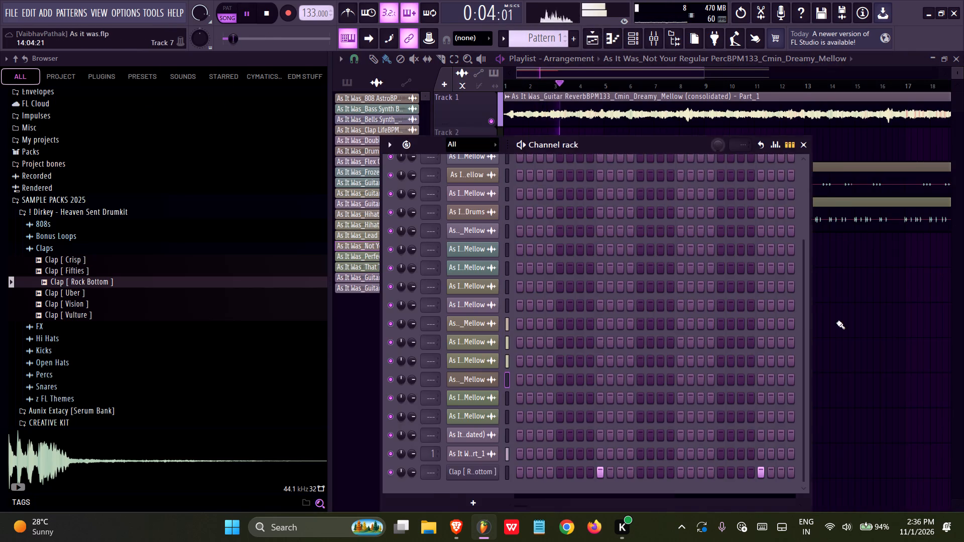
{"action": "right_click", "coordinate": [836, 322]}
{"action": "key", "text": "space"}
{"action": "scroll", "coordinate": [508, 298], "scroll_direction": "up", "scroll_amount": 11, "text": "ctrl"}
{"action": "middle_click_drag", "start_coordinate": [597, 304], "coordinate": [689, 304]}
{"action": "key", "text": "space"}
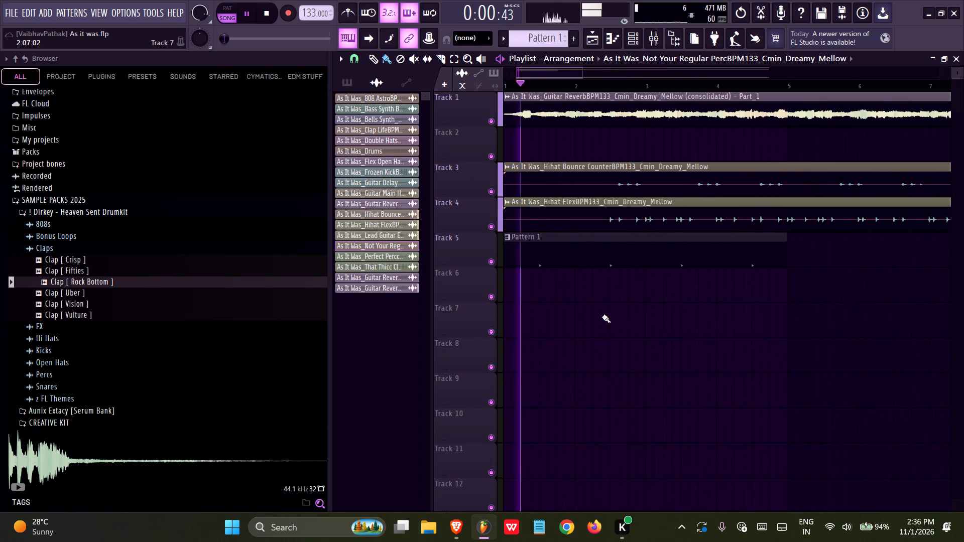
{"action": "scroll", "coordinate": [602, 316], "scroll_direction": "up", "scroll_amount": 5, "text": "ctrl"}
{"action": "middle_click_drag", "start_coordinate": [607, 305], "coordinate": [627, 305]}
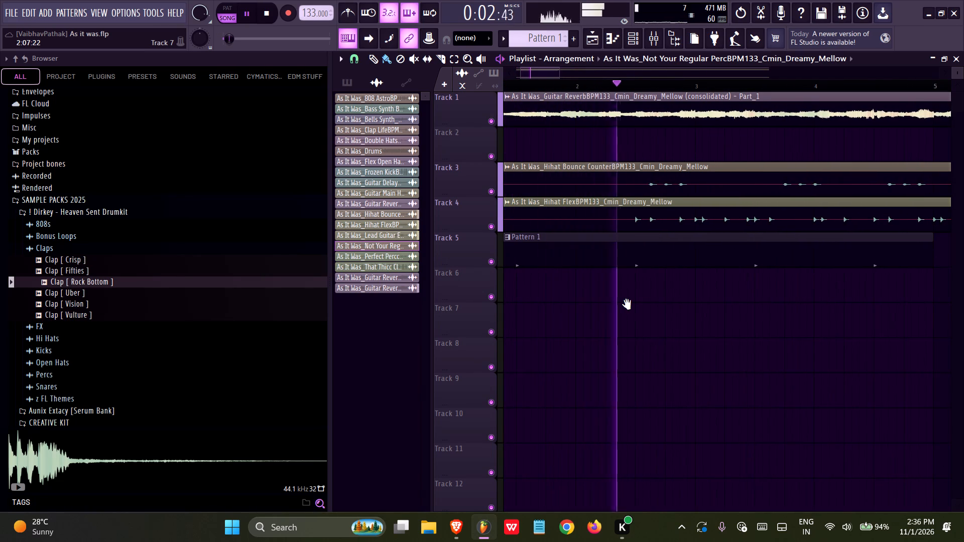
{"action": "middle_click_drag", "start_coordinate": [627, 305], "coordinate": [567, 311]}
{"action": "key", "text": "space"}
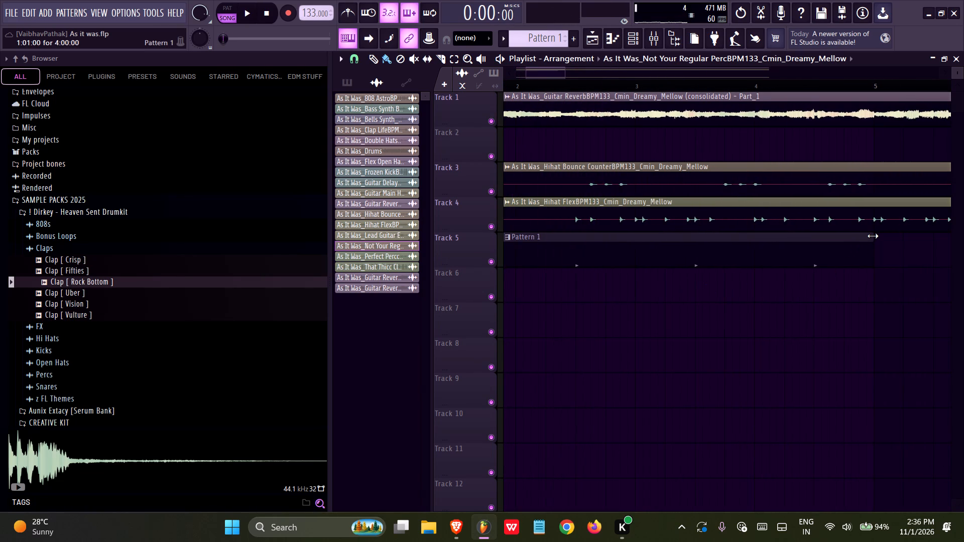
Shorten the Pattern 1 clip on Track 5 so it ends at 2:13.
{"action": "left_click_drag", "start_coordinate": [873, 235], "coordinate": [616, 230]}
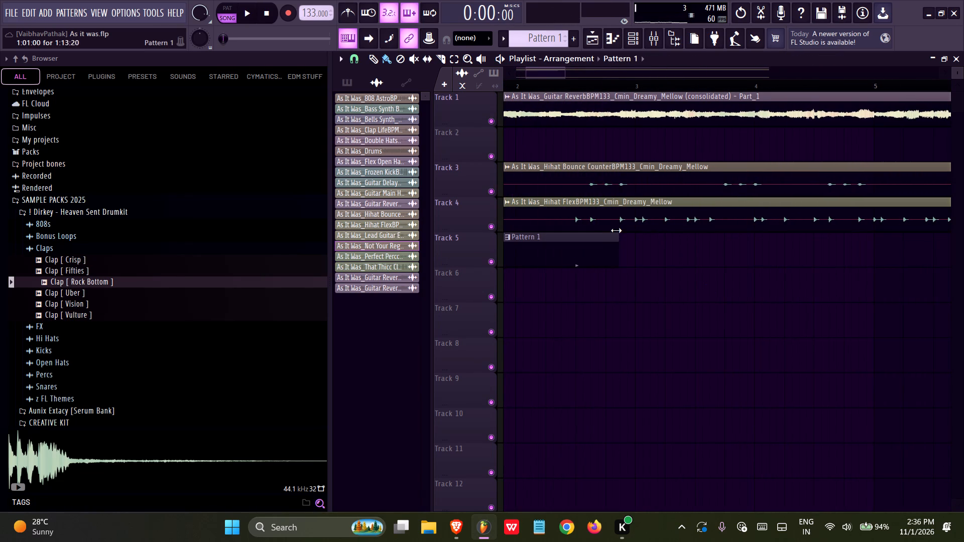
{"action": "left_click_drag", "start_coordinate": [616, 230], "coordinate": [605, 226]}
{"action": "scroll", "coordinate": [604, 246], "scroll_direction": "up", "scroll_amount": 20, "text": "ctrl"}
{"action": "scroll", "coordinate": [604, 246], "scroll_direction": "up", "scroll_amount": 3, "text": "ctrl"}
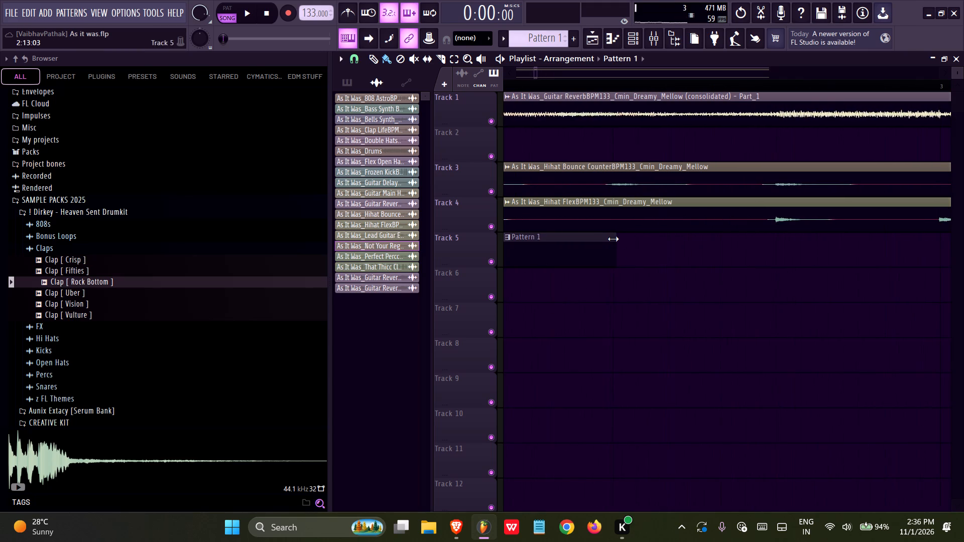
{"action": "left_click", "coordinate": [611, 239]}
Slice the Pattern 1 clip at 2:09, duplicate its short second piece directly after it, and play the result.
{"action": "scroll", "coordinate": [686, 290], "scroll_direction": "down", "scroll_amount": 9, "text": "ctrl"}
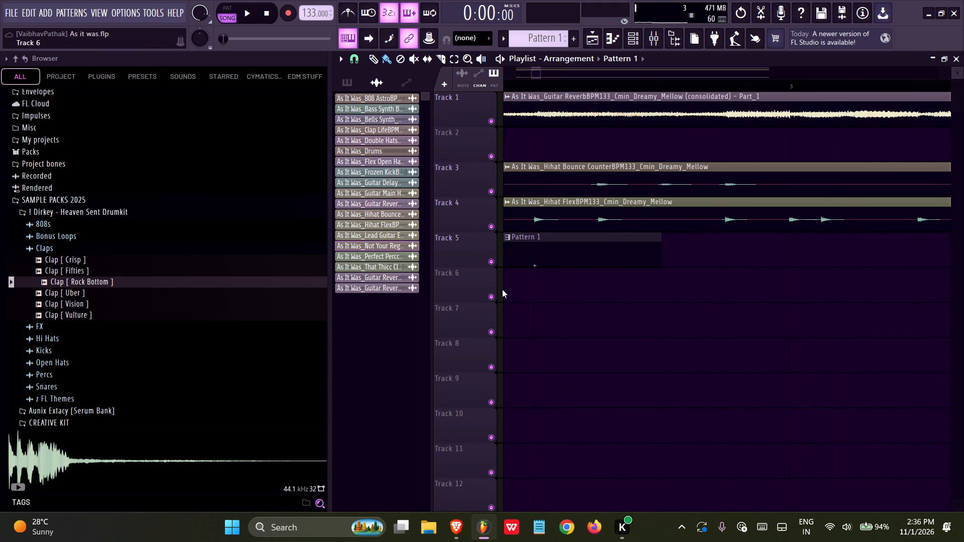
{"action": "left_click", "coordinate": [434, 54]}
{"action": "scroll", "coordinate": [498, 235], "scroll_direction": "up", "scroll_amount": 9, "text": "ctrl"}
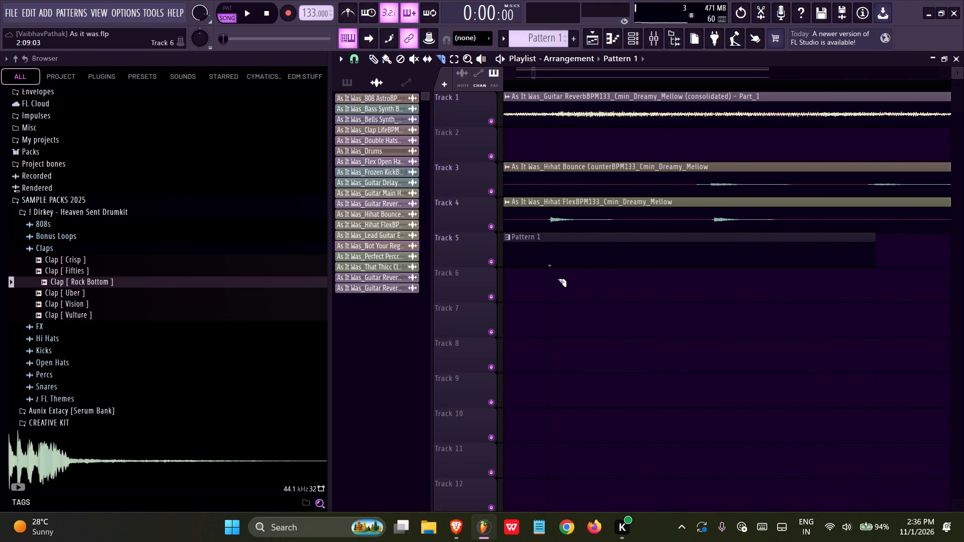
{"action": "left_click_drag", "start_coordinate": [548, 265], "coordinate": [550, 233], "text": "shift"}
{"action": "left_click", "coordinate": [367, 59]}
{"action": "left_click", "coordinate": [578, 238], "text": "ctrl"}
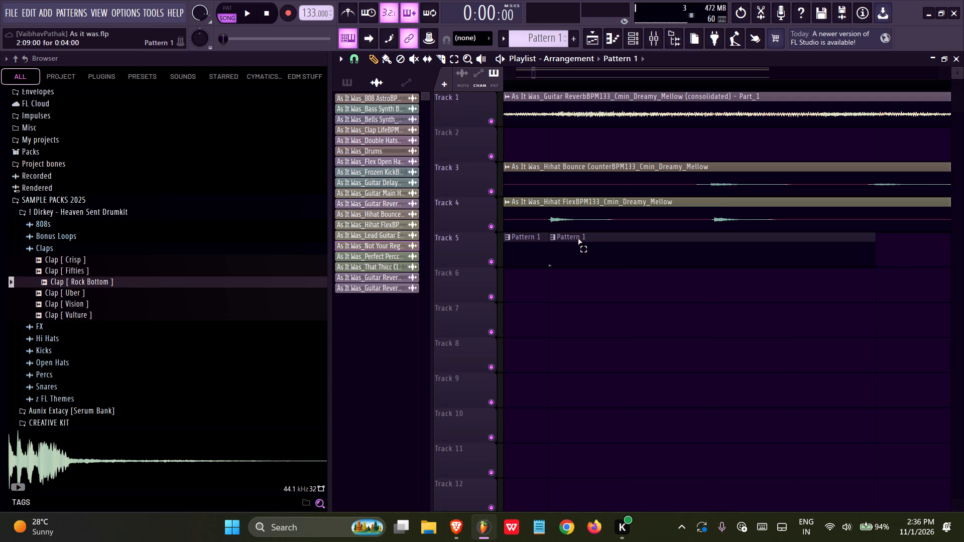
{"action": "key", "text": "ctrl+b"}
{"action": "scroll", "coordinate": [601, 255], "scroll_direction": "down", "scroll_amount": 20, "text": "ctrl"}
{"action": "scroll", "coordinate": [601, 255], "scroll_direction": "down", "scroll_amount": 4, "text": "ctrl"}
{"action": "key", "text": "space"}
{"action": "scroll", "coordinate": [732, 305], "scroll_direction": "down", "scroll_amount": 2, "text": "ctrl"}
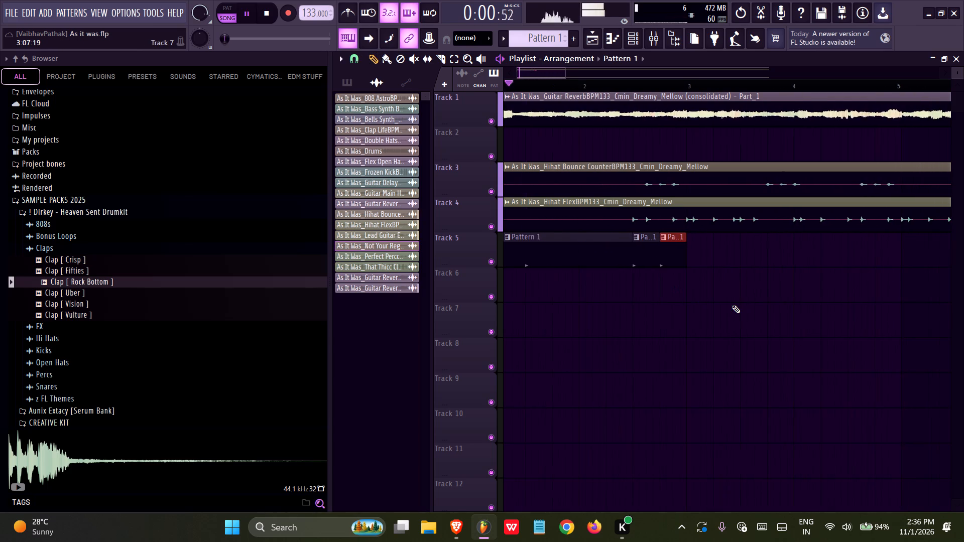
{"action": "scroll", "coordinate": [732, 305], "scroll_direction": "down", "scroll_amount": 3, "text": "ctrl"}
{"action": "middle_click_drag", "start_coordinate": [627, 308], "coordinate": [738, 320]}
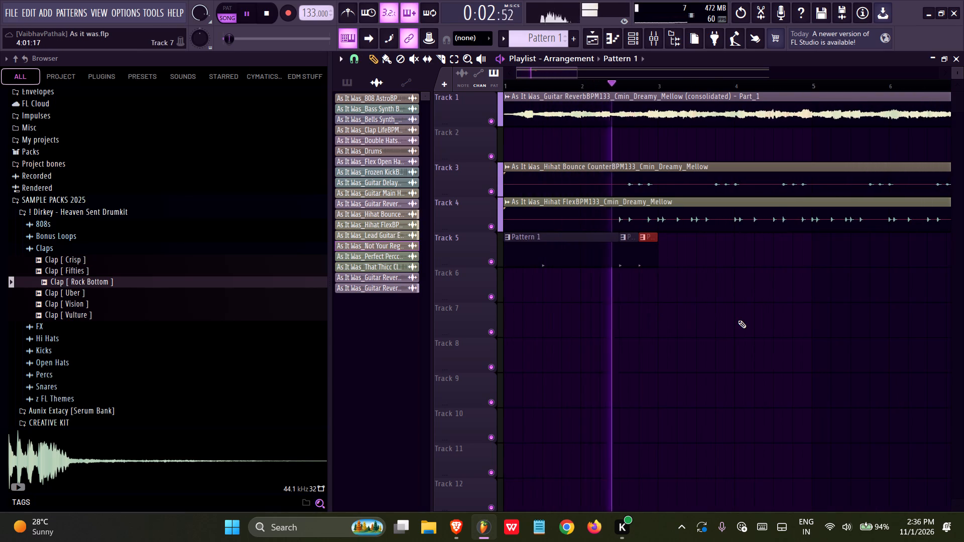
{"action": "key", "text": "space"}
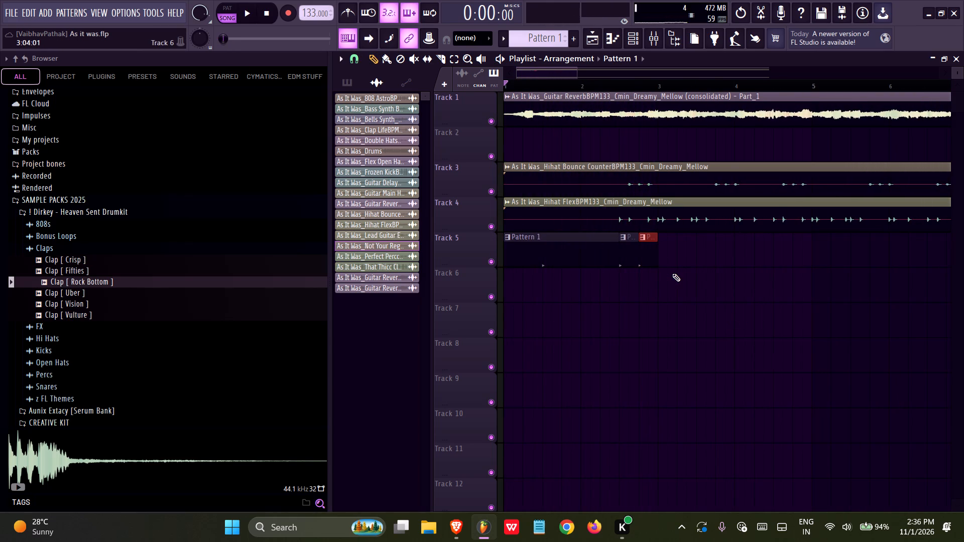
Place a copy of the long first Pattern 1 piece at the start of bar 3 on Track 5 and listen to it.
{"action": "left_click", "coordinate": [577, 259]}
{"action": "left_click", "coordinate": [671, 250]}
{"action": "left_click_drag", "start_coordinate": [708, 253], "coordinate": [691, 248]}
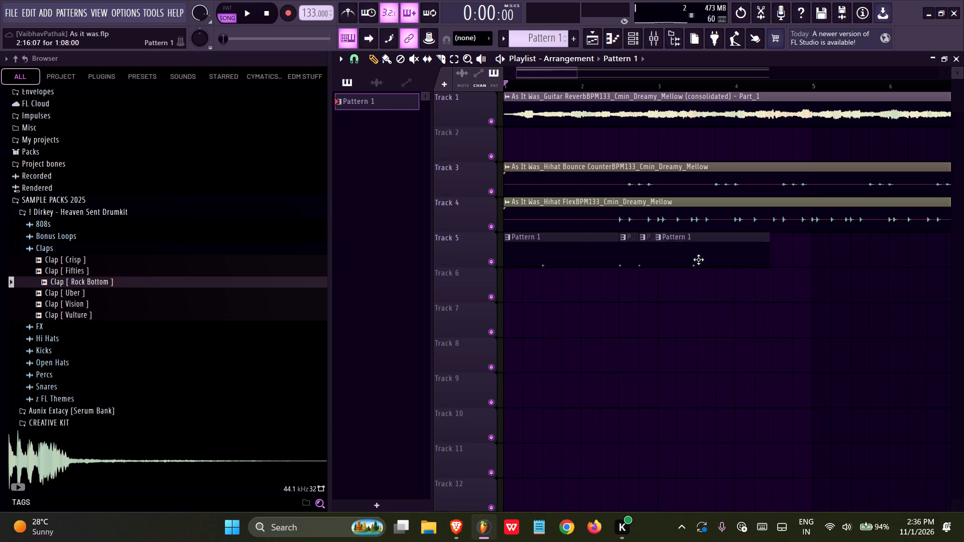
{"action": "scroll", "coordinate": [684, 276], "scroll_direction": "up", "scroll_amount": 17, "text": "ctrl"}
{"action": "left_click_drag", "start_coordinate": [647, 256], "coordinate": [669, 260]}
{"action": "scroll", "coordinate": [652, 264], "scroll_direction": "up", "scroll_amount": 5, "text": "ctrl"}
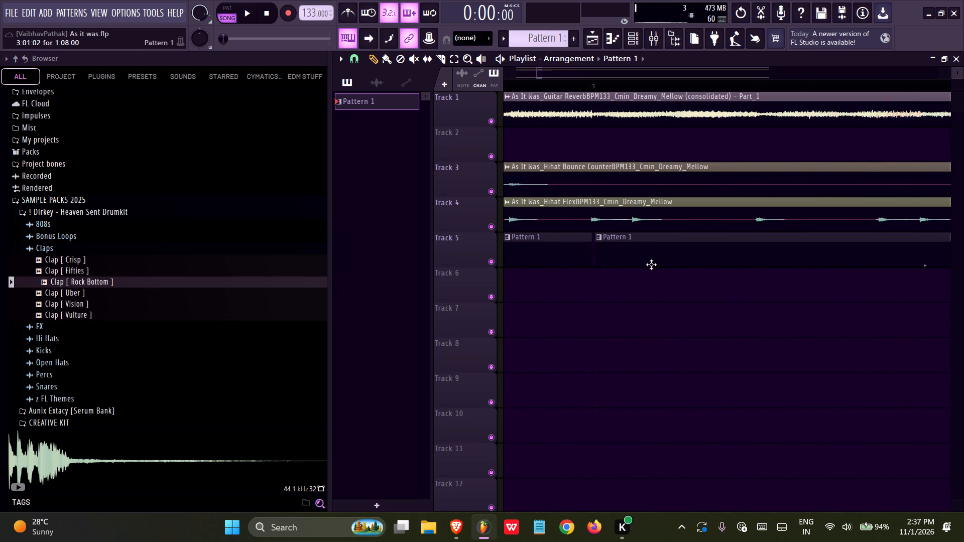
{"action": "left_click", "coordinate": [643, 256]}
{"action": "key", "text": "space"}
{"action": "scroll", "coordinate": [646, 284], "scroll_direction": "down", "scroll_amount": 20, "text": "ctrl"}
{"action": "scroll", "coordinate": [646, 284], "scroll_direction": "down", "scroll_amount": 3, "text": "ctrl"}
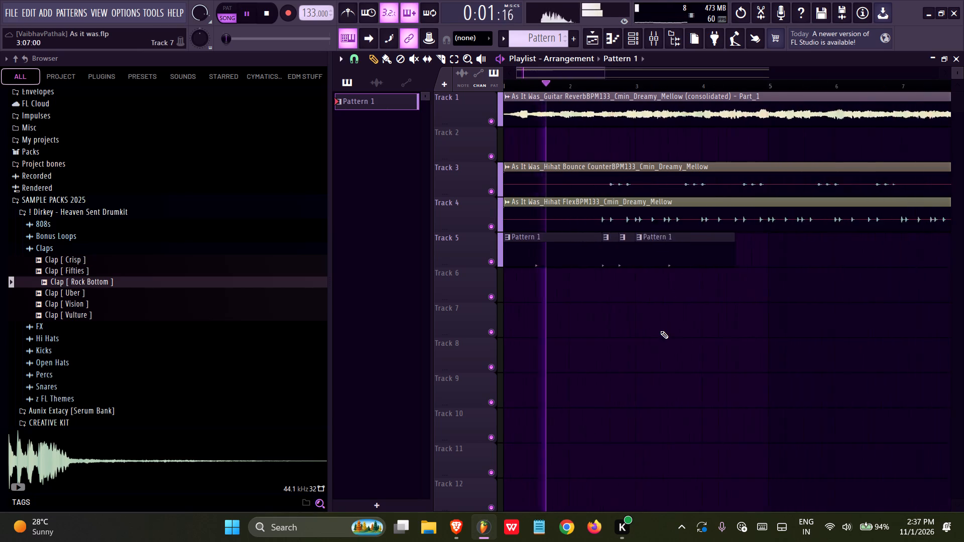
{"action": "scroll", "coordinate": [660, 331], "scroll_direction": "down", "scroll_amount": 8, "text": "ctrl"}
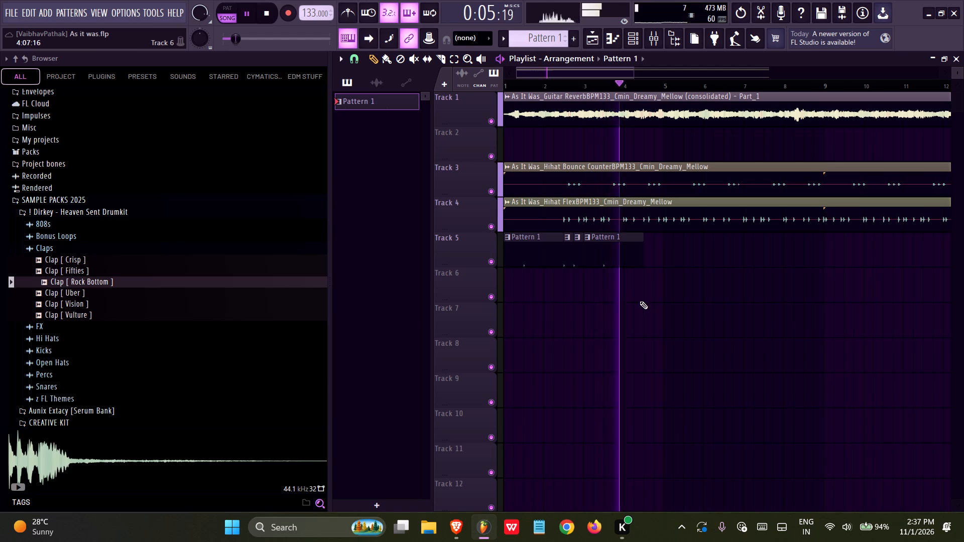
{"action": "key", "text": "space"}
Shorten the Pattern 1 clip starting at bar 3 to exactly one bar.
{"action": "scroll", "coordinate": [629, 294], "scroll_direction": "up", "scroll_amount": 16, "text": "ctrl"}
{"action": "left_click_drag", "start_coordinate": [702, 236], "coordinate": [664, 235]}
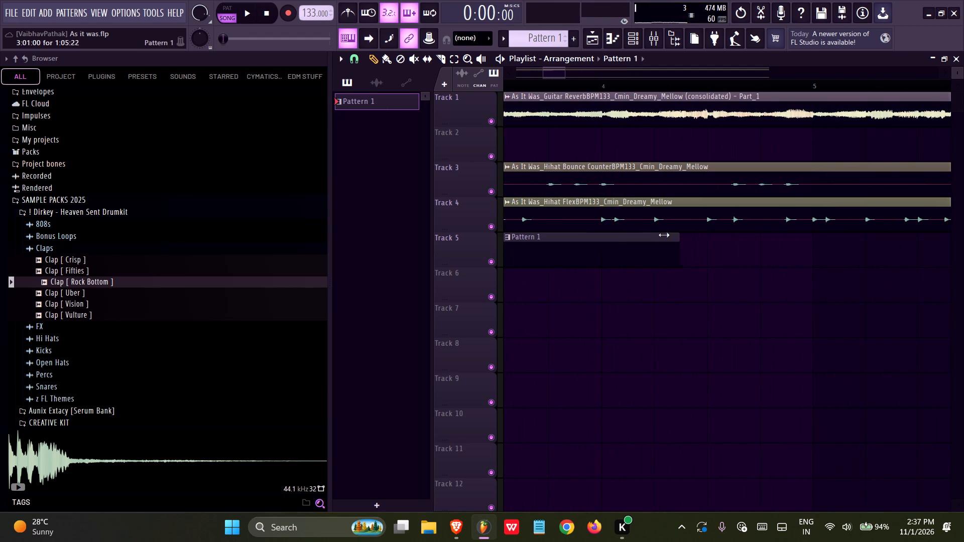
{"action": "left_click_drag", "start_coordinate": [664, 235], "coordinate": [597, 236]}
{"action": "scroll", "coordinate": [597, 239], "scroll_direction": "up", "scroll_amount": 12, "text": "ctrl"}
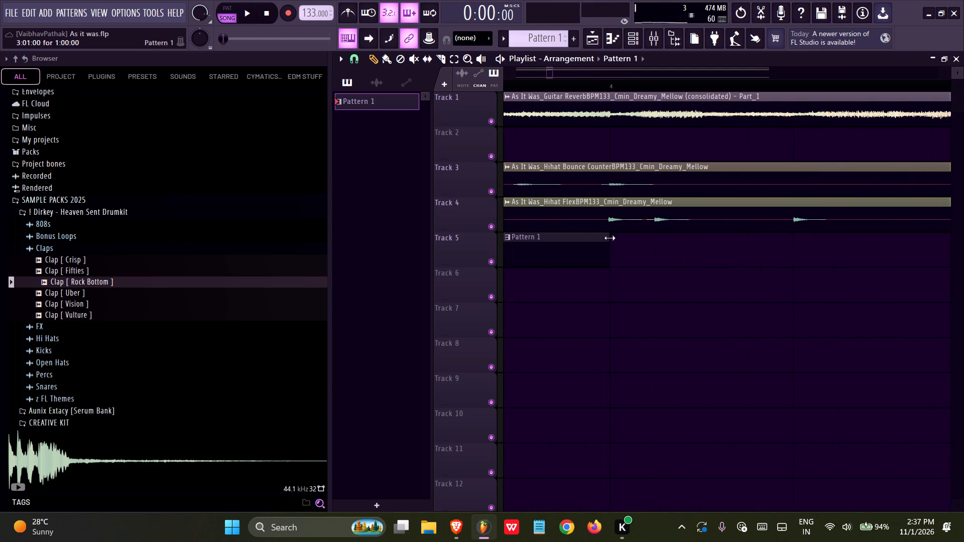
{"action": "left_click", "coordinate": [607, 238], "text": "ctrl"}
Copy the two short Pattern 1 pieces from bar 2 to bar 4 on Track 5, starting at 4:05.
{"action": "scroll", "coordinate": [604, 259], "scroll_direction": "down", "scroll_amount": 19, "text": "ctrl"}
{"action": "scroll", "coordinate": [568, 272], "scroll_direction": "down", "scroll_amount": 5, "text": "ctrl"}
{"action": "left_click_drag", "start_coordinate": [525, 279], "coordinate": [541, 247], "text": "ctrl"}
{"action": "left_click_drag", "start_coordinate": [542, 244], "coordinate": [636, 249], "text": "shift"}
{"action": "scroll", "coordinate": [624, 262], "scroll_direction": "up", "scroll_amount": 10, "text": "ctrl"}
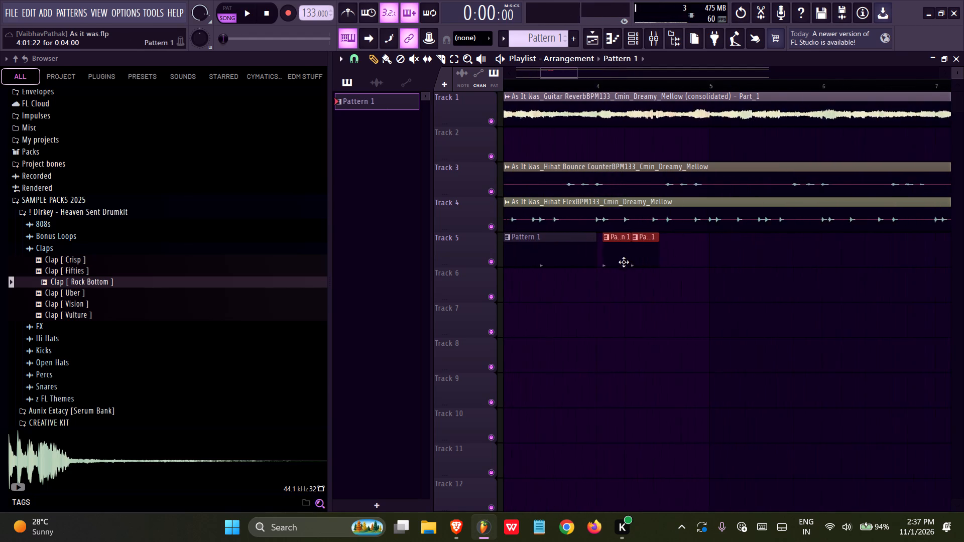
{"action": "scroll", "coordinate": [624, 262], "scroll_direction": "up", "scroll_amount": 2, "text": "ctrl"}
{"action": "left_click_drag", "start_coordinate": [614, 253], "coordinate": [687, 251]}
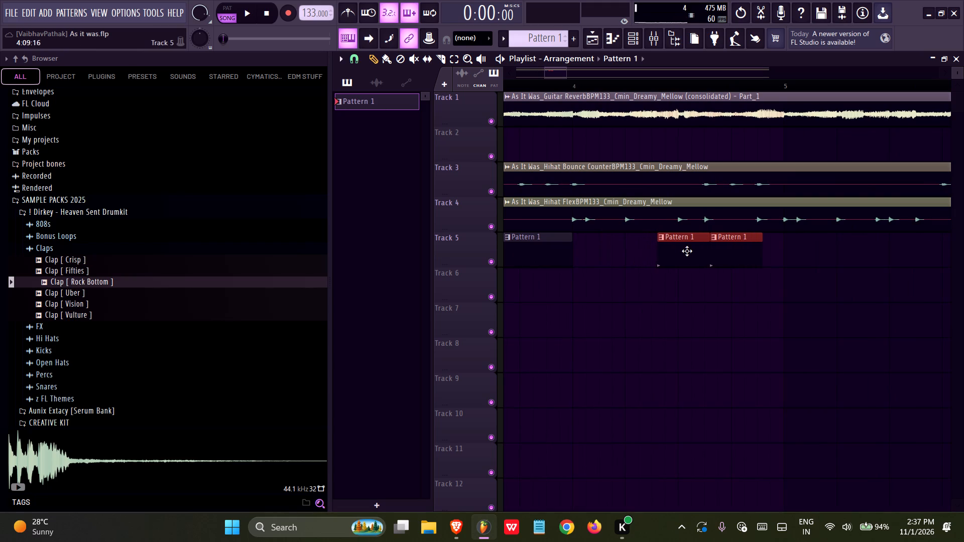
{"action": "left_click_drag", "start_coordinate": [687, 251], "coordinate": [655, 237]}
{"action": "scroll", "coordinate": [627, 270], "scroll_direction": "up", "scroll_amount": 7, "text": "ctrl"}
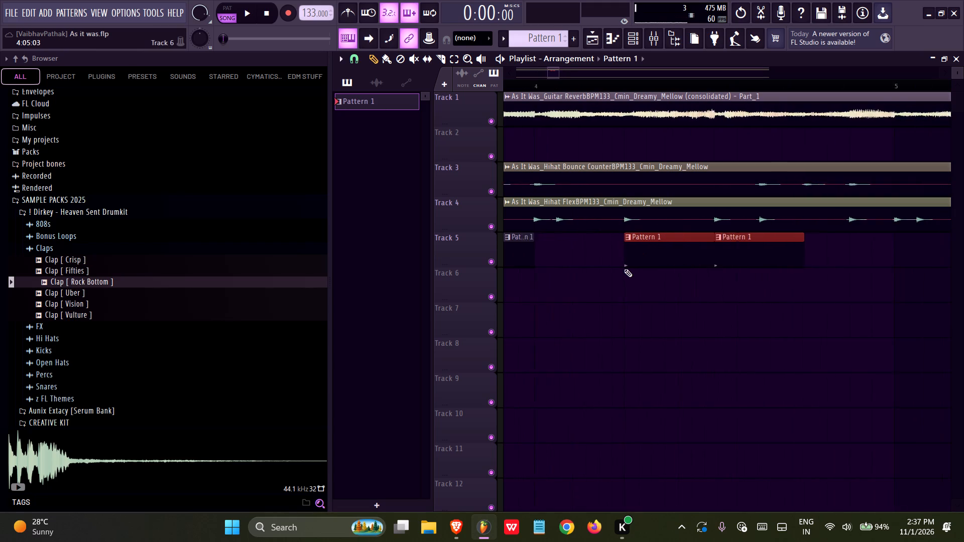
{"action": "scroll", "coordinate": [624, 269], "scroll_direction": "up", "scroll_amount": 4, "text": "ctrl"}
Extend the last short Pattern 1 piece on Track 5 so it ends at the start of bar 5.
{"action": "scroll", "coordinate": [654, 261], "scroll_direction": "down", "scroll_amount": 20, "text": "ctrl"}
{"action": "scroll", "coordinate": [654, 261], "scroll_direction": "down", "scroll_amount": 1, "text": "ctrl"}
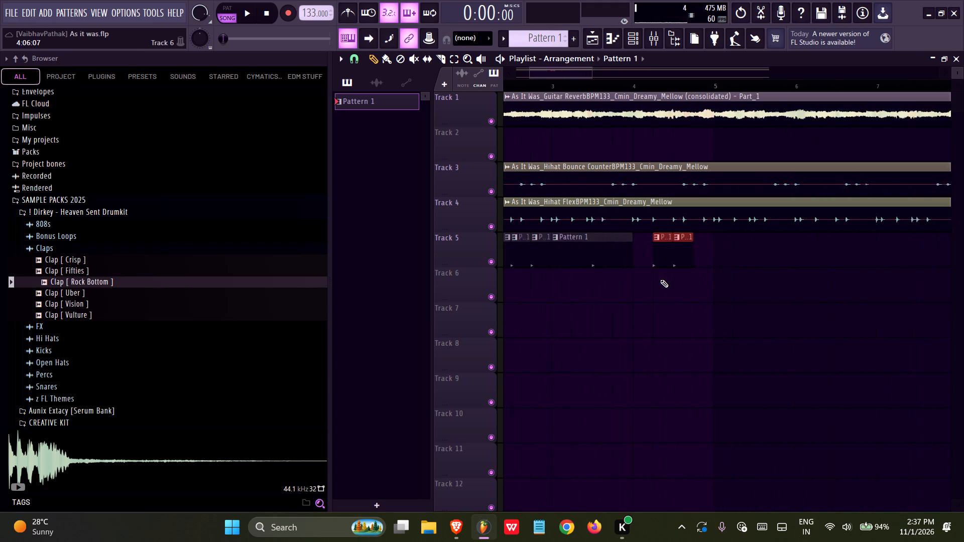
{"action": "scroll", "coordinate": [689, 284], "scroll_direction": "up", "scroll_amount": 5, "text": "ctrl"}
{"action": "left_click_drag", "start_coordinate": [689, 235], "coordinate": [726, 239]}
{"action": "scroll", "coordinate": [722, 252], "scroll_direction": "up", "scroll_amount": 6, "text": "ctrl"}
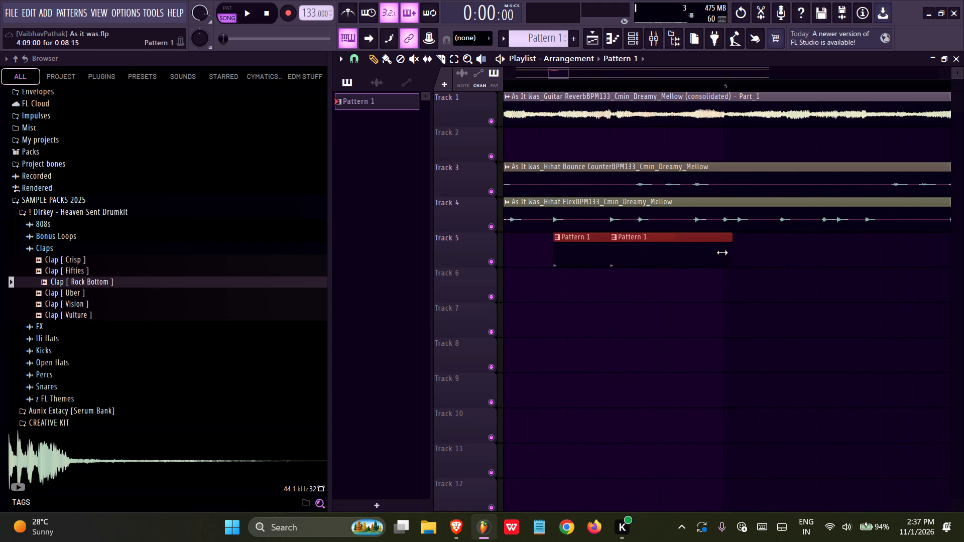
{"action": "scroll", "coordinate": [722, 252], "scroll_direction": "up", "scroll_amount": 11, "text": "ctrl"}
{"action": "left_click_drag", "start_coordinate": [738, 236], "coordinate": [709, 236]}
Play the arrangement and merge all the Pattern 1 clips on Track 5 into one new pattern clip.
{"action": "key", "text": "space"}
{"action": "scroll", "coordinate": [728, 260], "scroll_direction": "down", "scroll_amount": 20, "text": "ctrl"}
{"action": "scroll", "coordinate": [728, 260], "scroll_direction": "down", "scroll_amount": 6, "text": "ctrl"}
{"action": "left_click_drag", "start_coordinate": [744, 253], "coordinate": [415, 253], "text": "ctrl"}
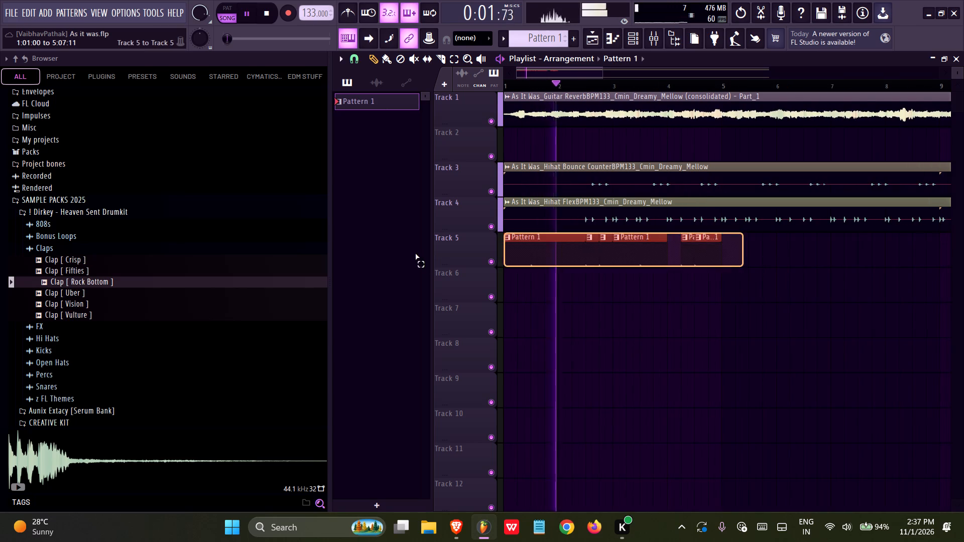
{"action": "left_click_drag", "start_coordinate": [415, 253], "coordinate": [413, 253], "text": "ctrl"}
{"action": "key", "text": "ctrl+g"}
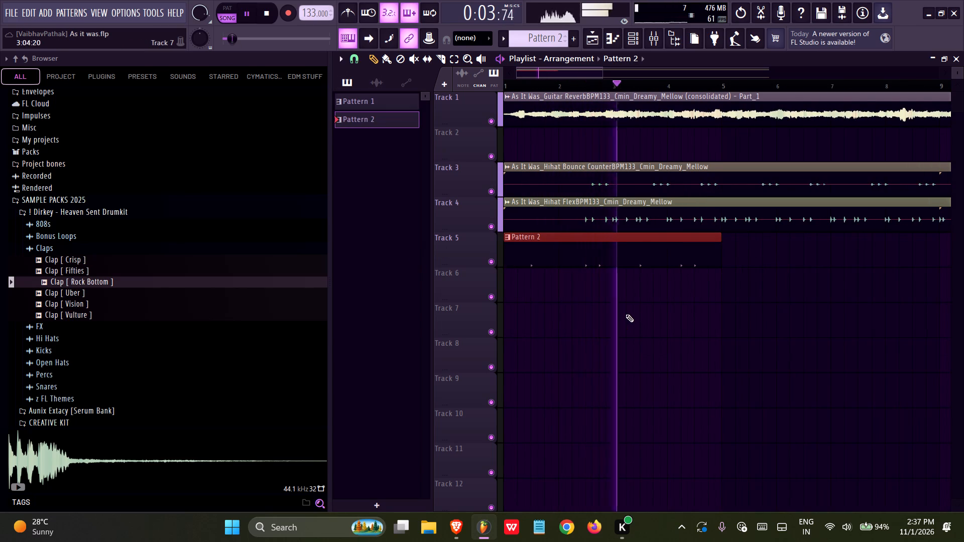
Duplicate the merged four-bar clap clip on Track 5 so the copy starts at bar 5.
{"action": "scroll", "coordinate": [613, 285], "scroll_direction": "down", "scroll_amount": 7, "text": "ctrl"}
{"action": "key", "text": "ctrl+b"}
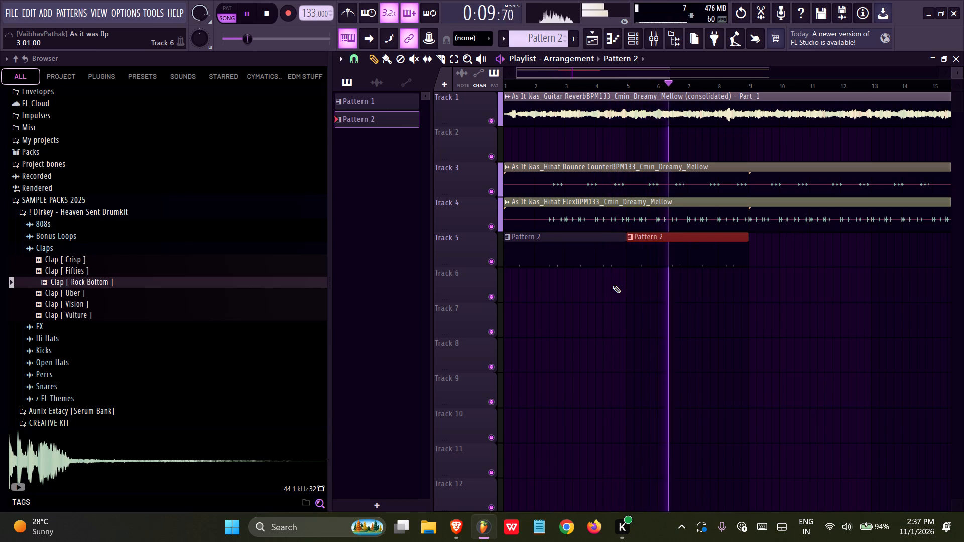
Listen to the duplicated clap clips against the guitar and hi-hat stems through bar 9, and stop playback.
{"action": "scroll", "coordinate": [613, 285], "scroll_direction": "up", "scroll_amount": 11, "text": "ctrl"}
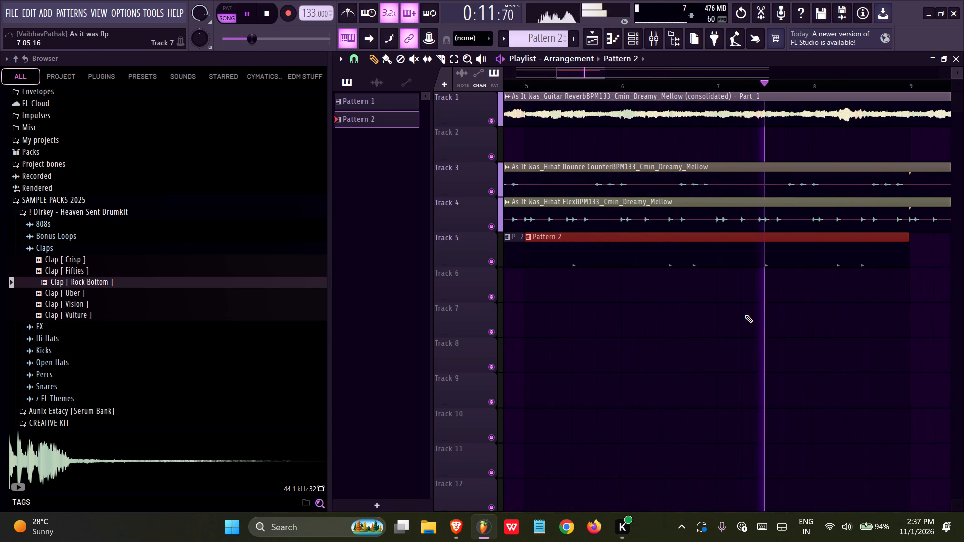
{"action": "scroll", "coordinate": [745, 315], "scroll_direction": "up", "scroll_amount": 1, "text": "ctrl"}
{"action": "scroll", "coordinate": [638, 308], "scroll_direction": "down", "scroll_amount": 16, "text": "ctrl"}
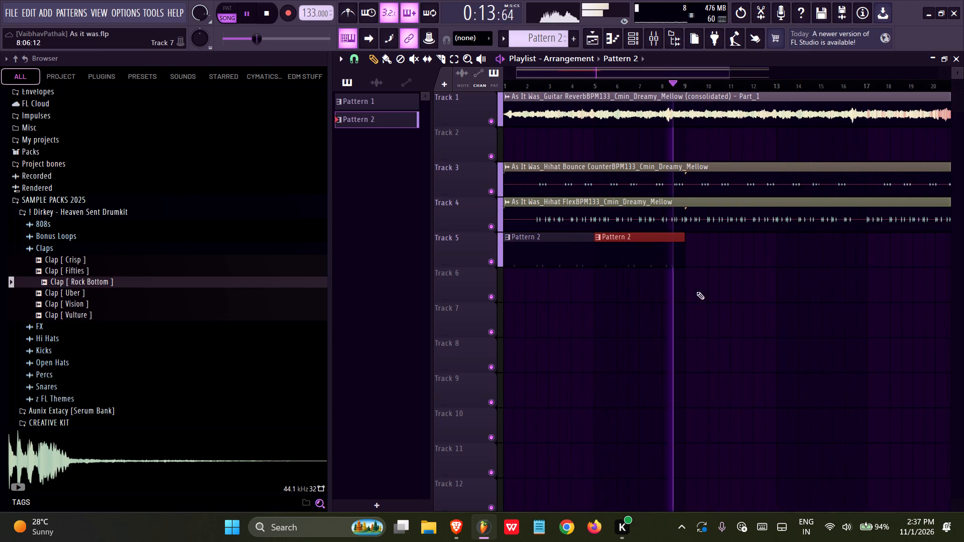
{"action": "key", "text": "space"}
{"action": "scroll", "coordinate": [635, 291], "scroll_direction": "up", "scroll_amount": 8, "text": "ctrl"}
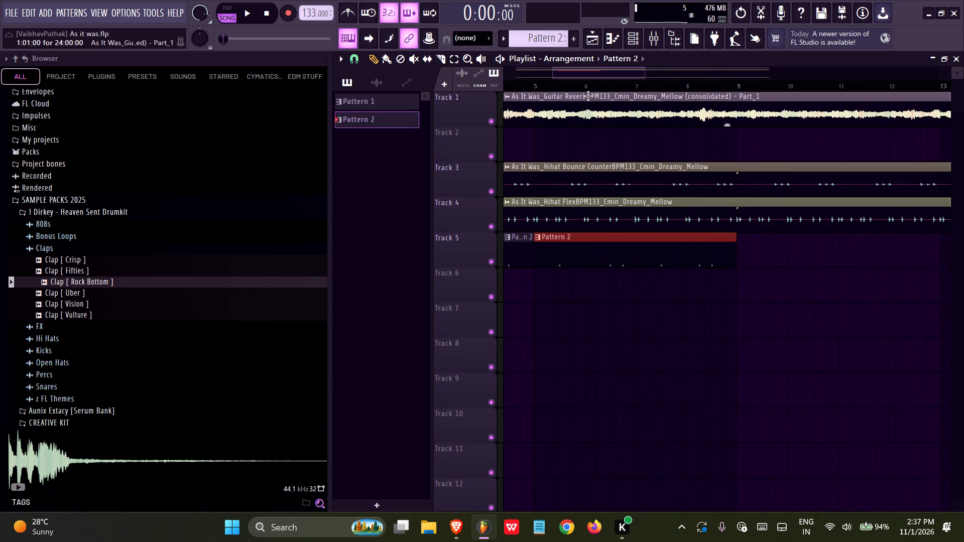
Collapse the Claps folder of the Heaven Sent Drumkit and save the project.
{"action": "left_click", "coordinate": [45, 272]}
{"action": "left_click", "coordinate": [52, 259]}
{"action": "left_click", "coordinate": [52, 251]}
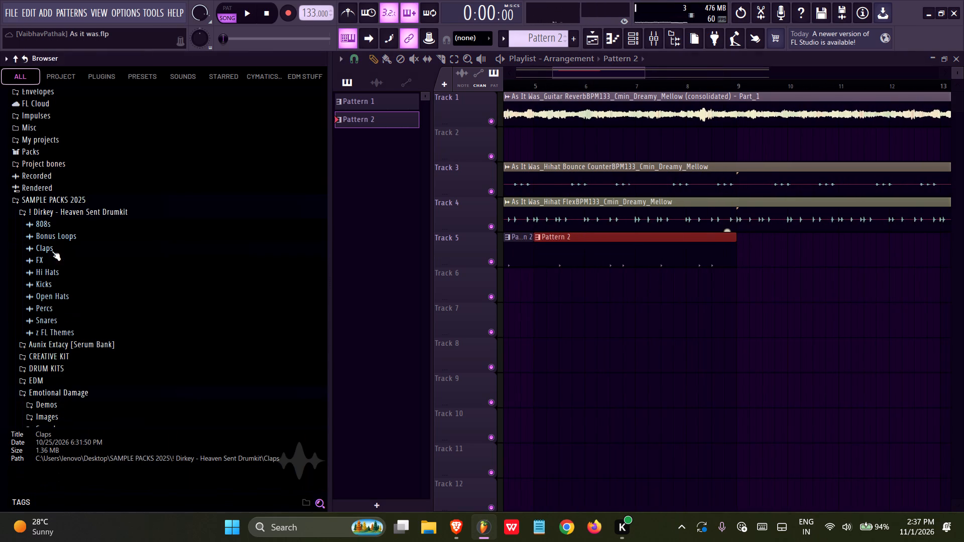
{"action": "key", "text": "ctrl+s"}
Audition the Cowbell, Dime, Durability and Fav Shaker samples in the drumkit's Percs folder.
{"action": "left_click", "coordinate": [51, 309]}
{"action": "left_click", "coordinate": [84, 327]}
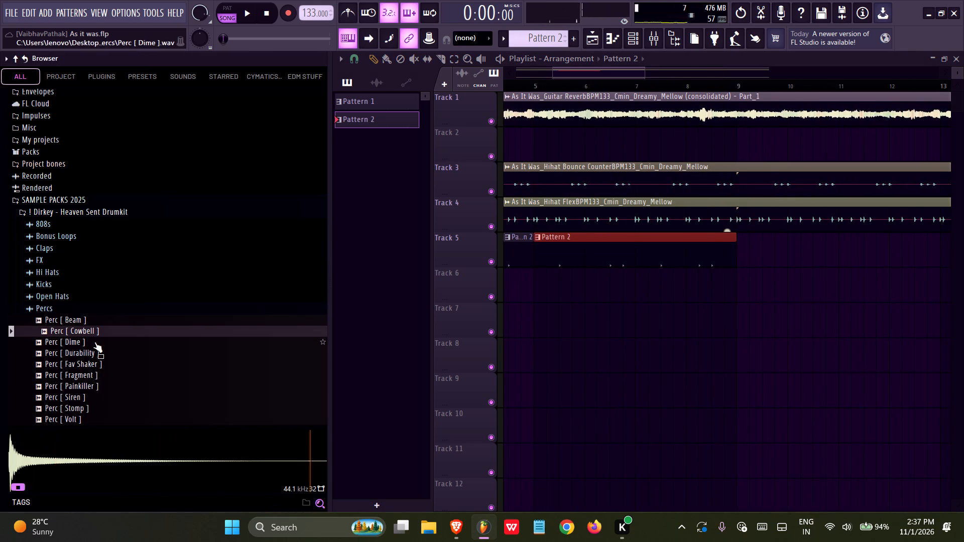
{"action": "left_click", "coordinate": [98, 344]}
{"action": "left_click", "coordinate": [98, 353]}
{"action": "left_click", "coordinate": [96, 344]}
{"action": "left_click", "coordinate": [96, 350]}
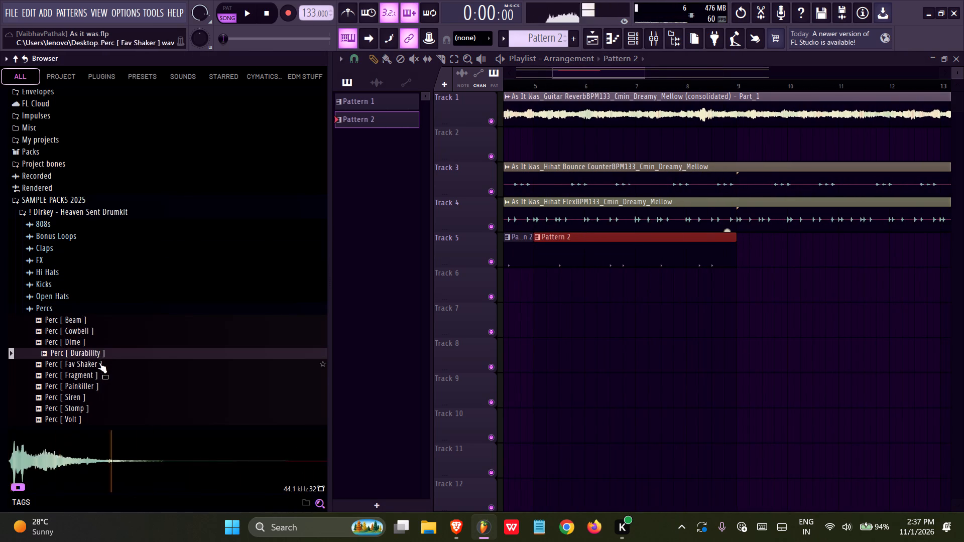
{"action": "left_click", "coordinate": [99, 362]}
{"action": "left_click", "coordinate": [101, 365]}
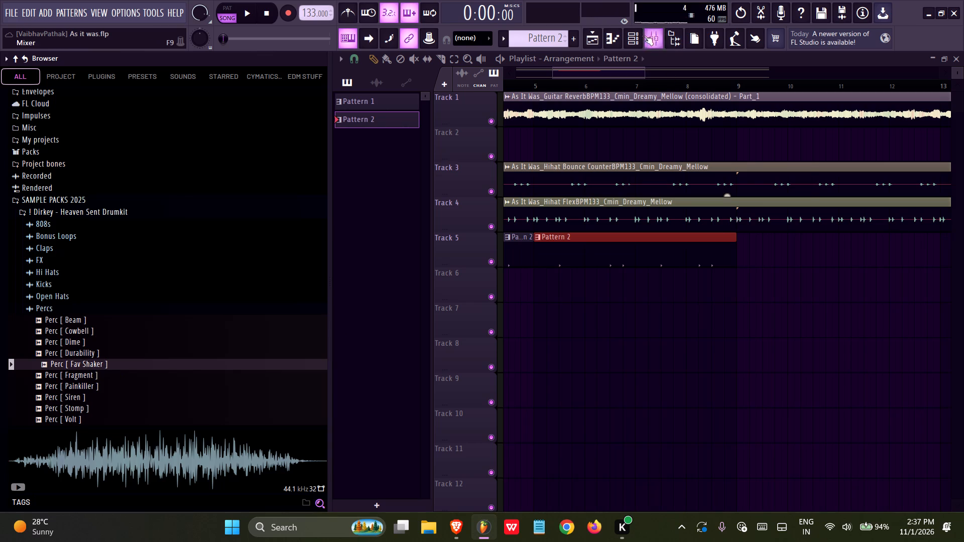
Add Perc [ Fav Shaker ] as a new channel in empty Pattern 3 and fill each 2 steps.
{"action": "left_click", "coordinate": [638, 35]}
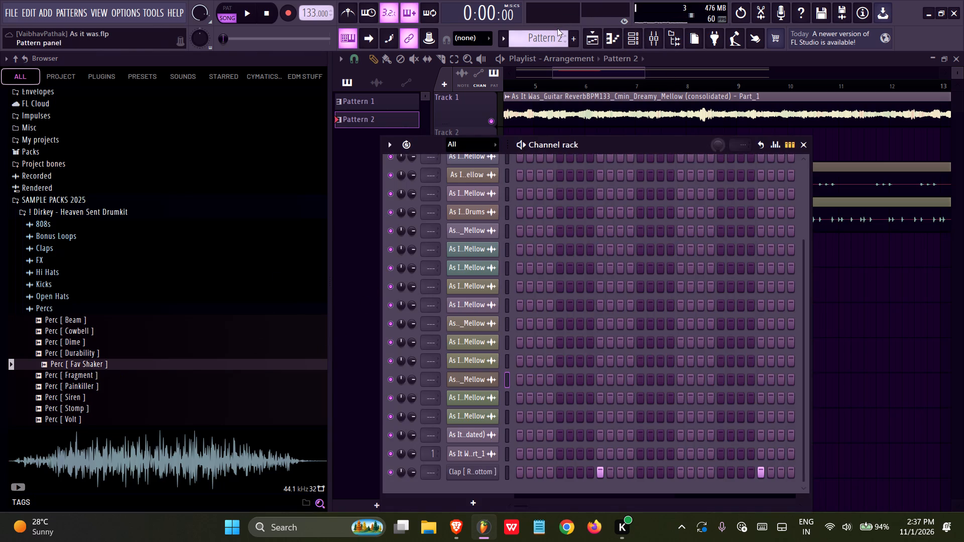
{"action": "scroll", "coordinate": [555, 30], "scroll_direction": "up", "scroll_amount": 1}
{"action": "left_click_drag", "start_coordinate": [98, 365], "coordinate": [394, 506]}
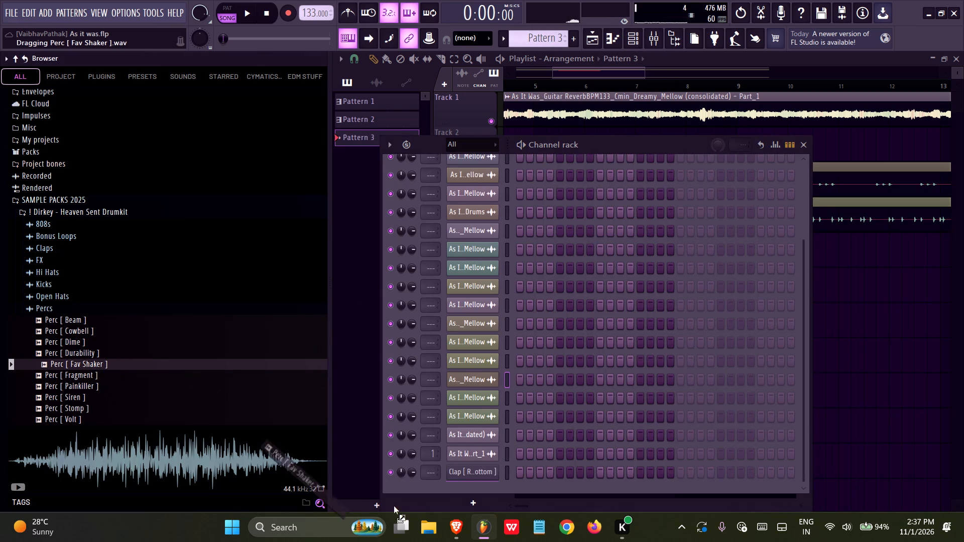
{"action": "left_click_drag", "start_coordinate": [394, 506], "coordinate": [444, 499]}
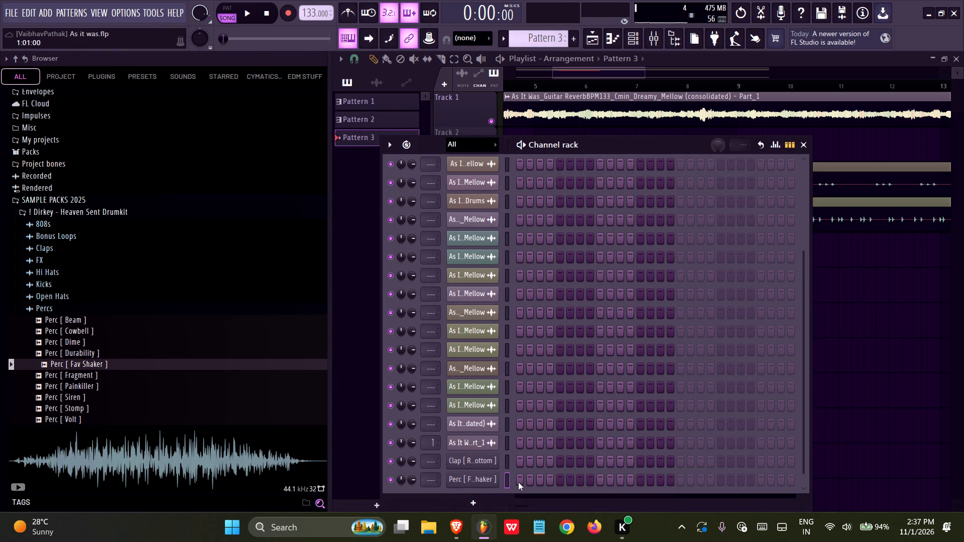
{"action": "right_click", "coordinate": [485, 480]}
{"action": "left_click", "coordinate": [635, 364]}
{"action": "right_click", "coordinate": [841, 335]}
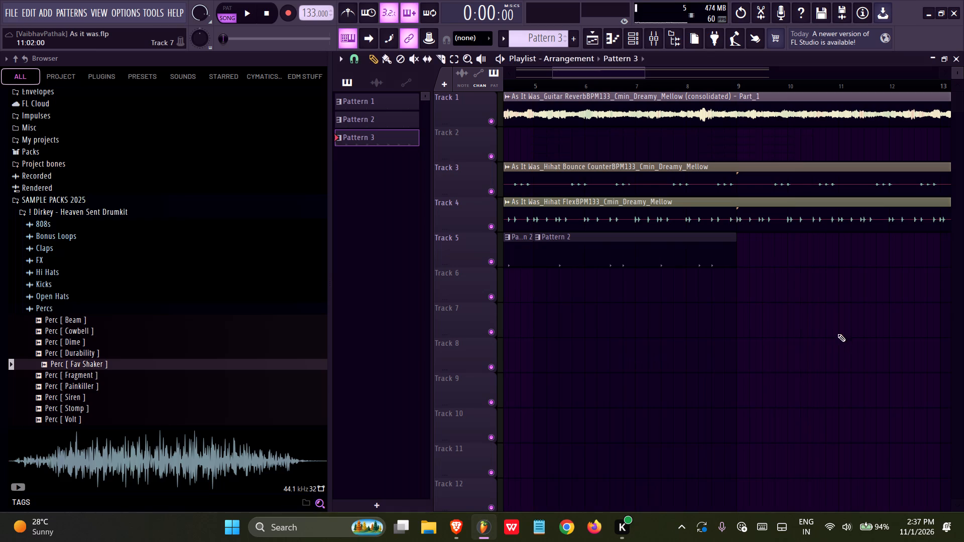
Place a Pattern 3 shaker clip at bar 1 on Track 6, with the first Pattern 2 clip at bar 1 on Track 5.
{"action": "left_click", "coordinate": [538, 326]}
{"action": "left_click_drag", "start_coordinate": [577, 326], "coordinate": [226, 256]}
{"action": "left_click_drag", "start_coordinate": [226, 256], "coordinate": [213, 314]}
{"action": "left_click_drag", "start_coordinate": [524, 253], "coordinate": [504, 296]}
{"action": "left_click_drag", "start_coordinate": [533, 251], "coordinate": [527, 320]}
{"action": "left_click_drag", "start_coordinate": [520, 287], "coordinate": [513, 331]}
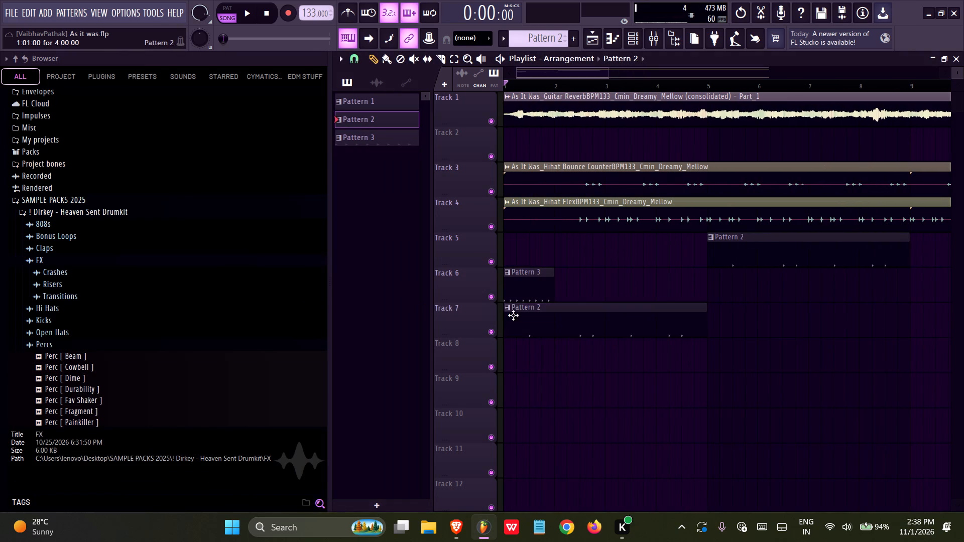
{"action": "left_click_drag", "start_coordinate": [523, 314], "coordinate": [518, 237]}
Start playback and duplicate the Pattern 3 clip seven times along Track 6 to fill bars 1 through 8.
{"action": "key", "text": "space"}
{"action": "left_click", "coordinate": [534, 279], "text": "ctrl"}
{"action": "key", "text": "ctrl+b"}
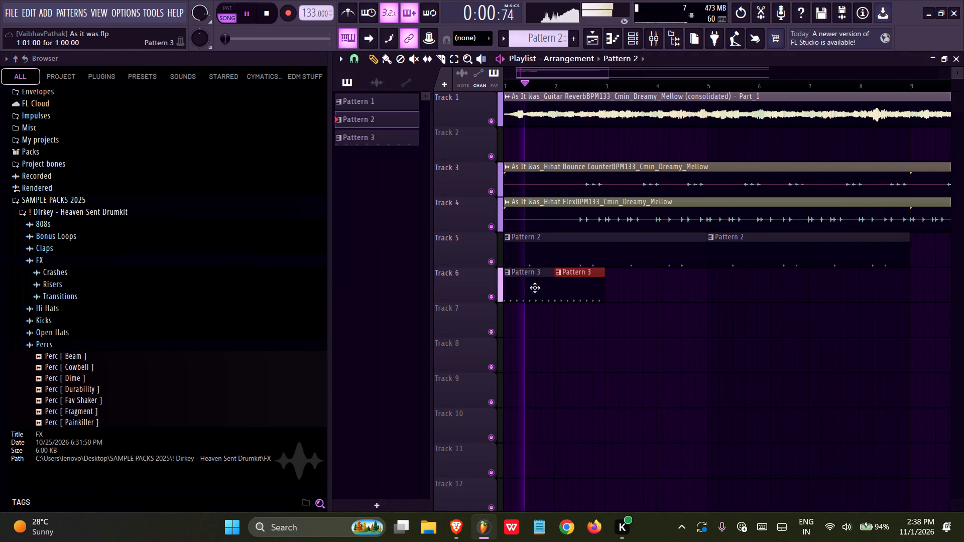
{"action": "key", "text": "ctrl+b"}
{"action": "key", "text": "ctrl+b"}
{"action": "key", "text": "ctrl+b"}
{"action": "key", "text": "ctrl+b"}
{"action": "key", "text": "ctrl+b"}
{"action": "key", "text": "ctrl+b"}
View Pattern 2's clap notes in the piano roll, solo the Clap [ Rock Bottom ] channel and switch playback to pattern mode.
{"action": "double_click", "coordinate": [567, 253]}
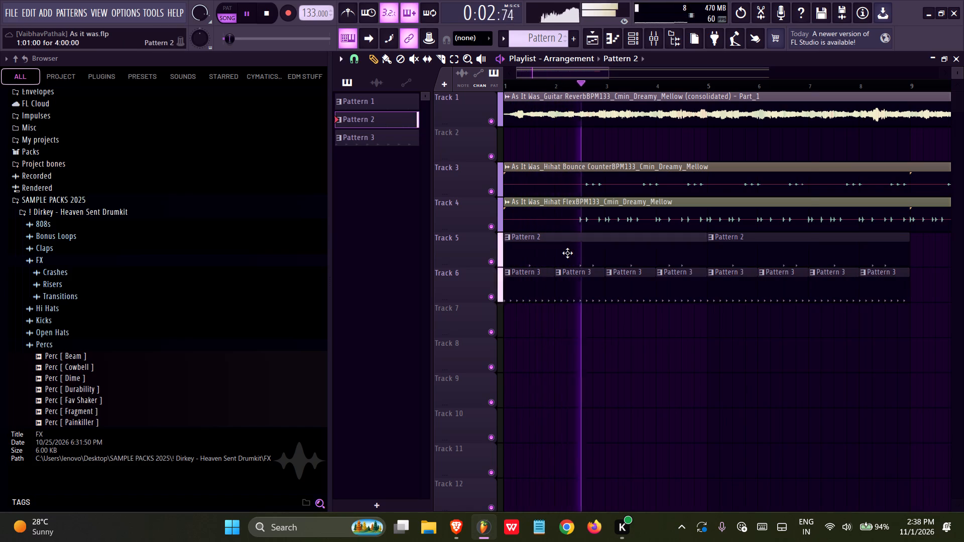
{"action": "right_click", "coordinate": [481, 462]}
{"action": "left_click", "coordinate": [511, 325]}
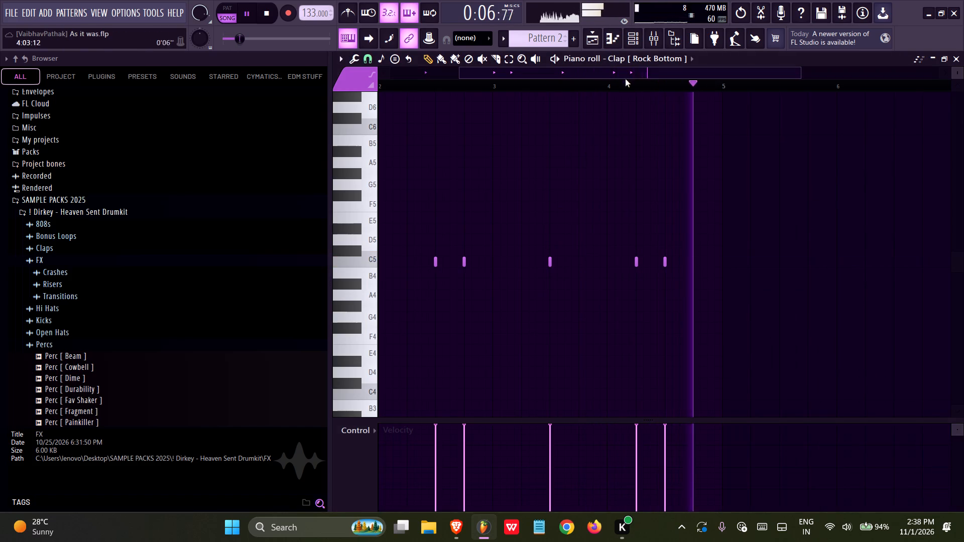
{"action": "left_click", "coordinate": [634, 48]}
{"action": "left_click", "coordinate": [391, 460], "text": "ctrl"}
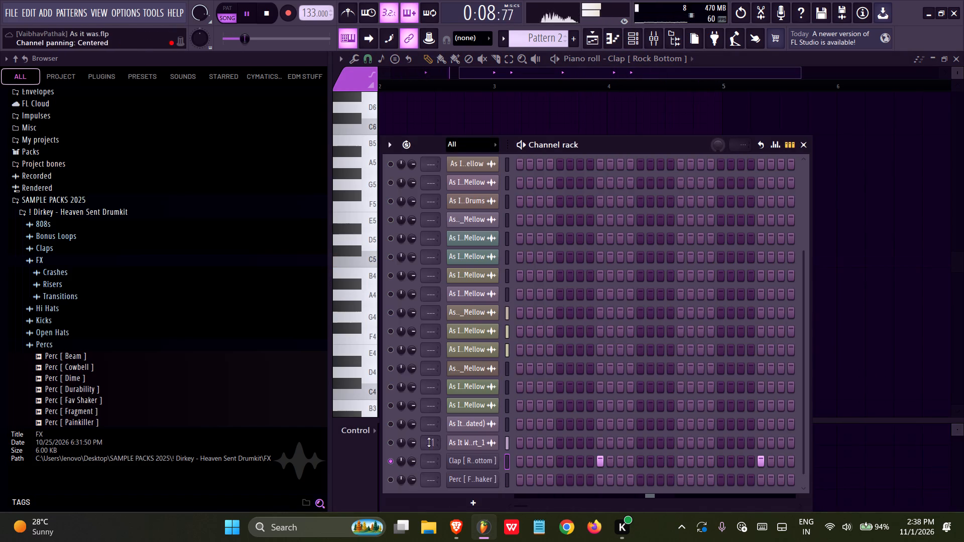
{"action": "left_click", "coordinate": [219, 5]}
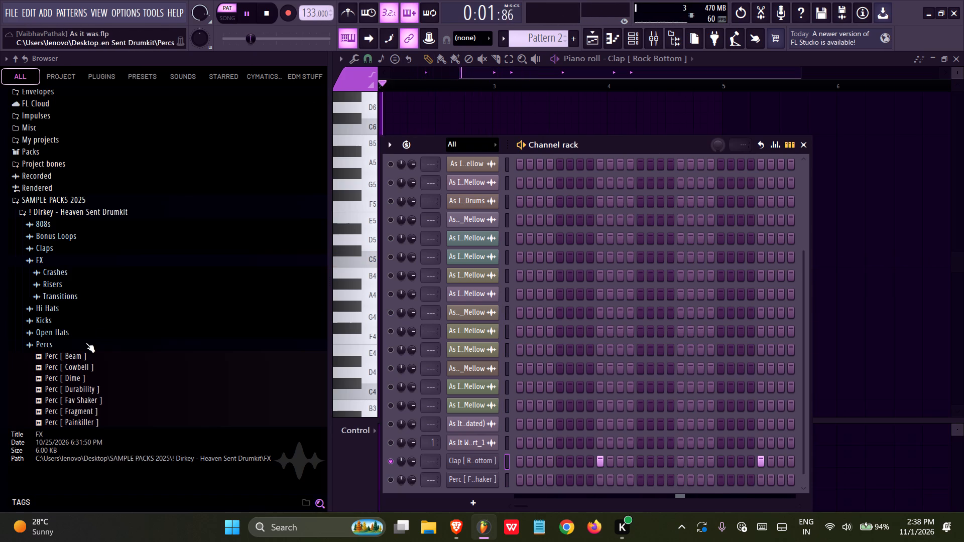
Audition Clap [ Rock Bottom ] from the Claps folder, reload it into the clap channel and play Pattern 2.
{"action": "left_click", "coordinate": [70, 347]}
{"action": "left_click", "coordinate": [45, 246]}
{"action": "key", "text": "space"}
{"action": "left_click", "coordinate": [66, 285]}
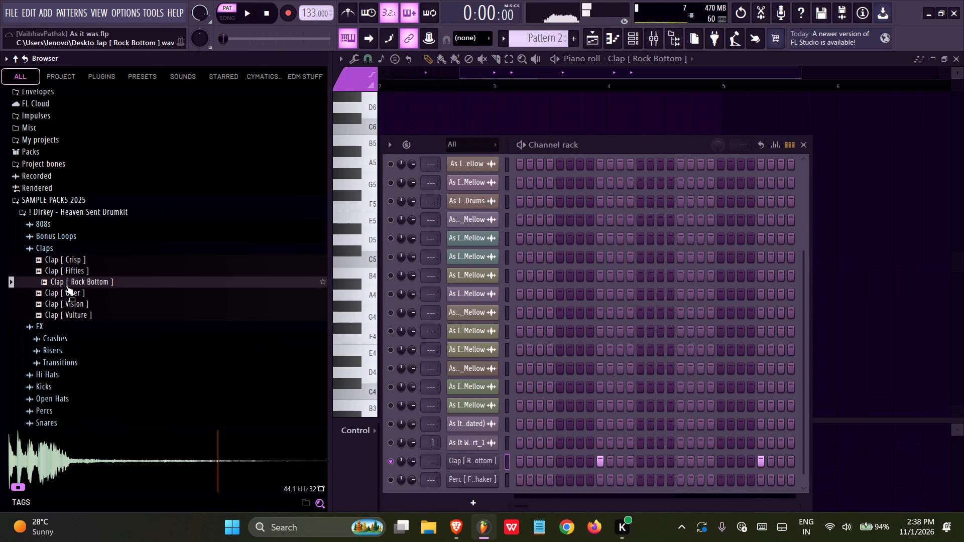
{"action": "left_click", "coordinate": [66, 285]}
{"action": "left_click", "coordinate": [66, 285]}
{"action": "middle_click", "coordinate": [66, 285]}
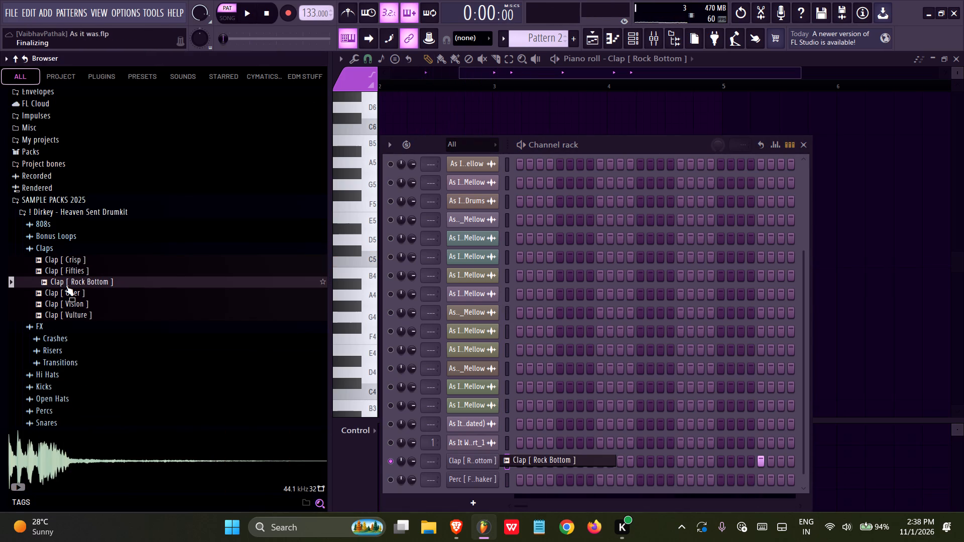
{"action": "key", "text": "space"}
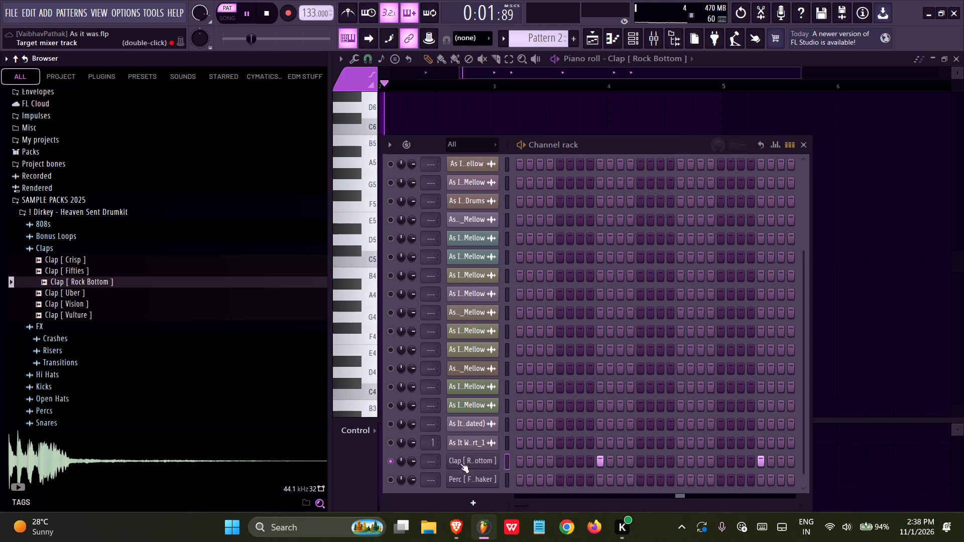
Scale the levels of the clap notes in Pattern 2's piano roll with Multiply at 200%.
{"action": "right_click", "coordinate": [477, 461]}
{"action": "left_click", "coordinate": [524, 326]}
{"action": "right_click", "coordinate": [468, 460]}
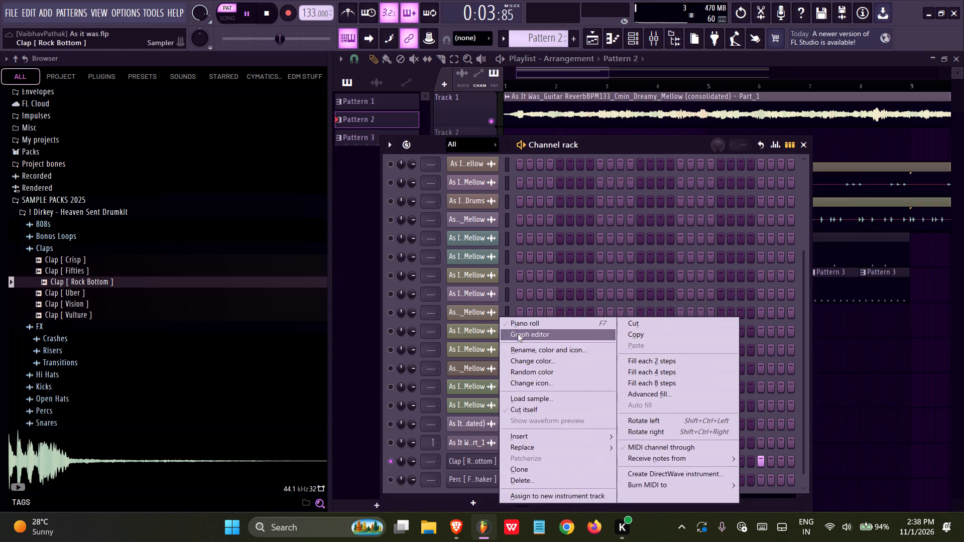
{"action": "left_click", "coordinate": [522, 322]}
{"action": "key", "text": "alt+x"}
{"action": "left_click", "coordinate": [517, 334]}
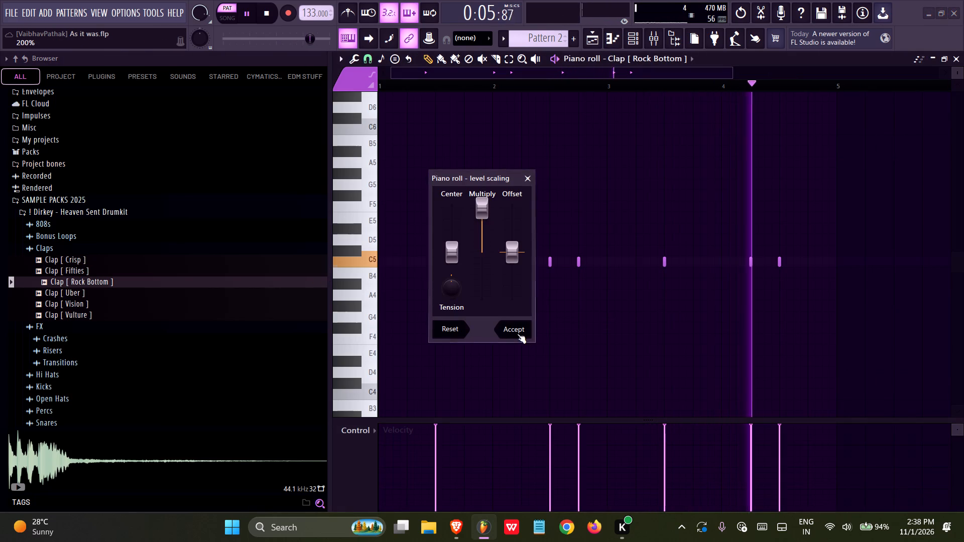
Replace the clap channel's Rock Bottom sample with Clap [ Uber ] and play Pattern 2 to hear it.
{"action": "left_click", "coordinate": [631, 42]}
{"action": "left_click", "coordinate": [660, 39]}
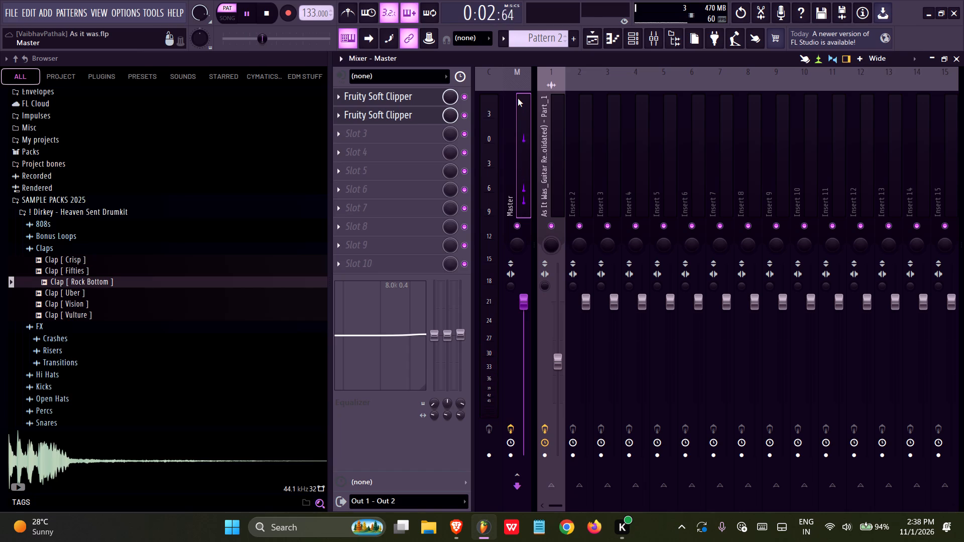
{"action": "left_click", "coordinate": [591, 40]}
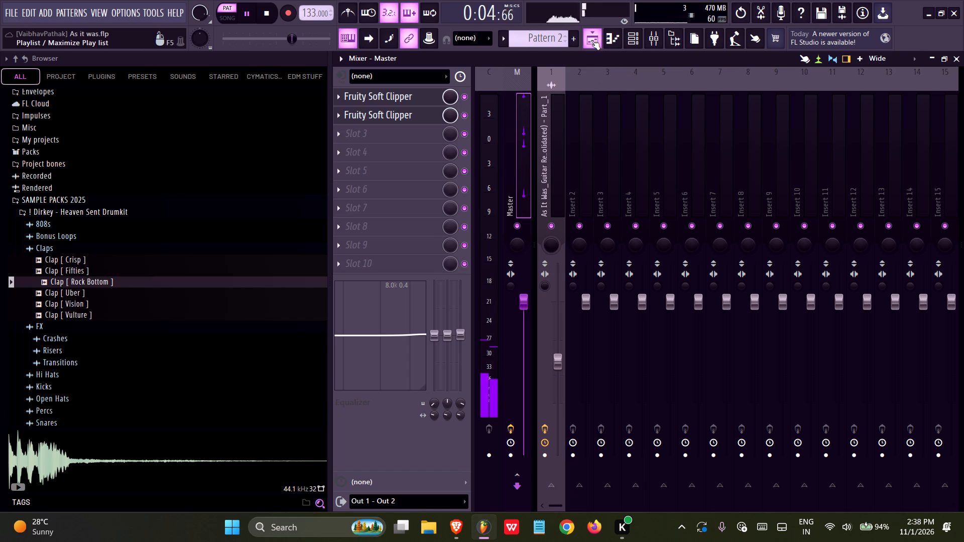
{"action": "key", "text": "space"}
{"action": "left_click", "coordinate": [105, 297]}
{"action": "left_click", "coordinate": [104, 298]}
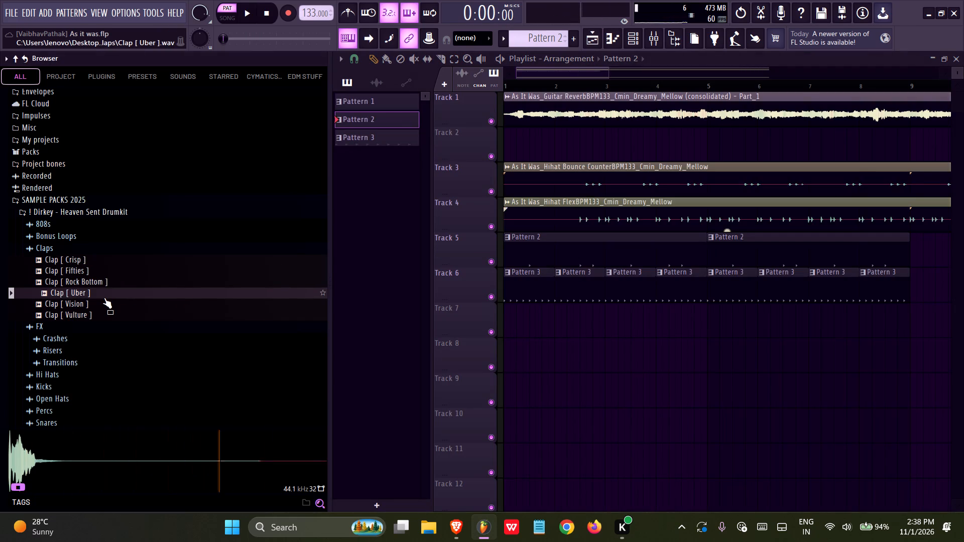
{"action": "middle_click", "coordinate": [104, 298]}
{"action": "key", "text": "space"}
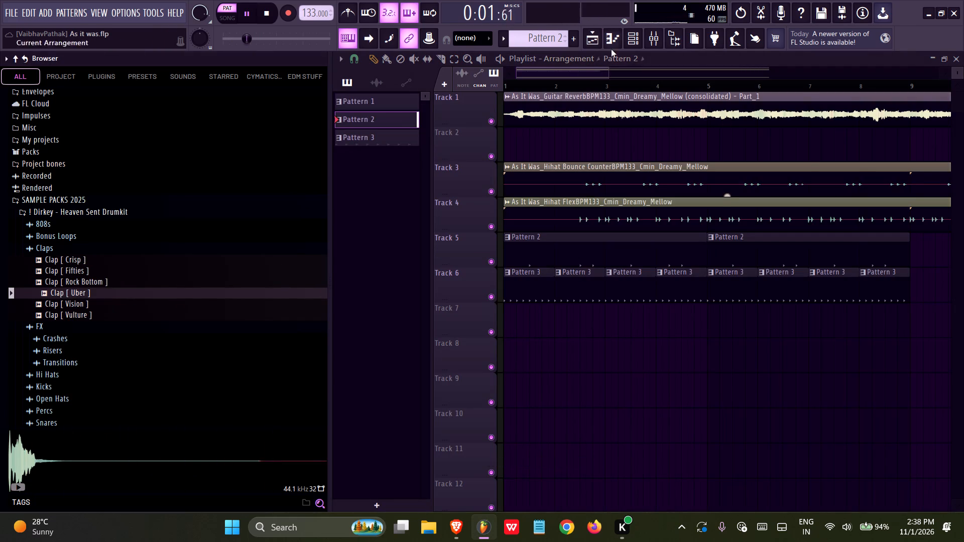
{"action": "left_click", "coordinate": [635, 35]}
Save the project and close FL Studio.
{"action": "key", "text": "ctrl+s"}
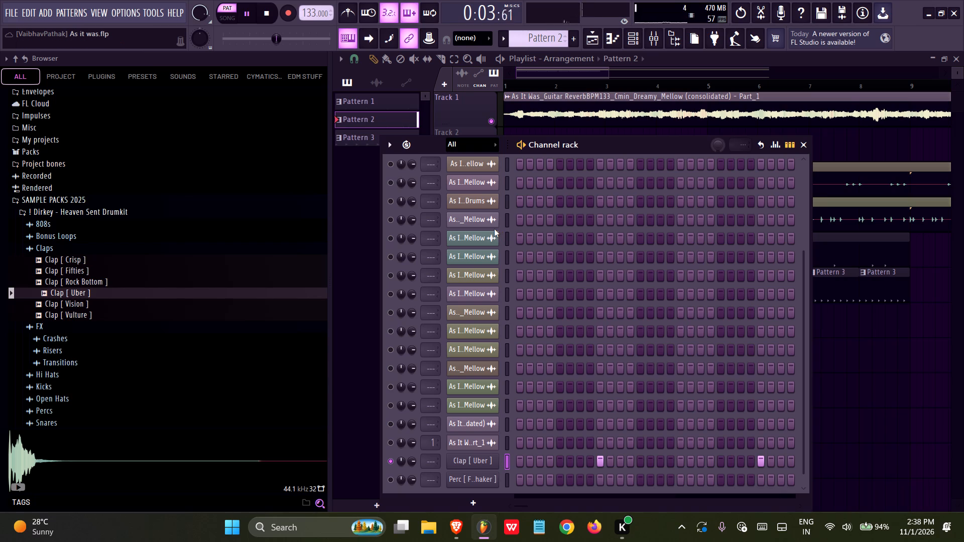
{"action": "key", "text": "ctrl+s"}
{"action": "key", "text": "ctrl+s"}
{"action": "key", "text": "ctrl+s"}
{"action": "key", "text": "ctrl+s"}
{"action": "left_click", "coordinate": [946, 6]}
{"action": "left_click", "coordinate": [950, 14]}
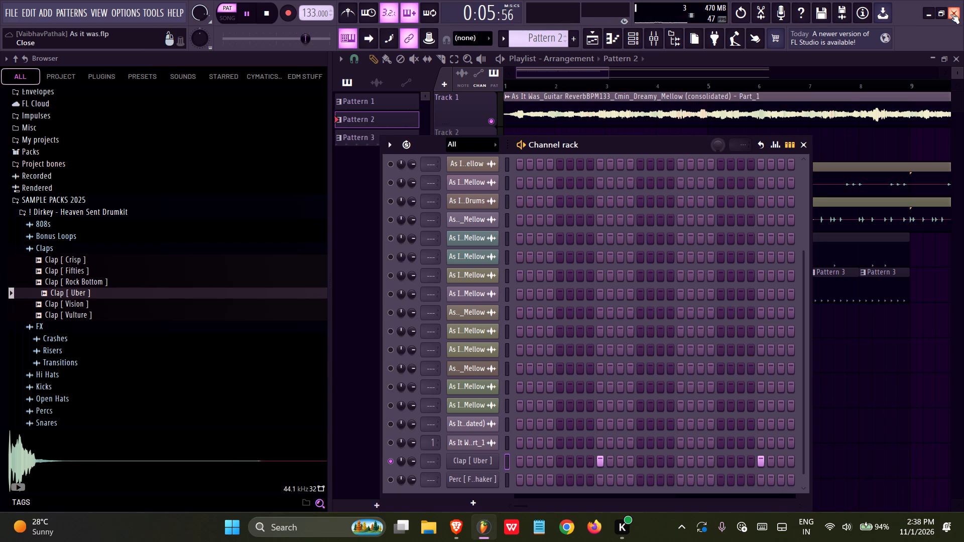
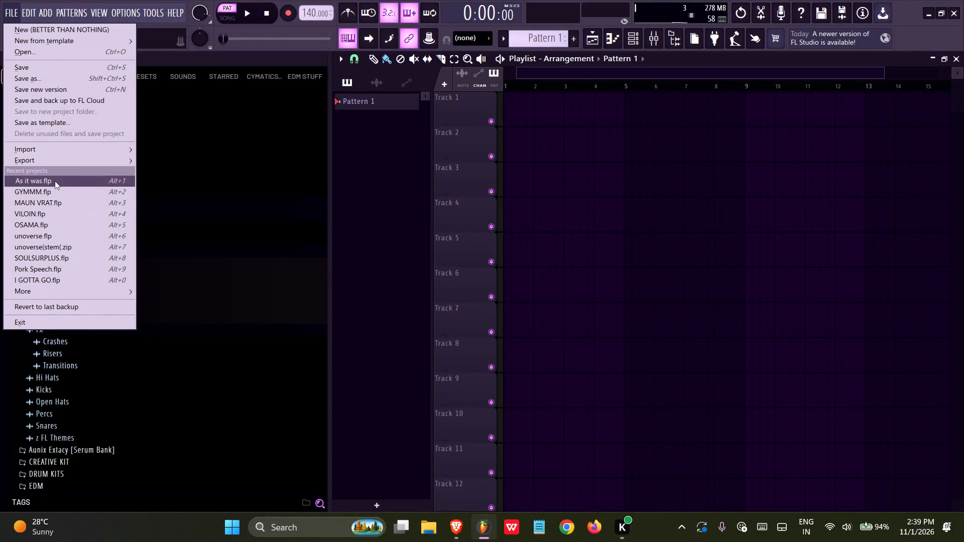
Reopen the recent project As it was.flp, discarding changes to the untitled project.
{"action": "left_click", "coordinate": [55, 181]}
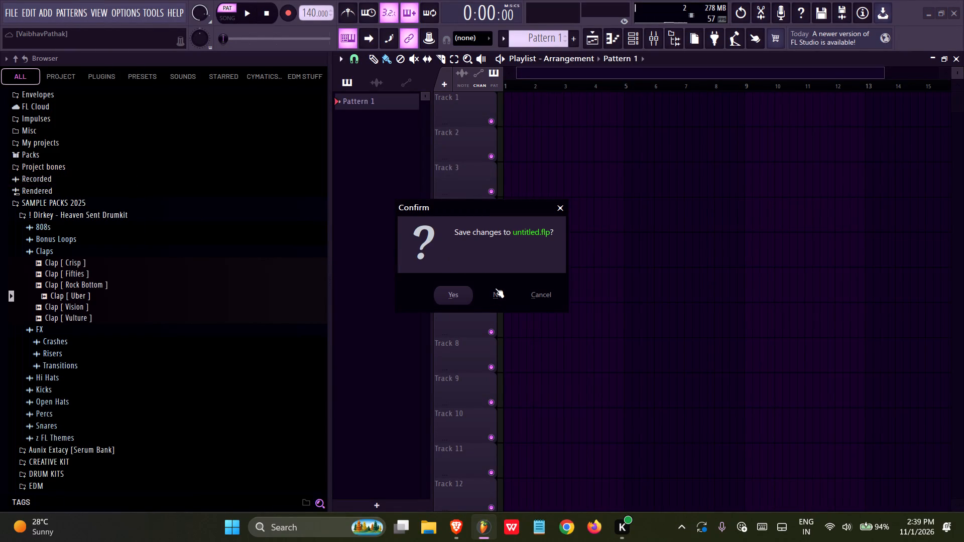
{"action": "left_click", "coordinate": [495, 290]}
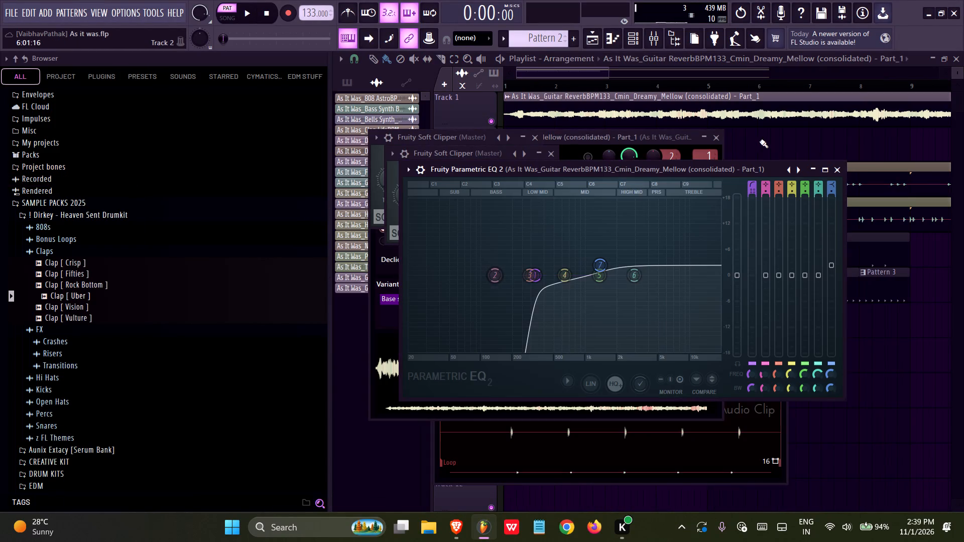
Clear the open plugin windows off the playlist, play the arrangement in song mode and save the project.
{"action": "right_click", "coordinate": [760, 142]}
{"action": "key", "text": "space"}
{"action": "left_click", "coordinate": [229, 19]}
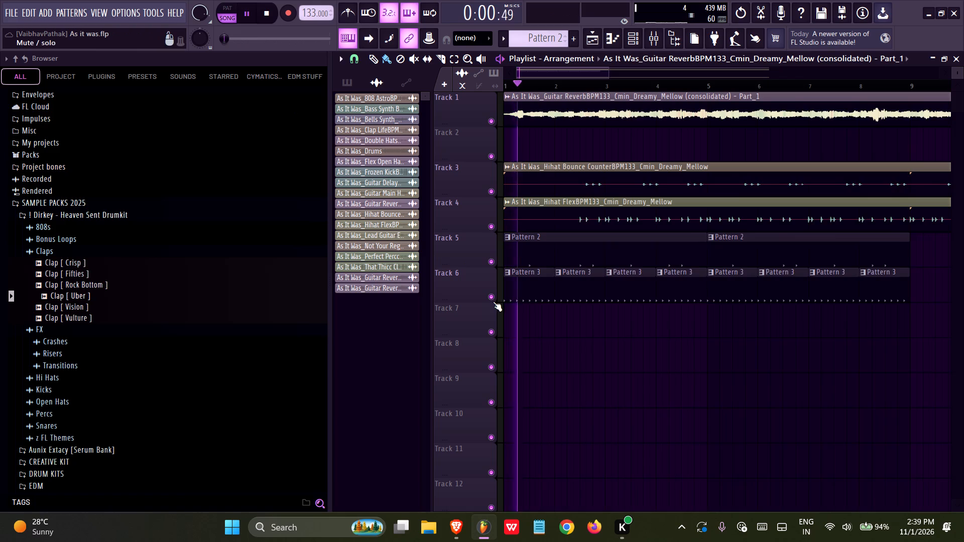
{"action": "scroll", "coordinate": [493, 302], "scroll_direction": "up", "scroll_amount": 5, "text": "ctrl"}
{"action": "key", "text": "ctrl+s"}
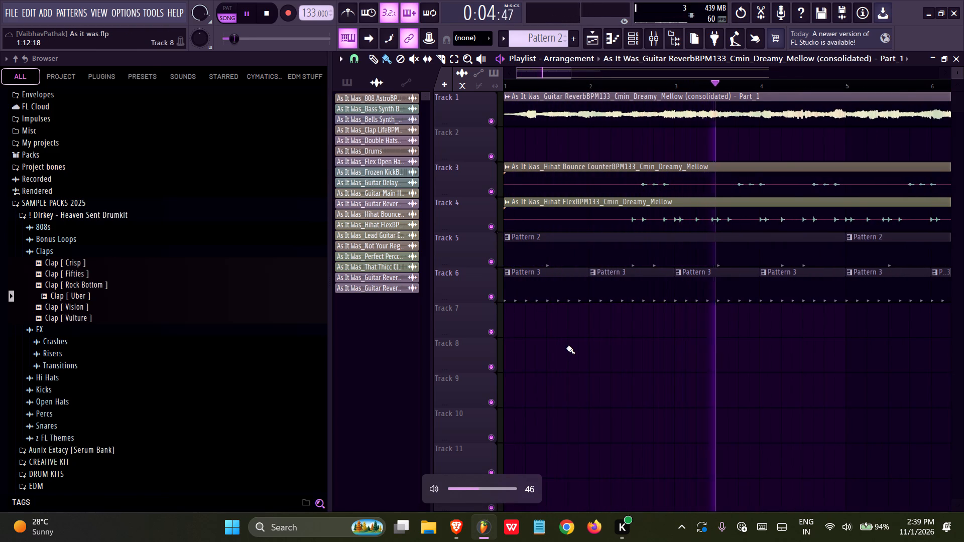
{"action": "key", "text": "space"}
Browse the sample packs to CREATIVE KIT, HYPERPOP 2026, Komorebi Audio Internet Music Kit Vol. 2 and open its Clap_One_Shots folder.
{"action": "left_click", "coordinate": [47, 254]}
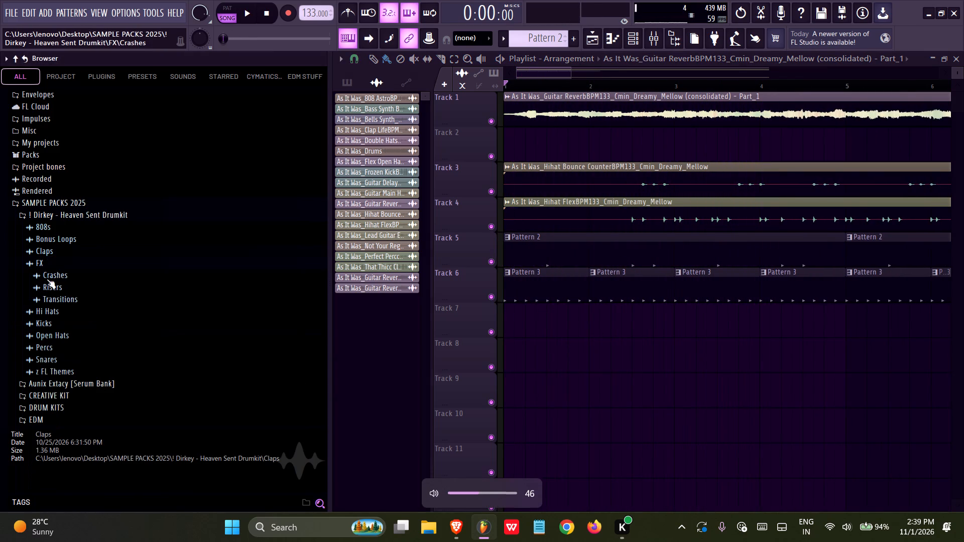
{"action": "key", "text": "ctrl+s"}
{"action": "left_click", "coordinate": [43, 218]}
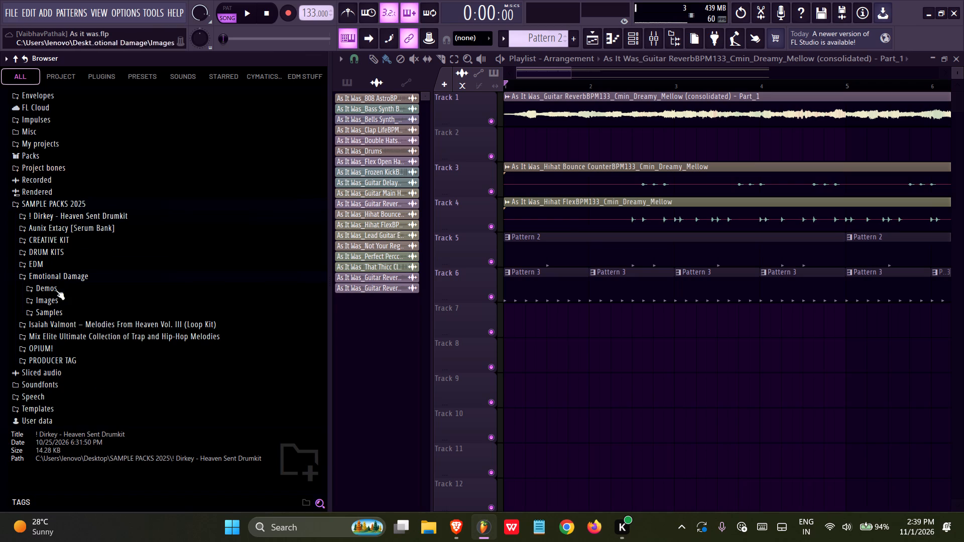
{"action": "left_click", "coordinate": [51, 278]}
{"action": "left_click", "coordinate": [47, 281]}
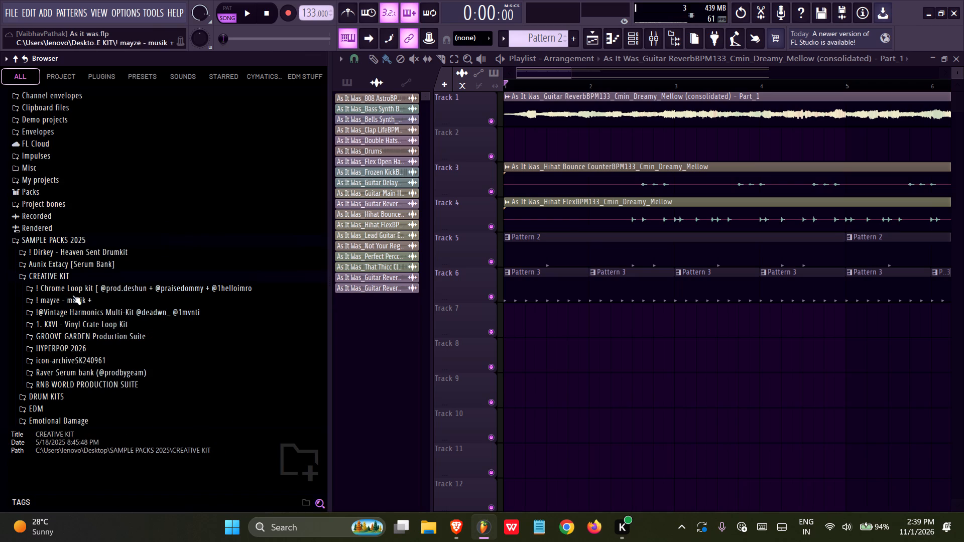
{"action": "left_click", "coordinate": [66, 346]}
{"action": "left_click", "coordinate": [66, 358]}
{"action": "left_click", "coordinate": [65, 385]}
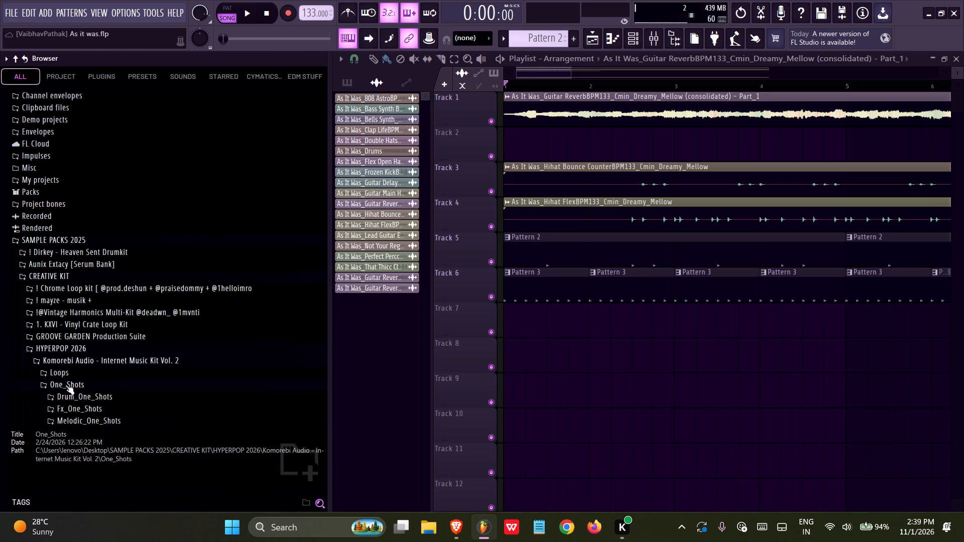
{"action": "left_click", "coordinate": [94, 401]}
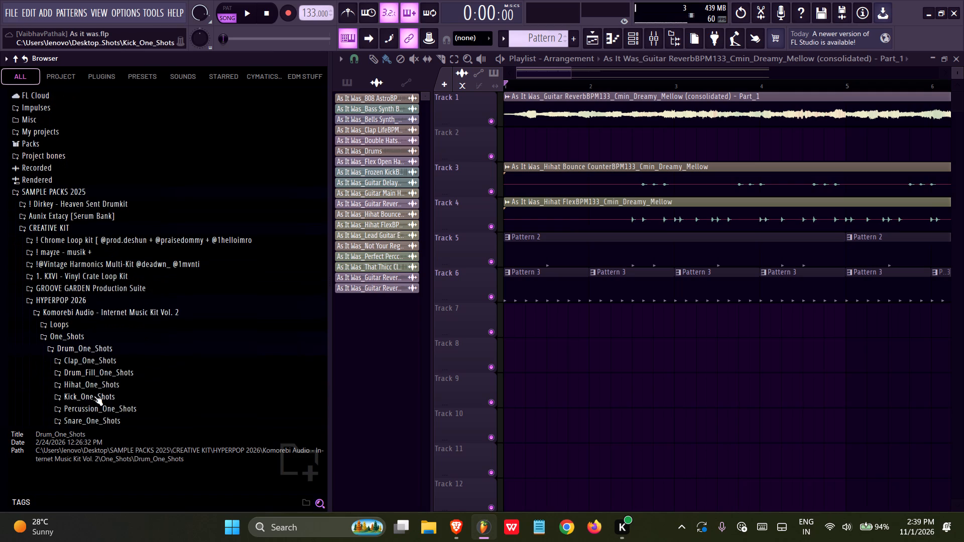
{"action": "left_click", "coordinate": [78, 361]}
Audition the KMRBI_IMK2 clap one-shots, including one, grind, high, whatever, yeah and chill, and close their folder.
{"action": "left_click", "coordinate": [86, 367]}
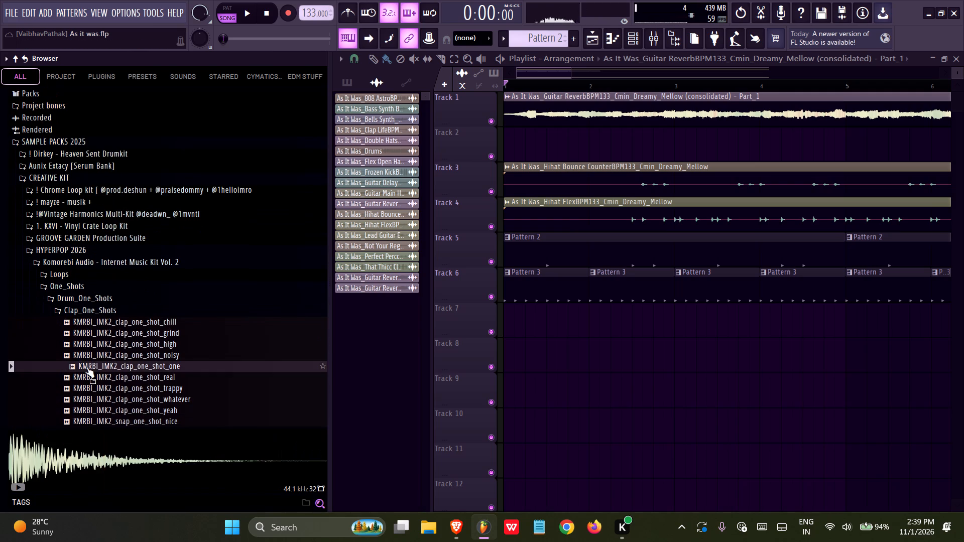
{"action": "left_click", "coordinate": [96, 350]}
{"action": "left_click", "coordinate": [99, 338]}
{"action": "left_click", "coordinate": [106, 348]}
{"action": "left_click", "coordinate": [117, 402]}
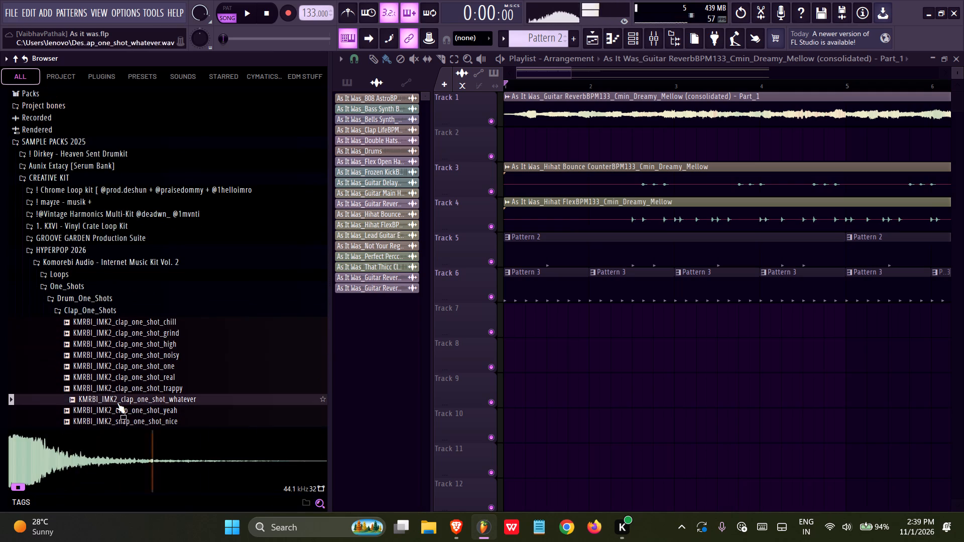
{"action": "left_click", "coordinate": [124, 415]}
{"action": "left_click", "coordinate": [126, 416]}
{"action": "left_click", "coordinate": [114, 344]}
{"action": "left_click", "coordinate": [114, 329]}
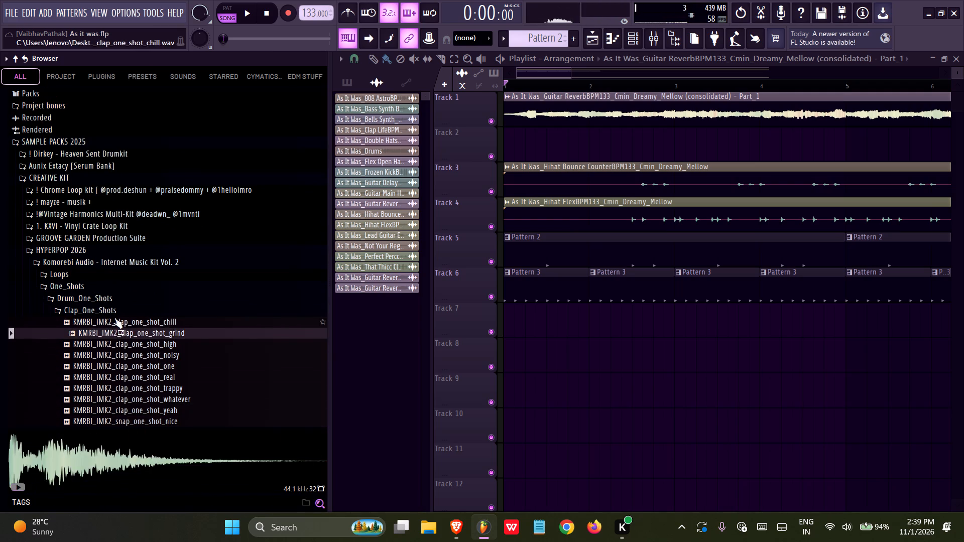
{"action": "double_click", "coordinate": [114, 318]}
{"action": "left_click", "coordinate": [94, 311]}
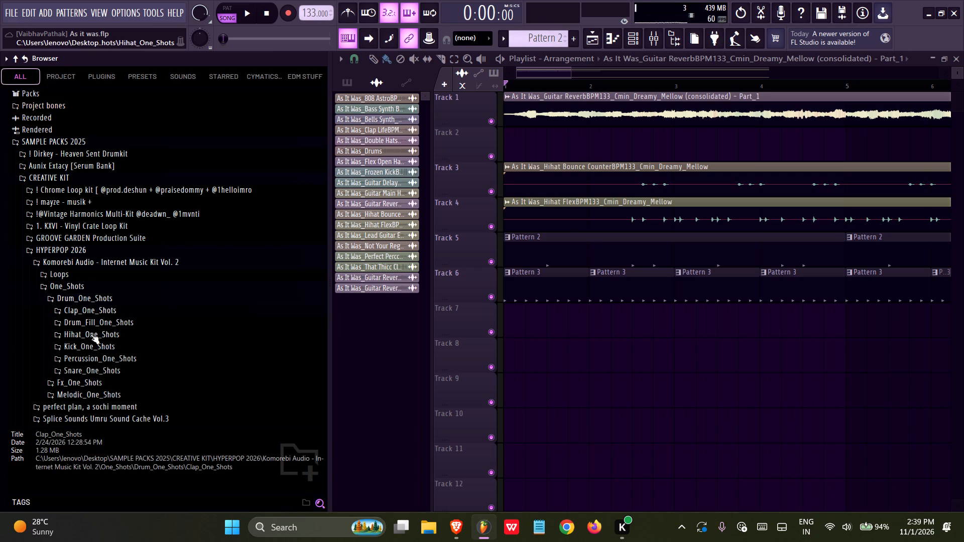
Browse to DRUM KITS, the siemspark Drum Kits, Coral DK, and open its Claps folder.
{"action": "left_click", "coordinate": [67, 262]}
{"action": "left_click", "coordinate": [68, 255]}
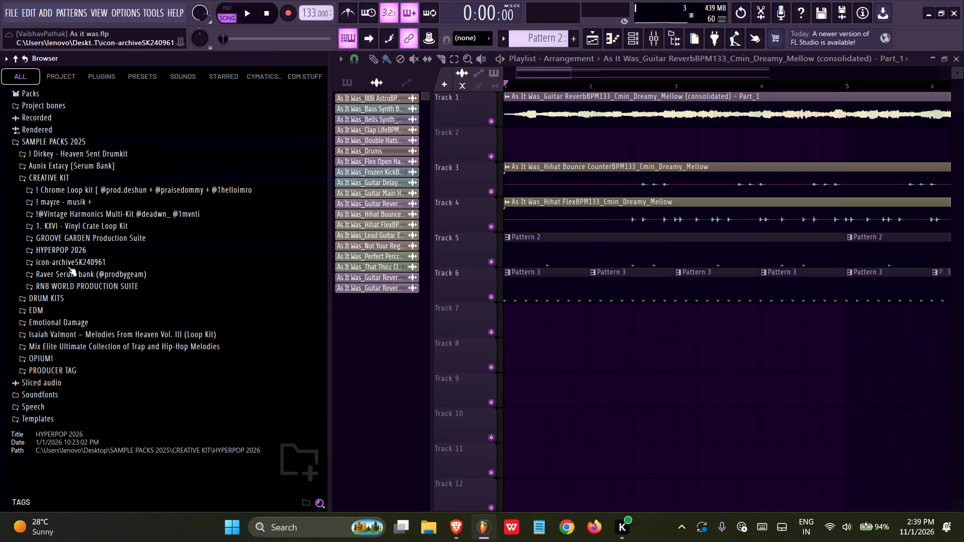
{"action": "left_click", "coordinate": [54, 295]}
{"action": "left_click", "coordinate": [55, 314]}
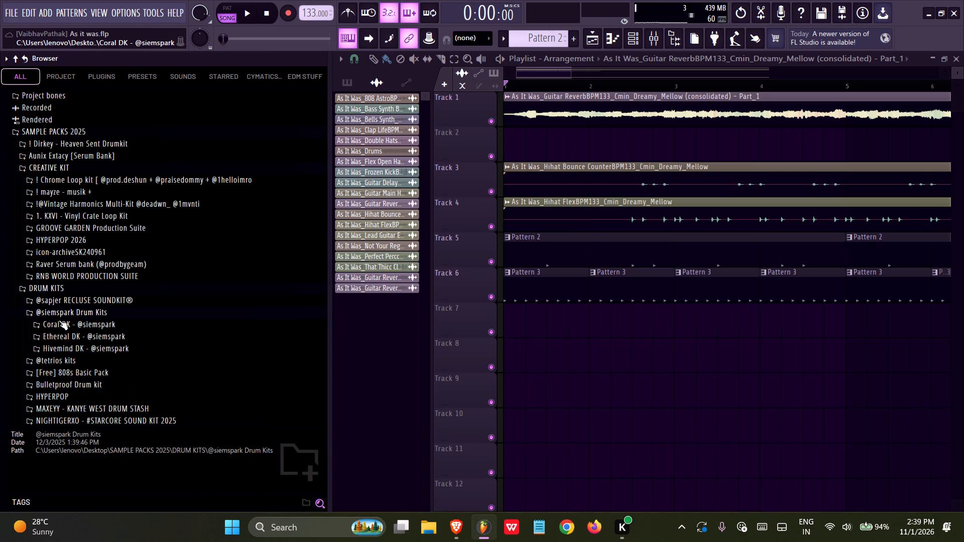
{"action": "left_click", "coordinate": [61, 329]}
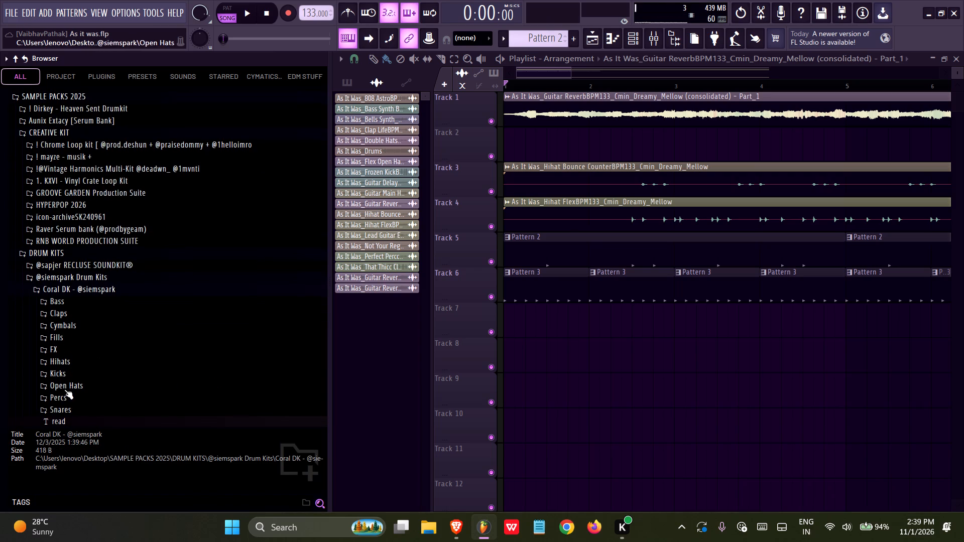
{"action": "left_click", "coordinate": [64, 317]}
Audition the Coral DK claps, including fisheye, crush, bliss, rush and superstar.
{"action": "left_click", "coordinate": [74, 342]}
{"action": "left_click", "coordinate": [74, 339]}
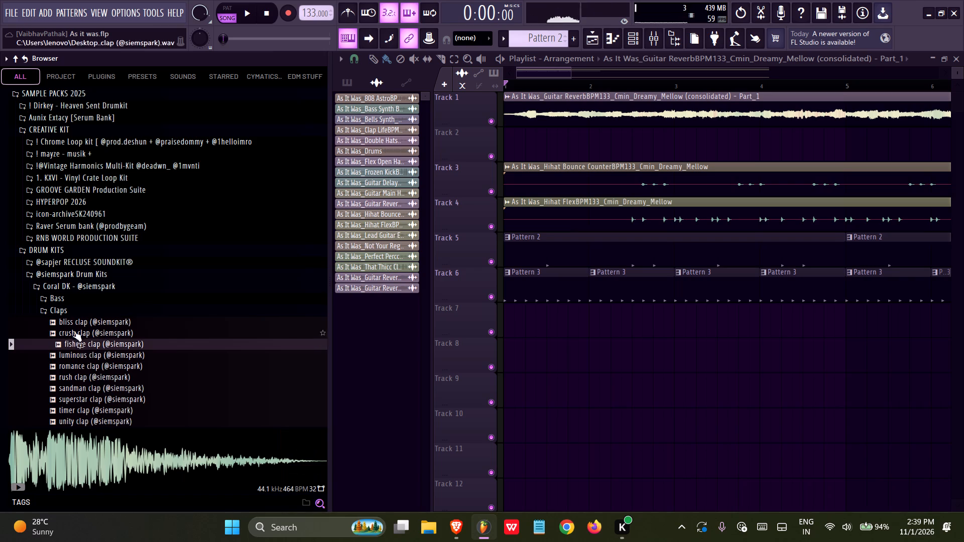
{"action": "left_click", "coordinate": [74, 329]}
{"action": "left_click", "coordinate": [75, 322]}
{"action": "left_click", "coordinate": [89, 393]}
{"action": "double_click", "coordinate": [82, 374]}
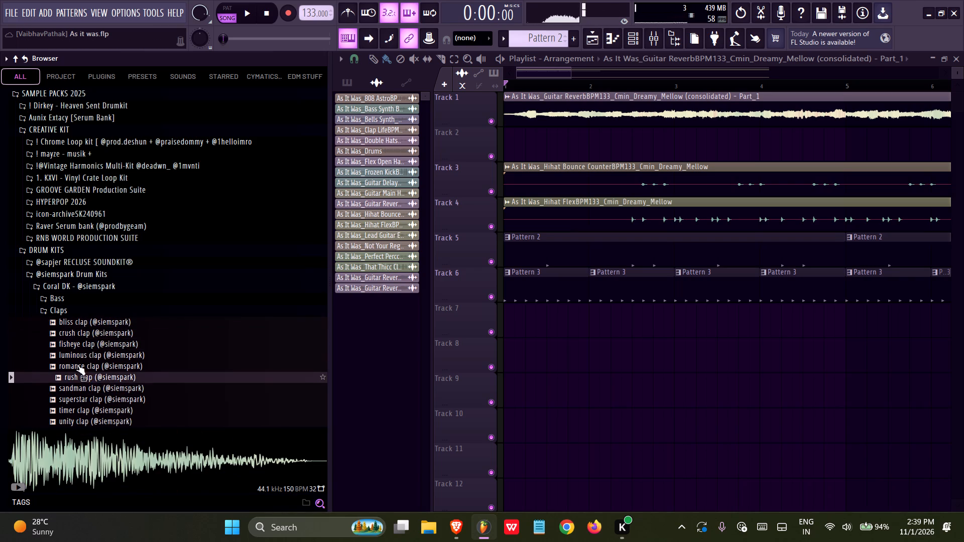
{"action": "double_click", "coordinate": [75, 361]}
{"action": "left_click", "coordinate": [81, 411]}
{"action": "left_click", "coordinate": [81, 414]}
{"action": "left_click", "coordinate": [80, 400]}
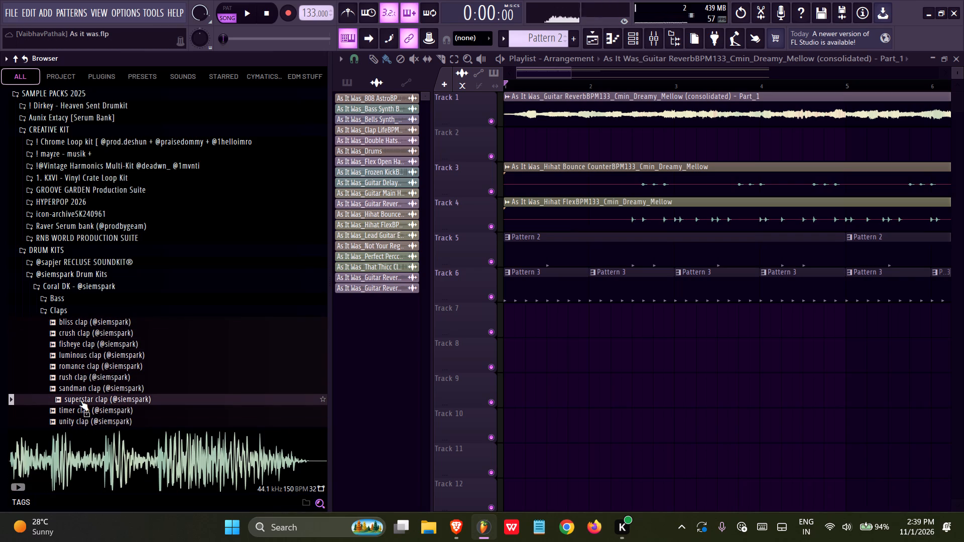
{"action": "left_click", "coordinate": [80, 400]}
{"action": "left_click", "coordinate": [80, 400]}
Replace the Clap [ Uber ] sample in Pattern 2's clap channel with the superstar clap.
{"action": "left_click", "coordinate": [537, 264]}
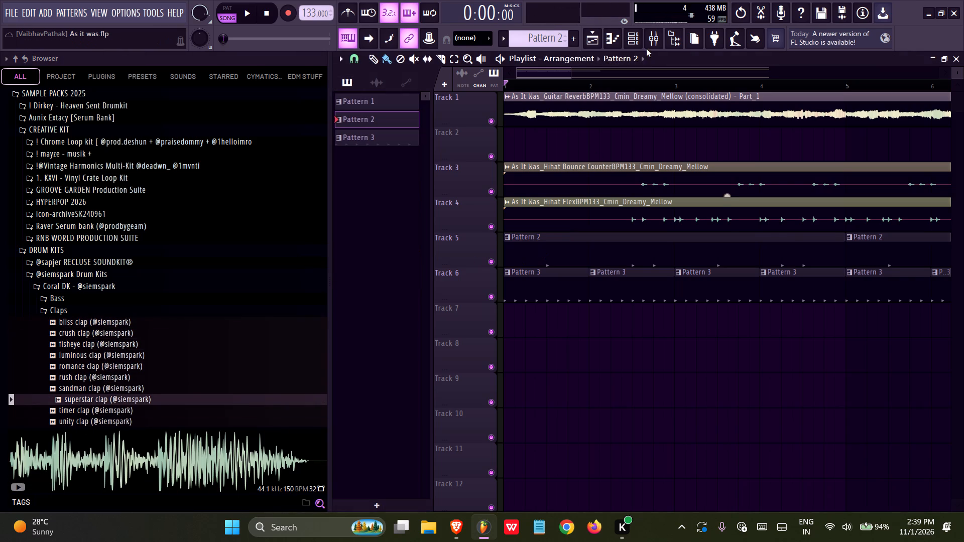
{"action": "left_click", "coordinate": [643, 44]}
{"action": "left_click", "coordinate": [639, 40]}
{"action": "scroll", "coordinate": [481, 325], "scroll_direction": "down", "scroll_amount": 4}
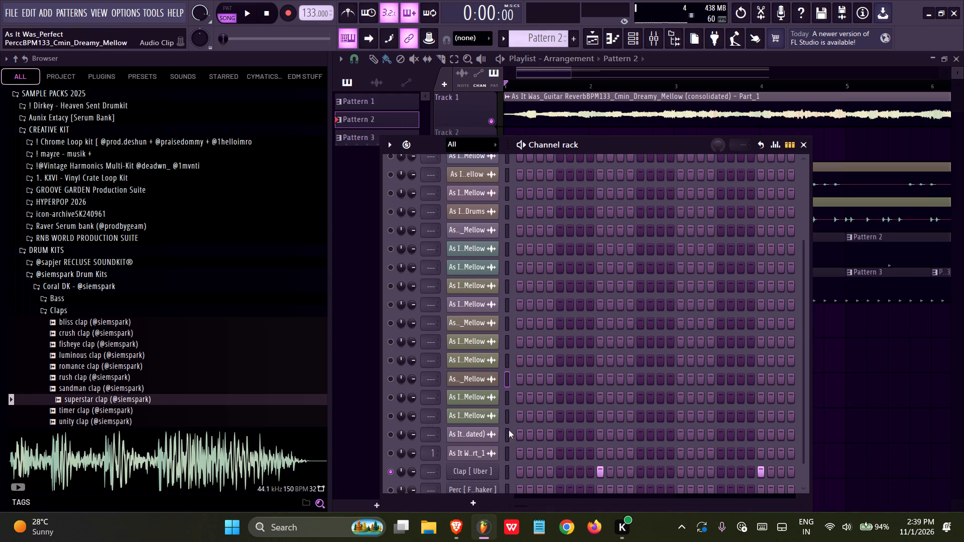
{"action": "left_click", "coordinate": [506, 469]}
{"action": "middle_click", "coordinate": [130, 397]}
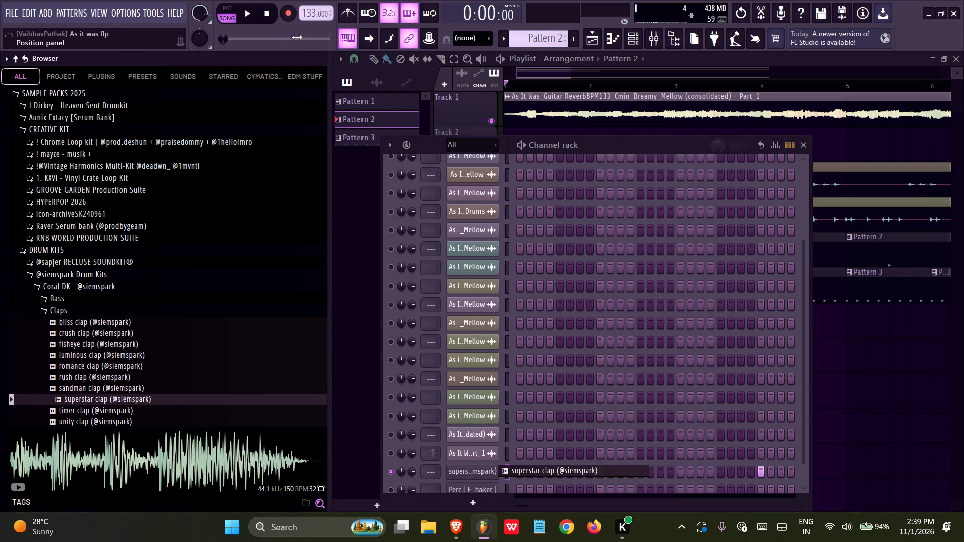
Play the song with the superstar clap, view that channel's sampler settings and return to the playlist.
{"action": "left_click", "coordinate": [243, 18]}
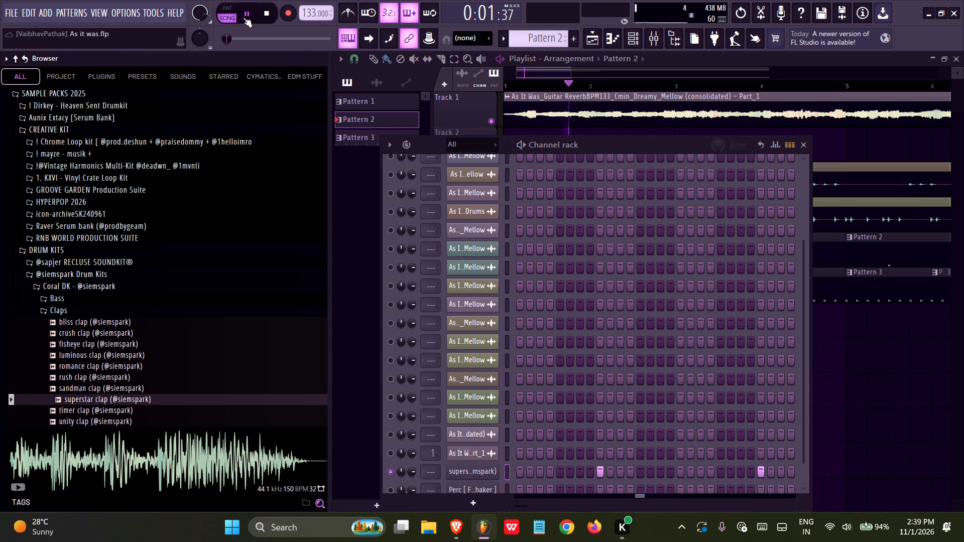
{"action": "right_click", "coordinate": [828, 345]}
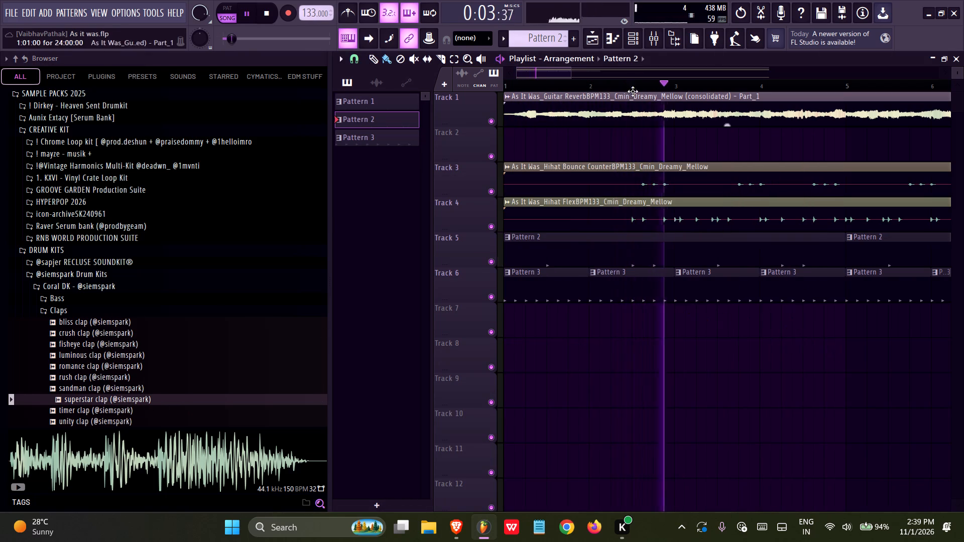
{"action": "left_click", "coordinate": [643, 44]}
{"action": "left_click", "coordinate": [469, 472]}
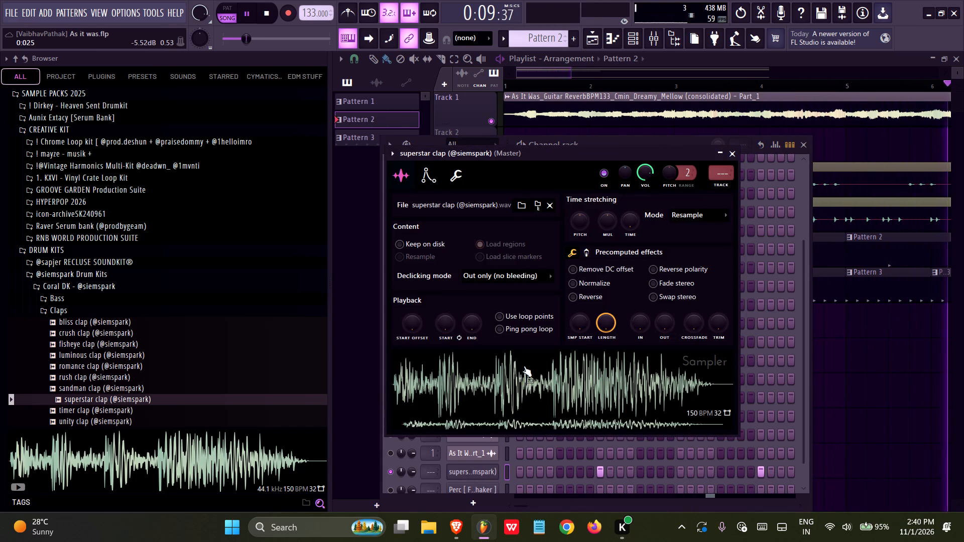
{"action": "right_click_drag", "start_coordinate": [960, 432], "coordinate": [20, 426]}
{"action": "left_click", "coordinate": [655, 45]}
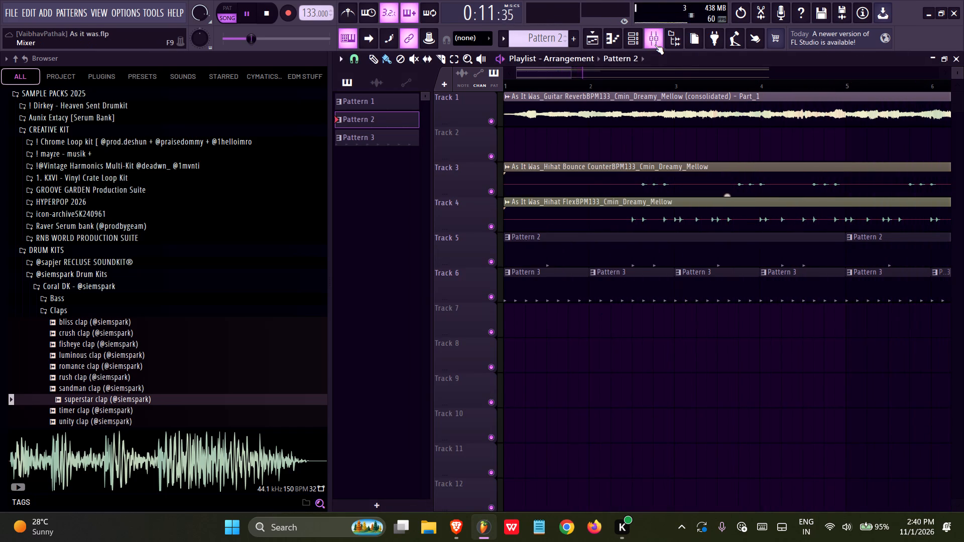
{"action": "left_click", "coordinate": [594, 42]}
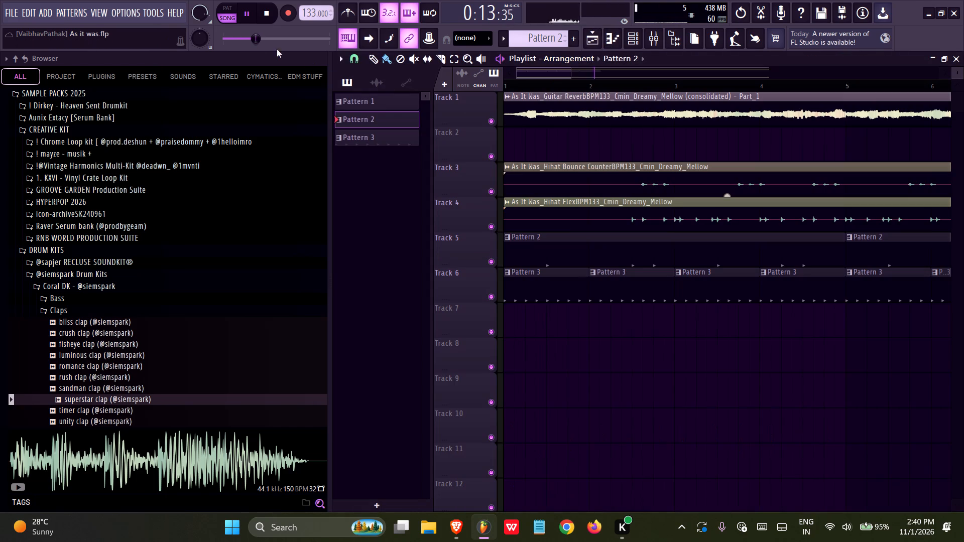
Restart song playback from the beginning to check the Track 5 clap pattern in context, and save the project.
{"action": "key", "text": "space"}
{"action": "double_click", "coordinate": [492, 262], "text": "ctrl"}
{"action": "key", "text": "space"}
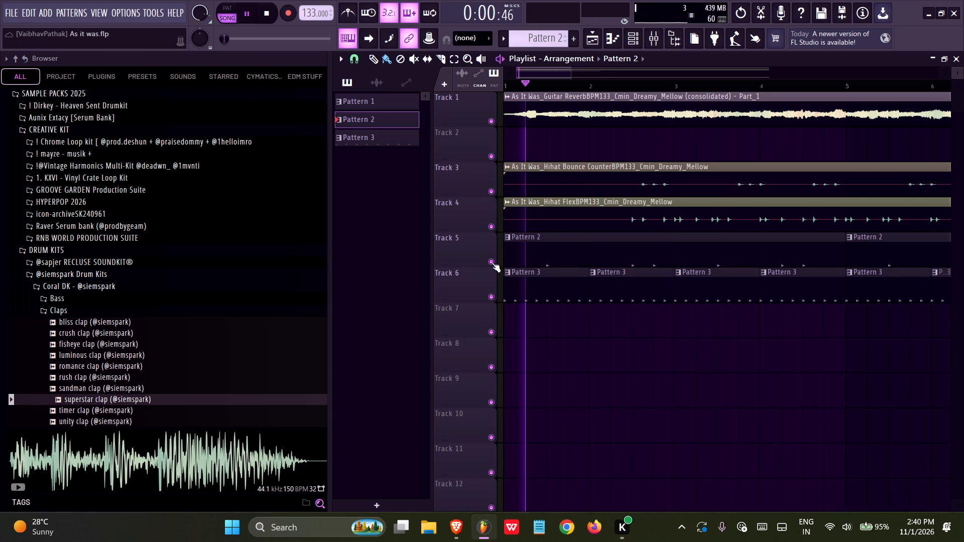
{"action": "scroll", "coordinate": [492, 262], "scroll_direction": "down", "scroll_amount": 4, "text": "ctrl"}
{"action": "key", "text": "ctrl+s"}
{"action": "scroll", "coordinate": [492, 262], "scroll_direction": "down", "scroll_amount": 4, "text": "ctrl"}
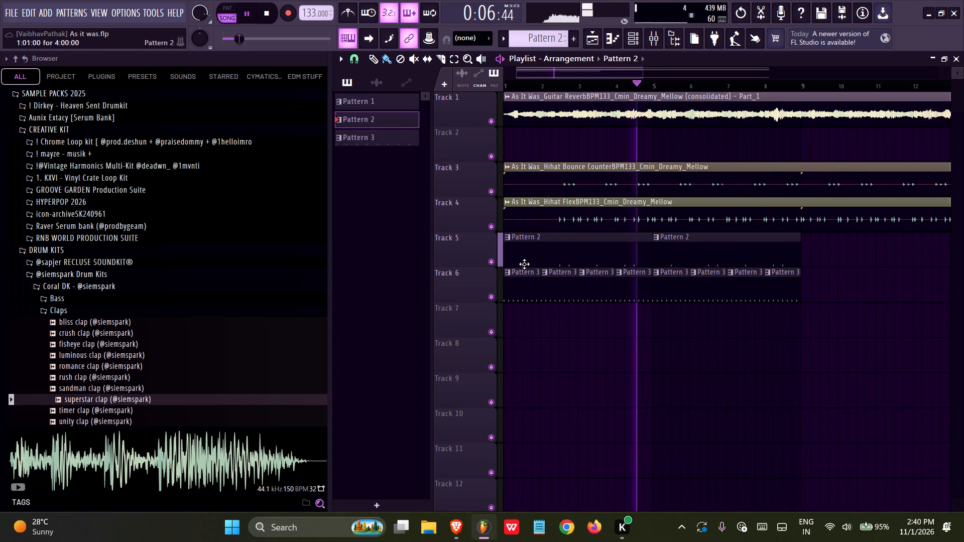
{"action": "key", "text": "ctrl+s"}
{"action": "key", "text": "ctrl+s"}
{"action": "key", "text": "ctrl+s"}
{"action": "key", "text": "ctrl+s"}
{"action": "key", "text": "ctrl+s"}
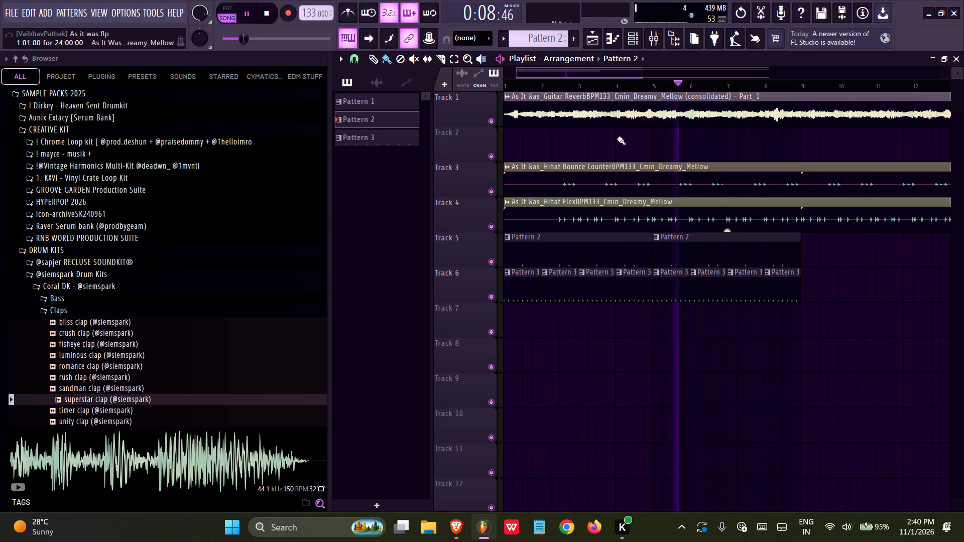
Play Pattern 2 in pattern mode and toggle the mute of the superstar clap channel in the channel rack.
{"action": "key", "text": "space"}
{"action": "left_click", "coordinate": [236, 10]}
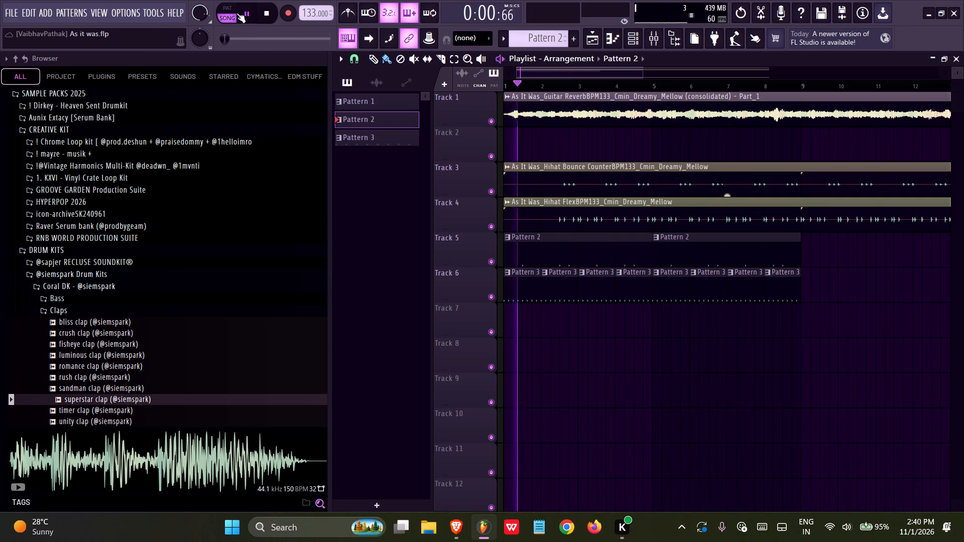
{"action": "left_click", "coordinate": [234, 10]}
{"action": "left_click", "coordinate": [644, 39]}
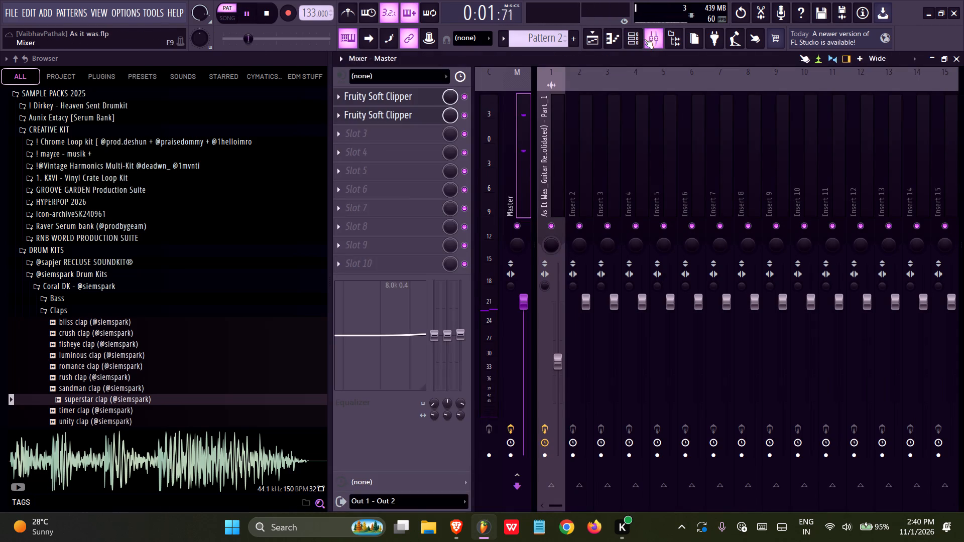
{"action": "left_click", "coordinate": [641, 44]}
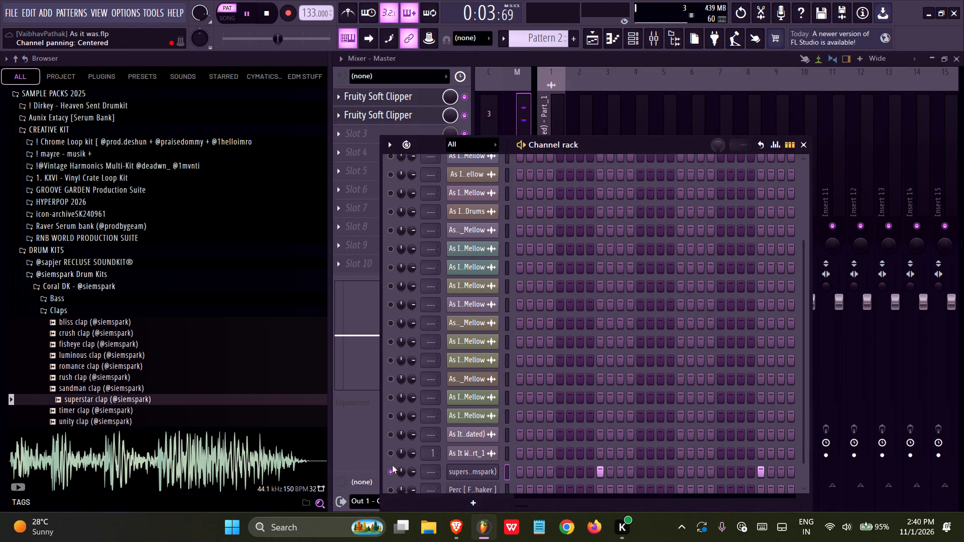
{"action": "left_click", "coordinate": [391, 474], "text": "ctrl"}
{"action": "key", "text": "space"}
Return to the playlist and play the arrangement in song mode from the beginning.
{"action": "left_click", "coordinate": [581, 42]}
{"action": "left_click", "coordinate": [593, 41]}
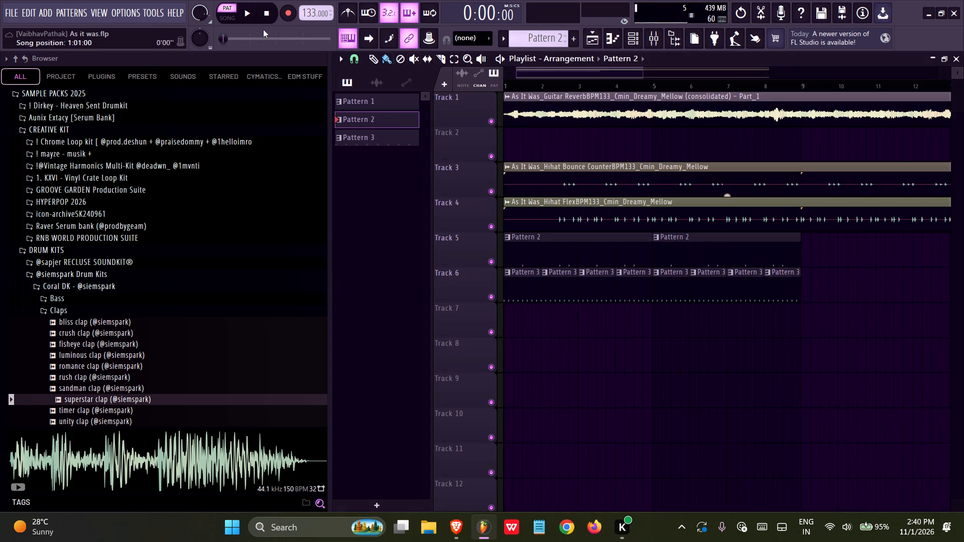
{"action": "left_click", "coordinate": [223, 17]}
{"action": "left_click", "coordinate": [257, 11]}
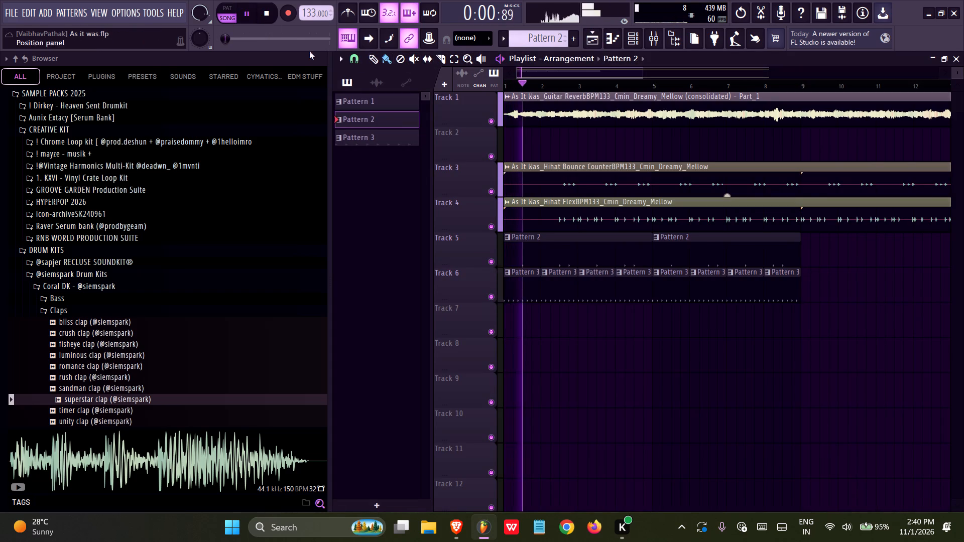
Delete all the Pattern 3 clips from Track 6 in the playlist.
{"action": "right_click_drag", "start_coordinate": [557, 294], "coordinate": [641, 298]}
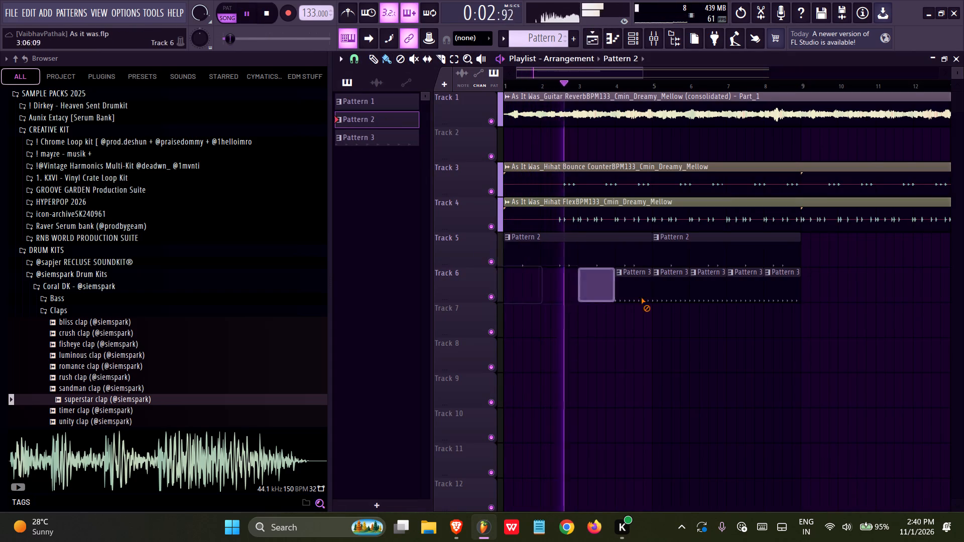
{"action": "right_click_drag", "start_coordinate": [641, 298], "coordinate": [811, 298]}
Duplicate the second Pattern 2 clip on Track 5 so a copy starts at bar 9, and save the project.
{"action": "left_click", "coordinate": [729, 255], "text": "ctrl"}
{"action": "key", "text": "ctrl+b"}
{"action": "scroll", "coordinate": [725, 255], "scroll_direction": "down", "scroll_amount": 2, "text": "ctrl"}
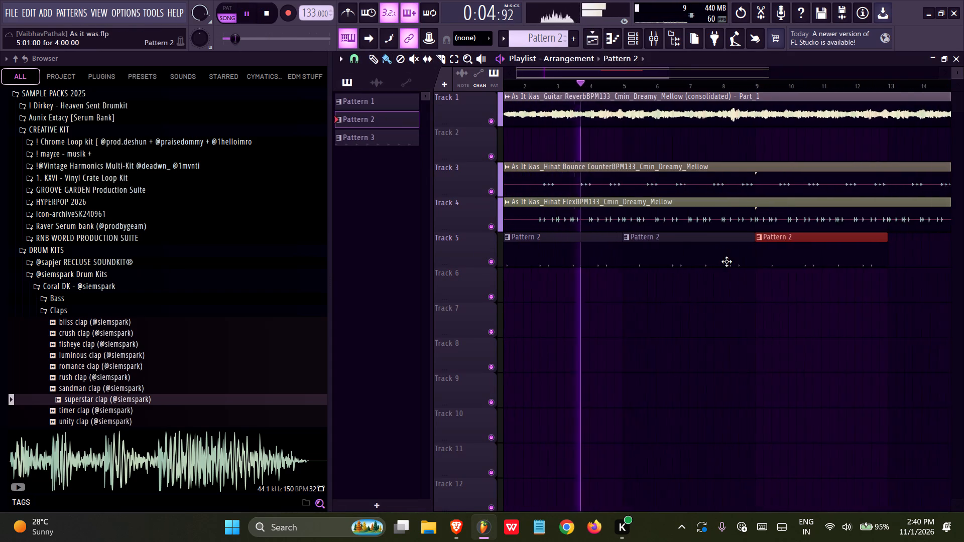
{"action": "scroll", "coordinate": [727, 261], "scroll_direction": "down", "scroll_amount": 3, "text": "ctrl"}
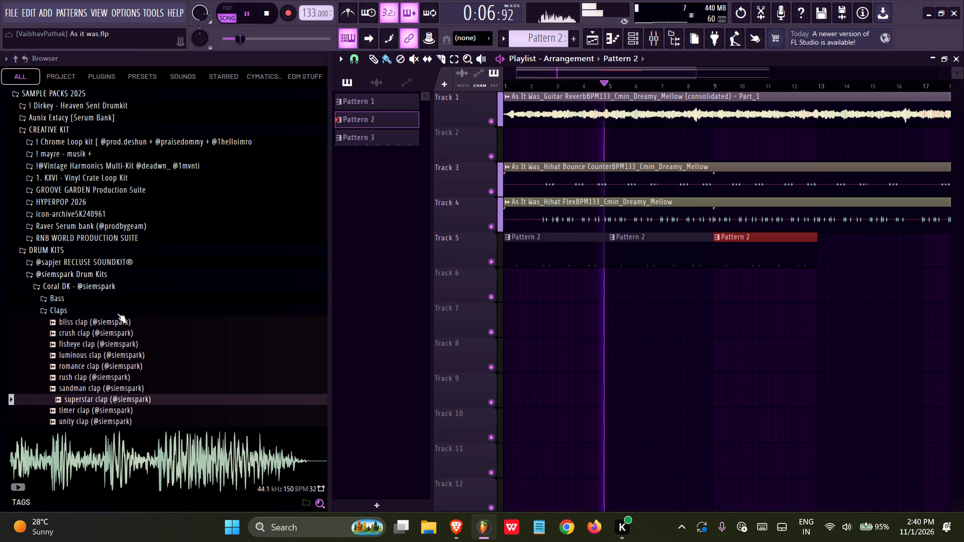
{"action": "left_click", "coordinate": [114, 313]}
{"action": "key", "text": "ctrl+s"}
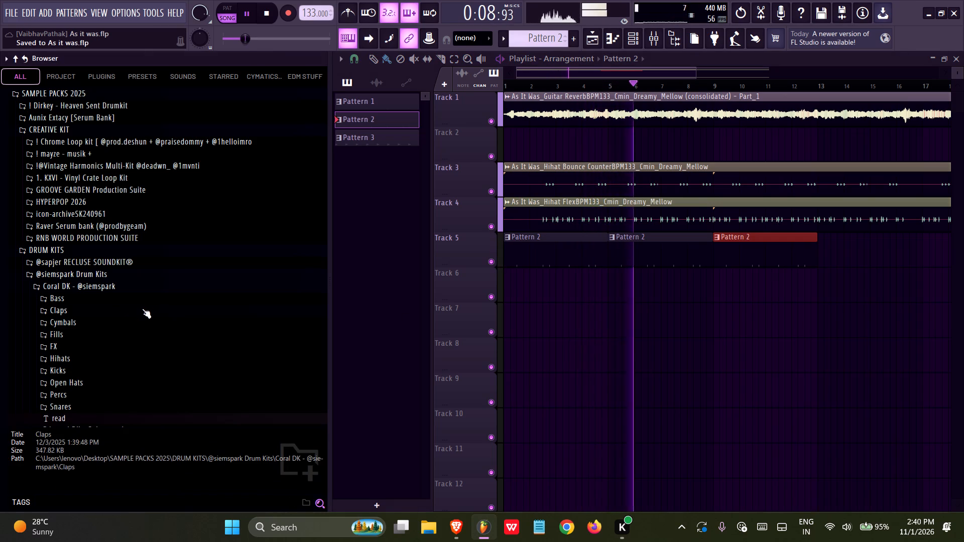
{"action": "key", "text": "ctrl+s"}
Stop playback, open the Coral DK Snares folder and audition the sunrise snare.
{"action": "left_click", "coordinate": [71, 404]}
{"action": "key", "text": "space"}
{"action": "left_click", "coordinate": [78, 390]}
{"action": "left_click", "coordinate": [93, 349]}
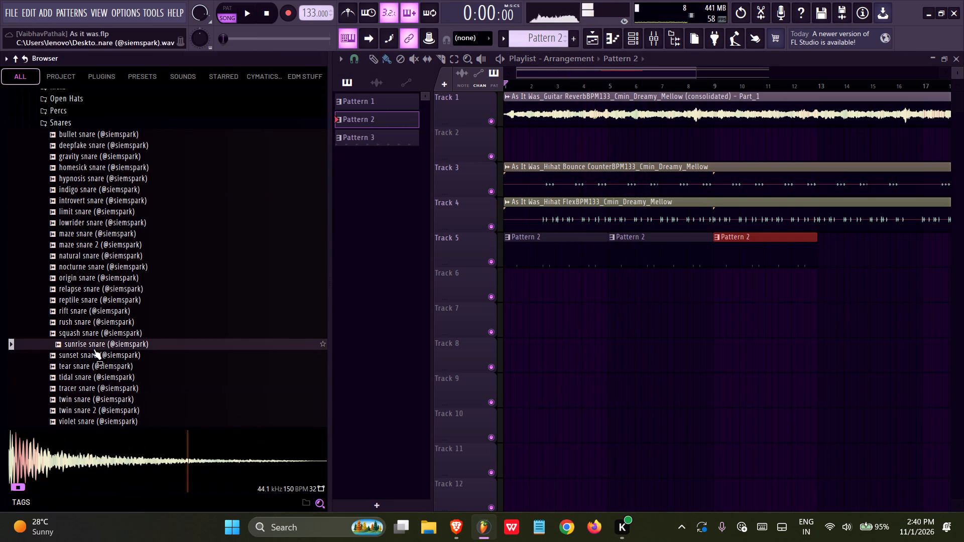
{"action": "left_click", "coordinate": [93, 349]}
{"action": "left_click", "coordinate": [554, 254]}
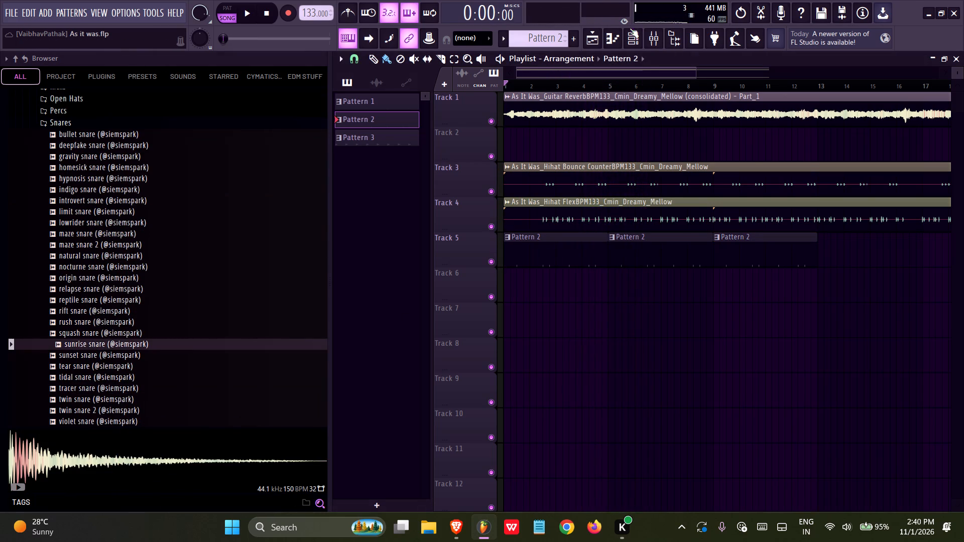
Turn up the superstar clap channel's volume in the channel rack.
{"action": "left_click", "coordinate": [630, 28]}
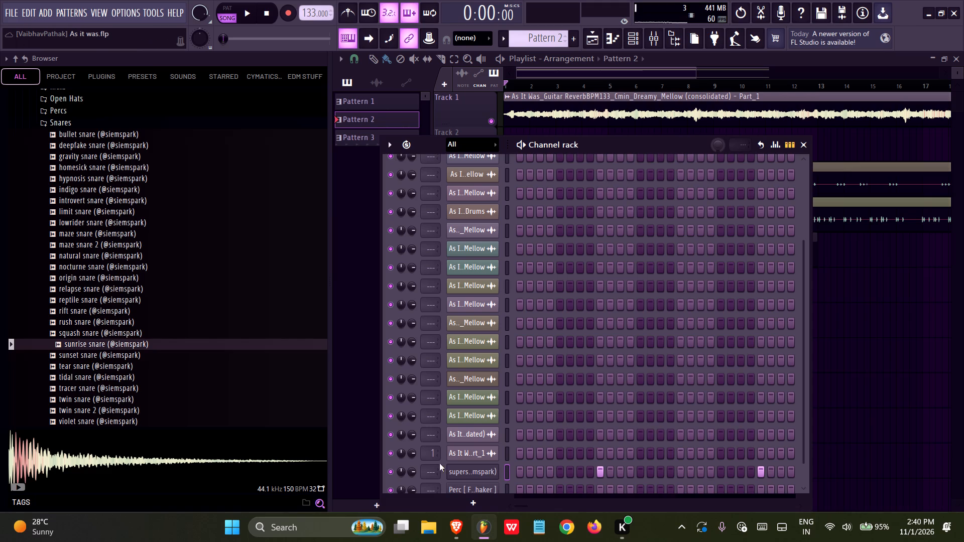
{"action": "left_click_drag", "start_coordinate": [417, 471], "coordinate": [413, 452]}
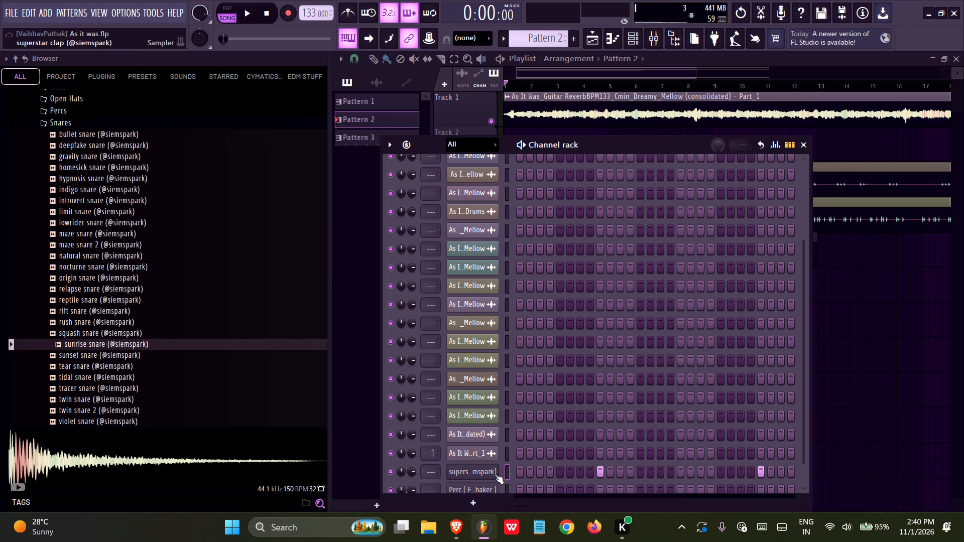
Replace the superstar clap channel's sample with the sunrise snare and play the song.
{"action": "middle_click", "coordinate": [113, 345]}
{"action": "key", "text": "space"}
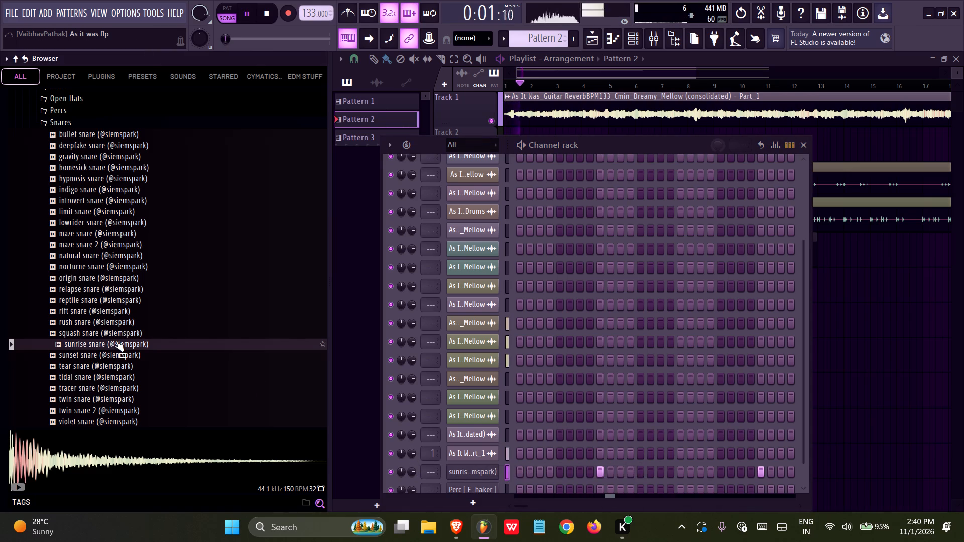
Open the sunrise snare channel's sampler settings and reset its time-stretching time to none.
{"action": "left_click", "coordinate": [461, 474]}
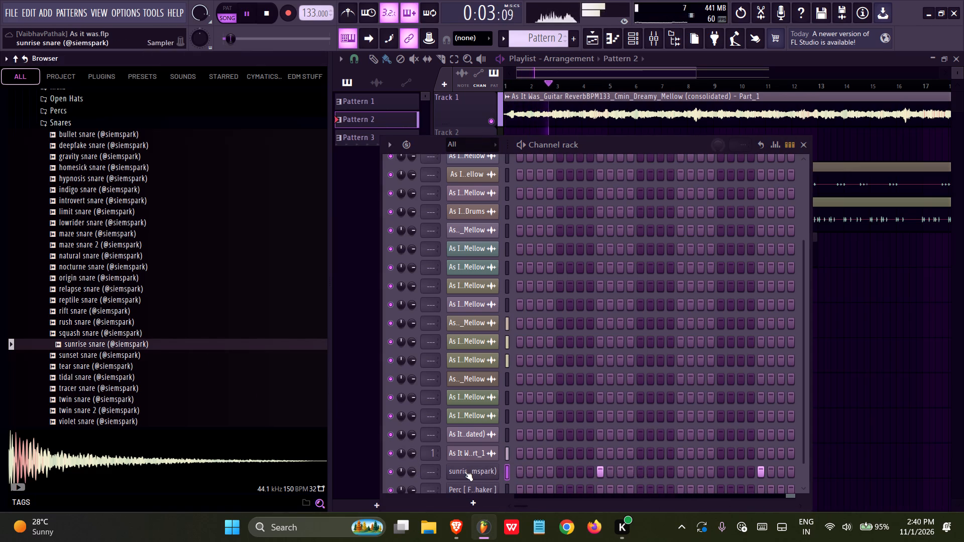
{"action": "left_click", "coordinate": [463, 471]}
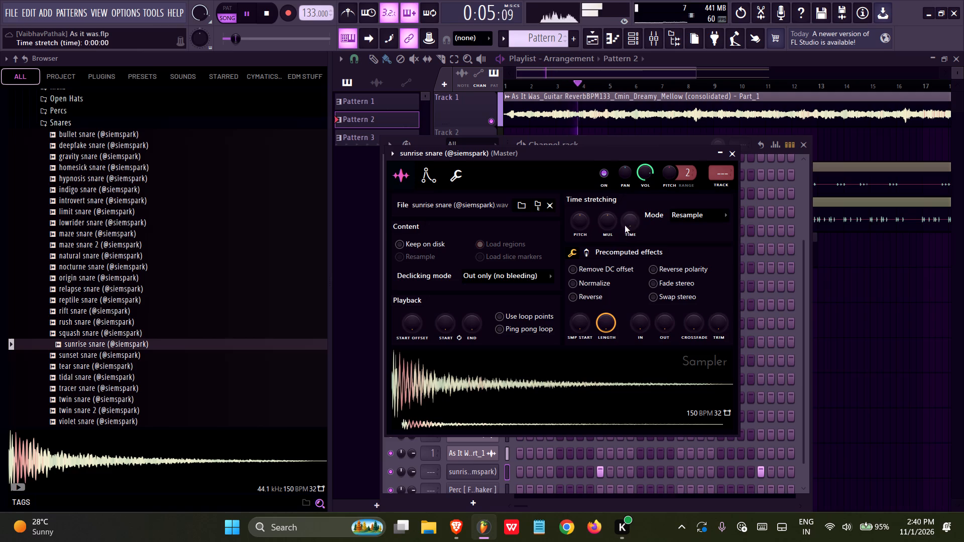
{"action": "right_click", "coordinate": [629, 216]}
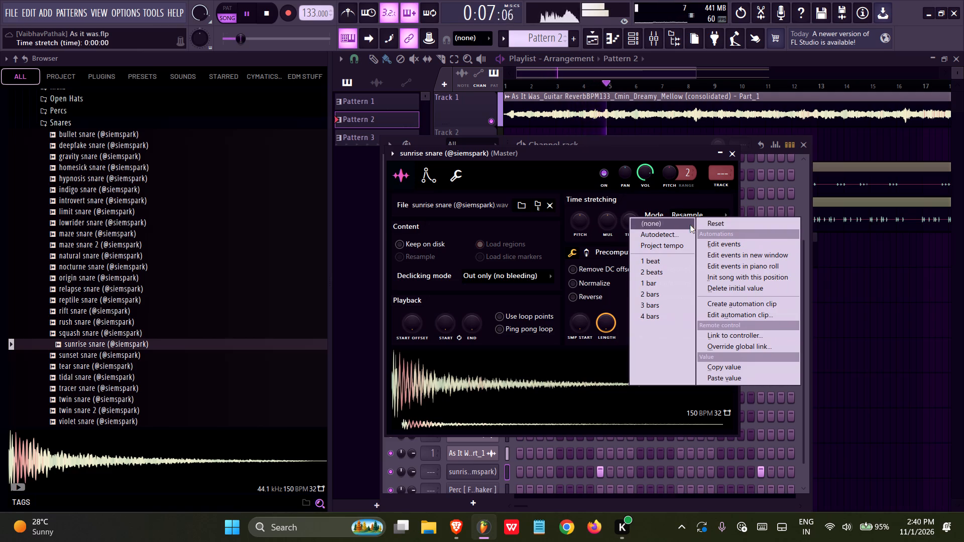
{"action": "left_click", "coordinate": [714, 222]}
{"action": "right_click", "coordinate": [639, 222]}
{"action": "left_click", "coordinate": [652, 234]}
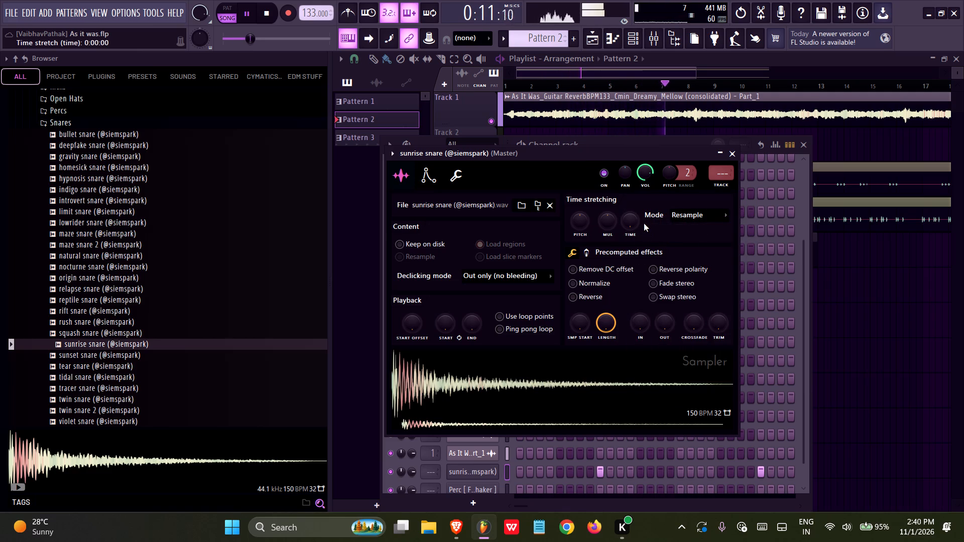
Lower the guitar's mixer track volume on insert 1 to just over 41%.
{"action": "left_click", "coordinate": [642, 32]}
{"action": "left_click", "coordinate": [652, 37]}
{"action": "left_click", "coordinate": [520, 115]}
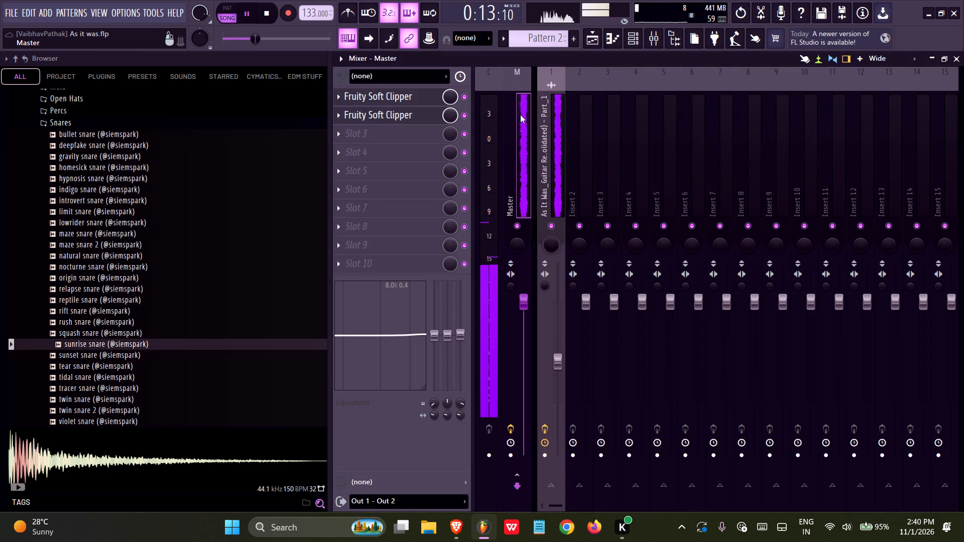
{"action": "left_click", "coordinate": [569, 106]}
{"action": "left_click", "coordinate": [557, 95]}
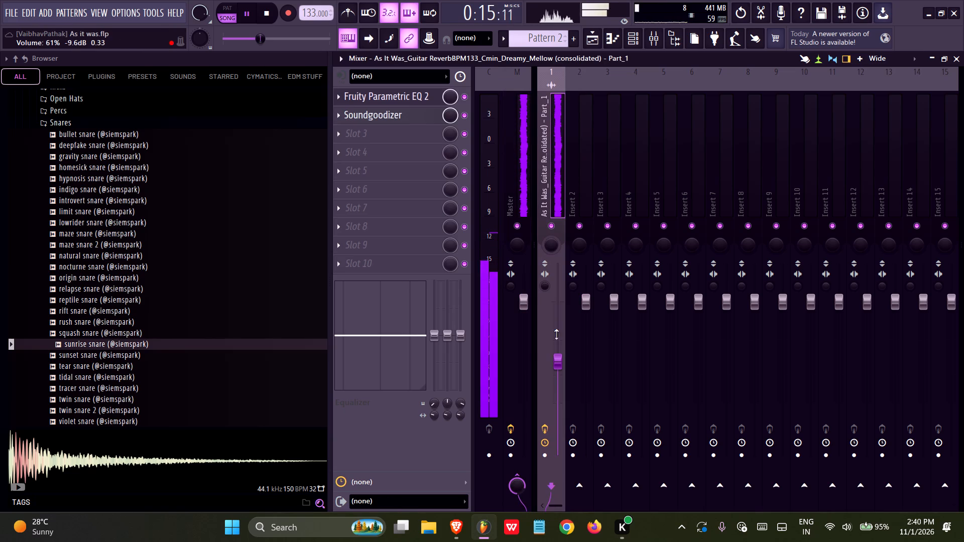
{"action": "left_click_drag", "start_coordinate": [557, 361], "coordinate": [548, 424]}
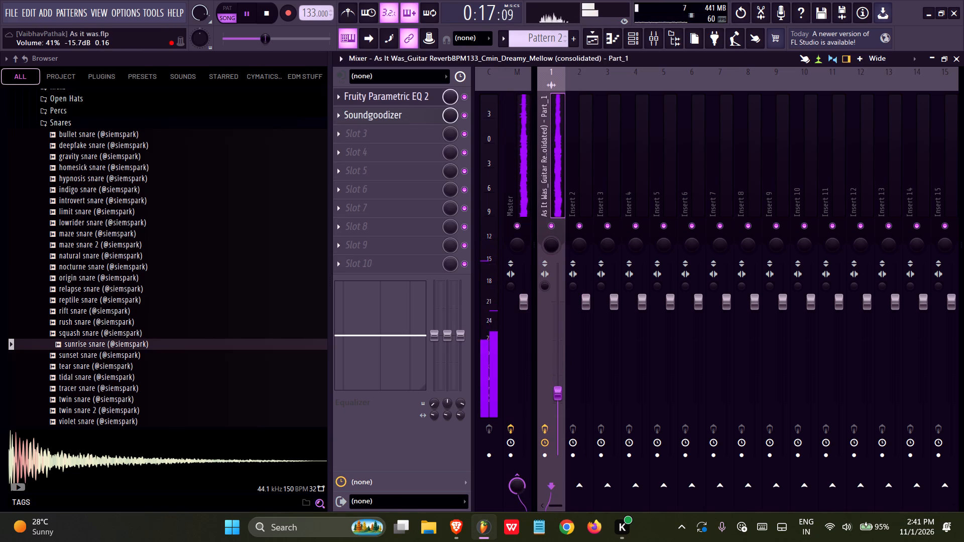
{"action": "left_click_drag", "start_coordinate": [548, 424], "coordinate": [550, 415]}
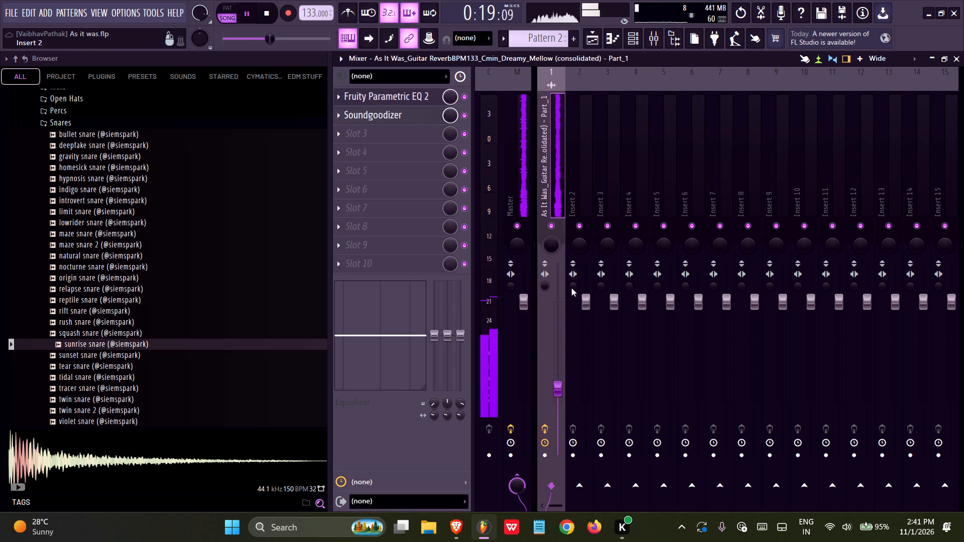
Mute the guitar on Track 1 in the playlist, save, and replay the drums from the beginning.
{"action": "left_click", "coordinate": [601, 40]}
{"action": "key", "text": "ctrl+s"}
{"action": "left_click", "coordinate": [488, 118]}
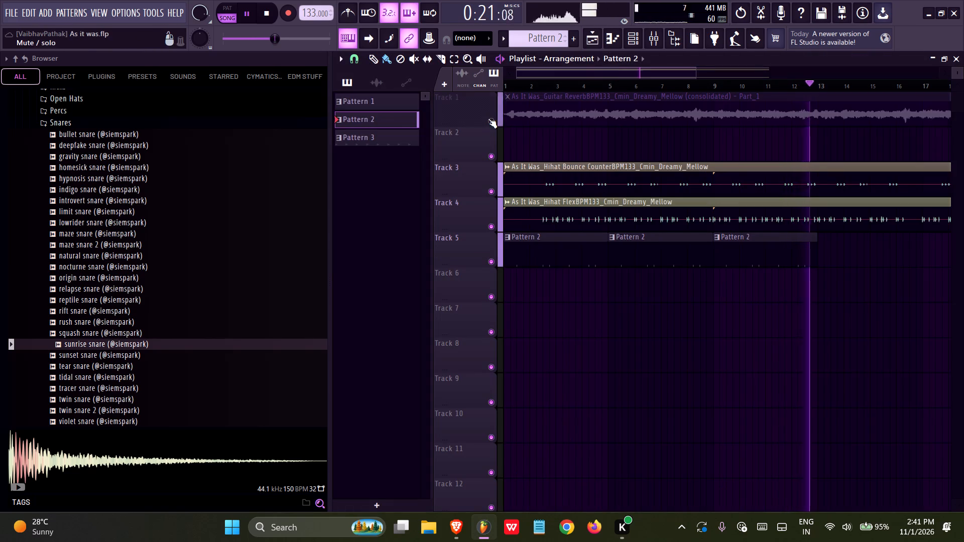
{"action": "scroll", "coordinate": [570, 130], "scroll_direction": "down", "scroll_amount": 4, "text": "ctrl"}
{"action": "key", "text": "ctrl+s"}
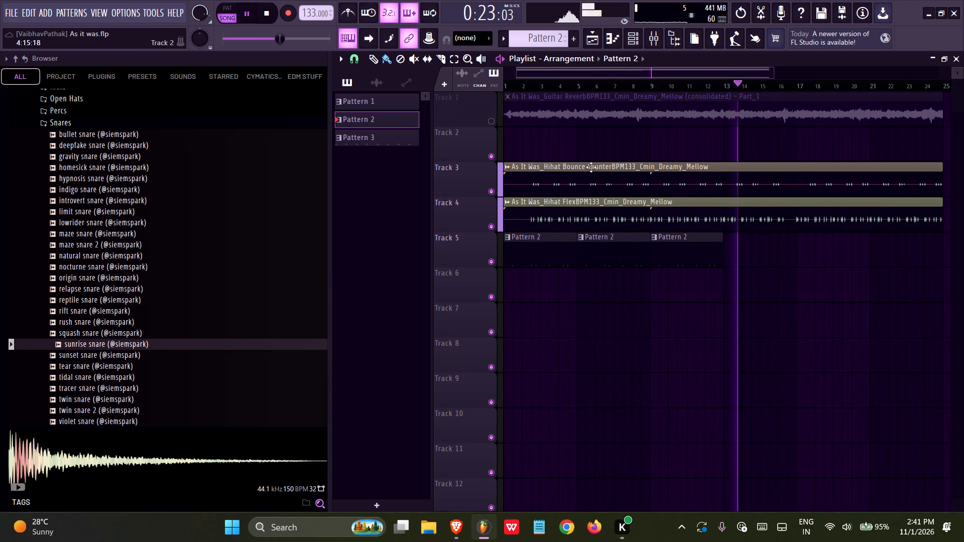
{"action": "key", "text": "space"}
{"action": "key", "text": "space"}
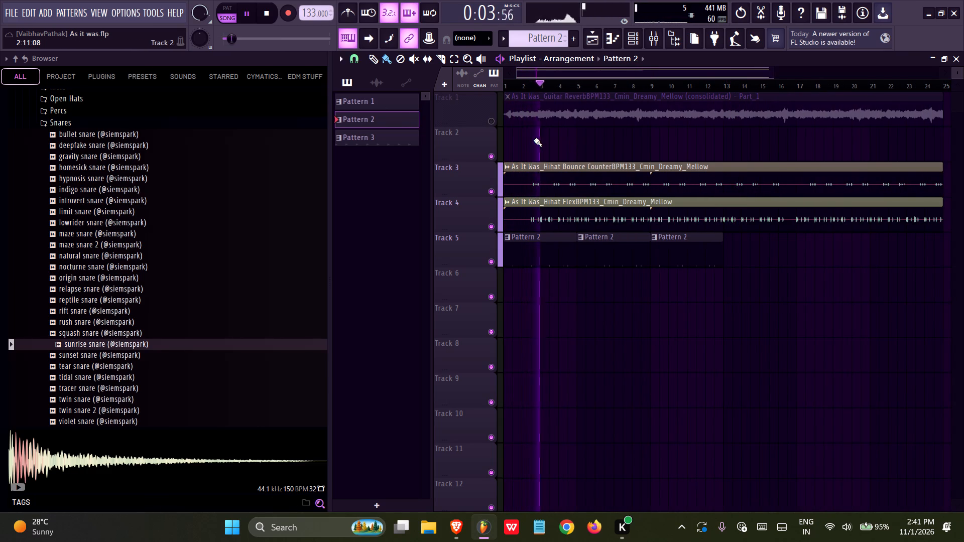
{"action": "key", "text": "space"}
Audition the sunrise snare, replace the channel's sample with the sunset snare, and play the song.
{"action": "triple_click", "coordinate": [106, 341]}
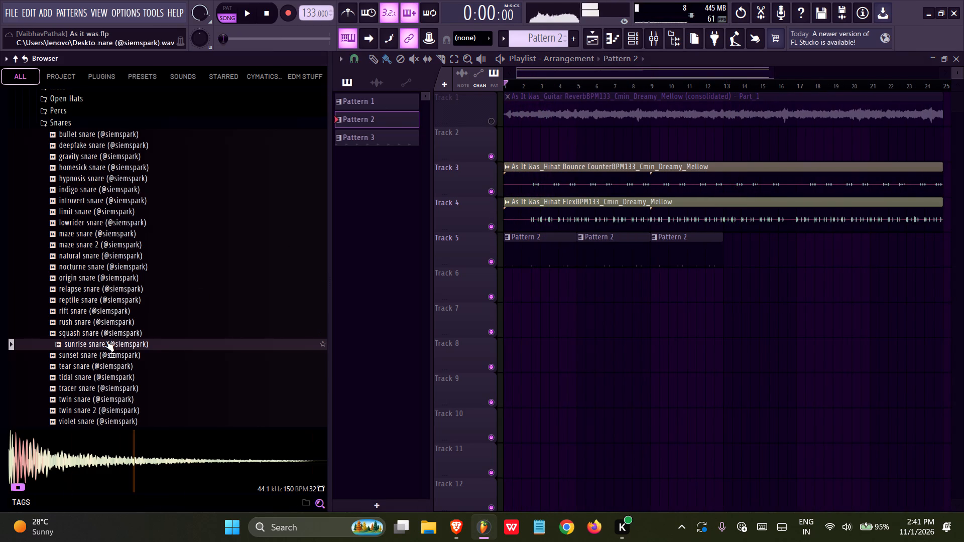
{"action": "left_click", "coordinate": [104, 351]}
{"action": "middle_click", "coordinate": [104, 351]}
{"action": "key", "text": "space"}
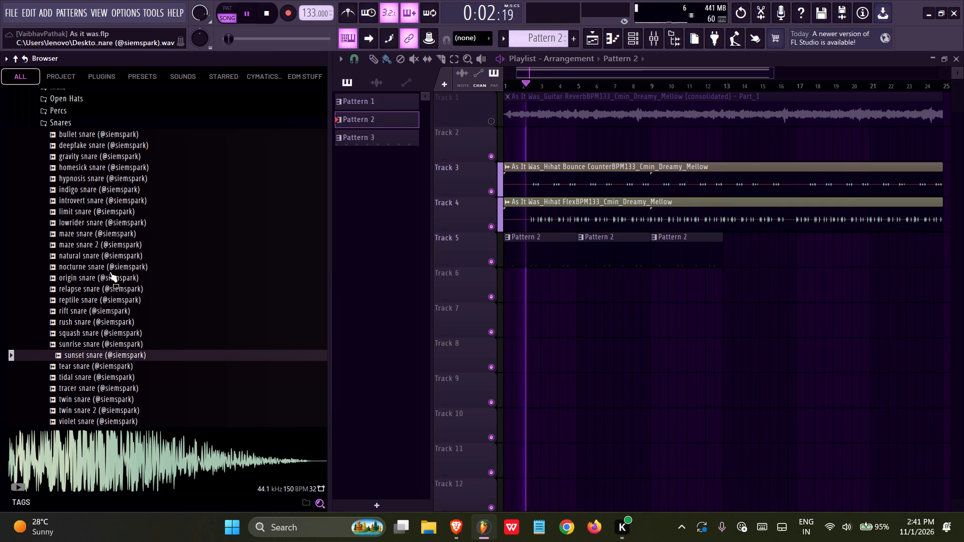
Check the guitar insert and Master track in the mixer during playback, including the Master's audio output.
{"action": "left_click", "coordinate": [652, 42]}
{"action": "left_click", "coordinate": [561, 95]}
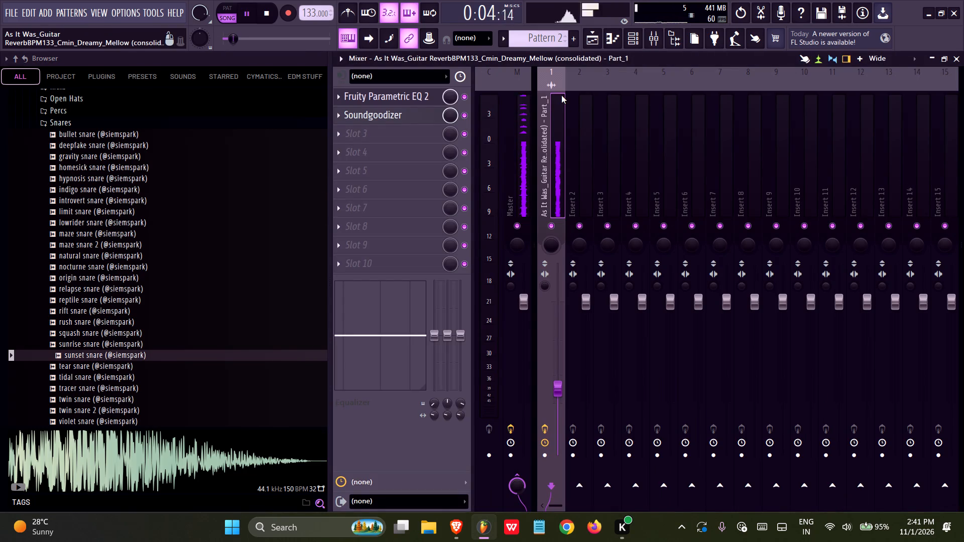
{"action": "left_click", "coordinate": [513, 104]}
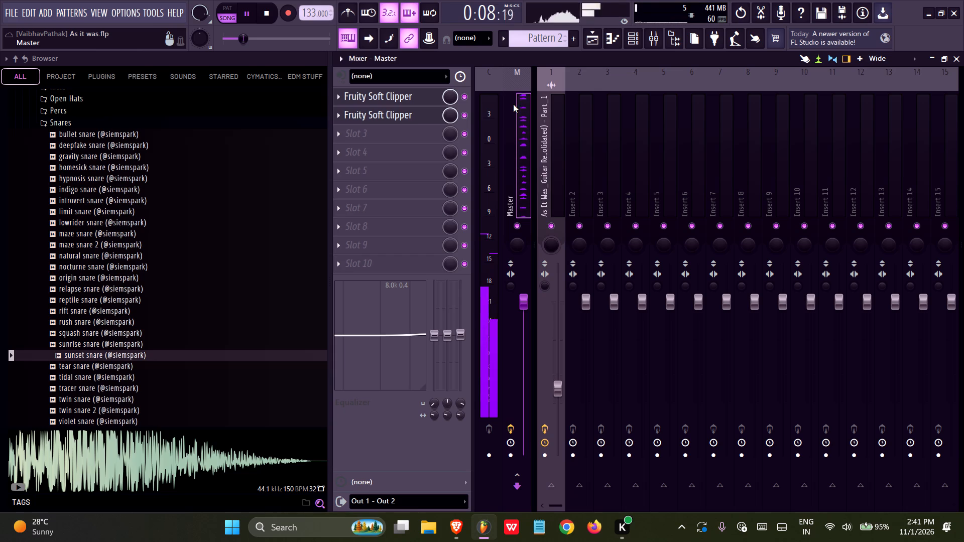
{"action": "left_click", "coordinate": [371, 509]}
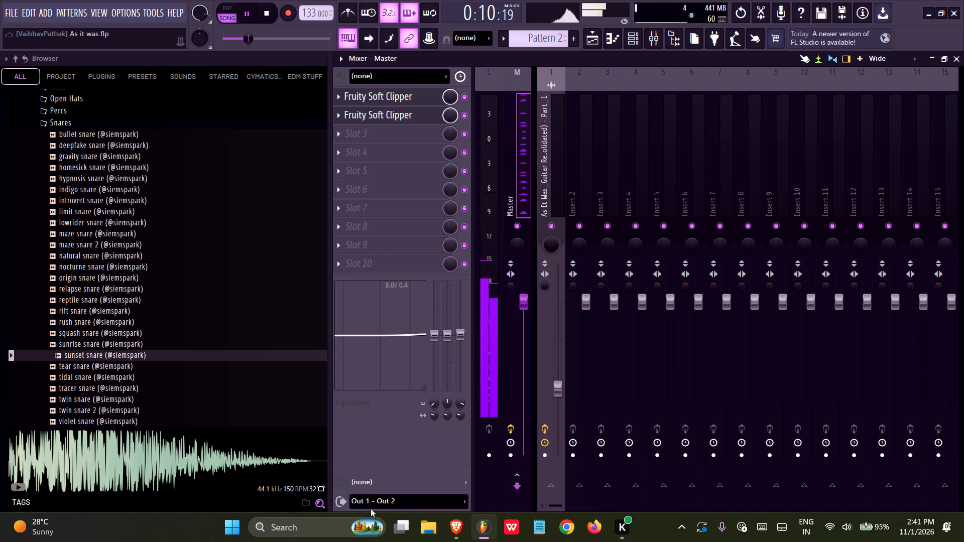
{"action": "left_click", "coordinate": [371, 503]}
{"action": "left_click", "coordinate": [374, 495]}
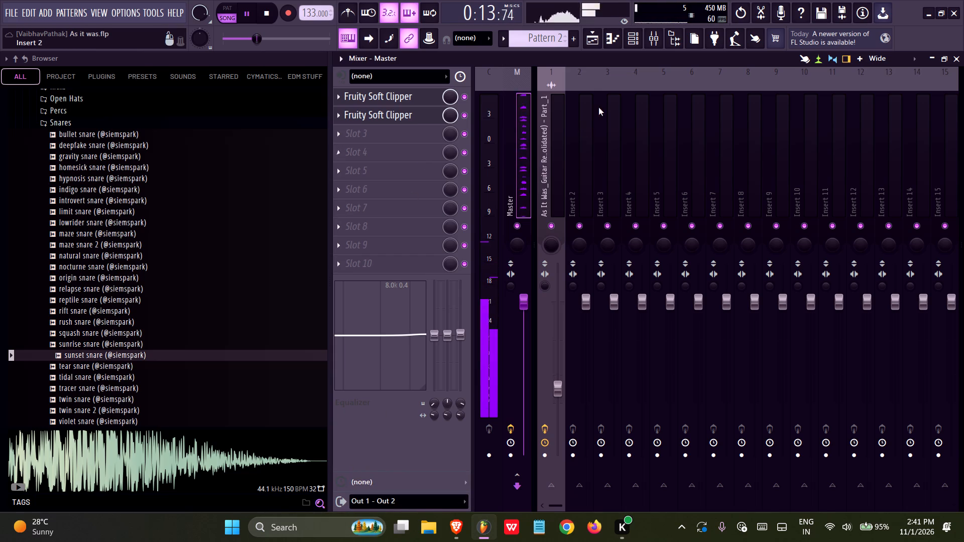
Unmute the guitar on Track 1 in the playlist, restart playback from the beginning and save the project.
{"action": "left_click", "coordinate": [591, 43]}
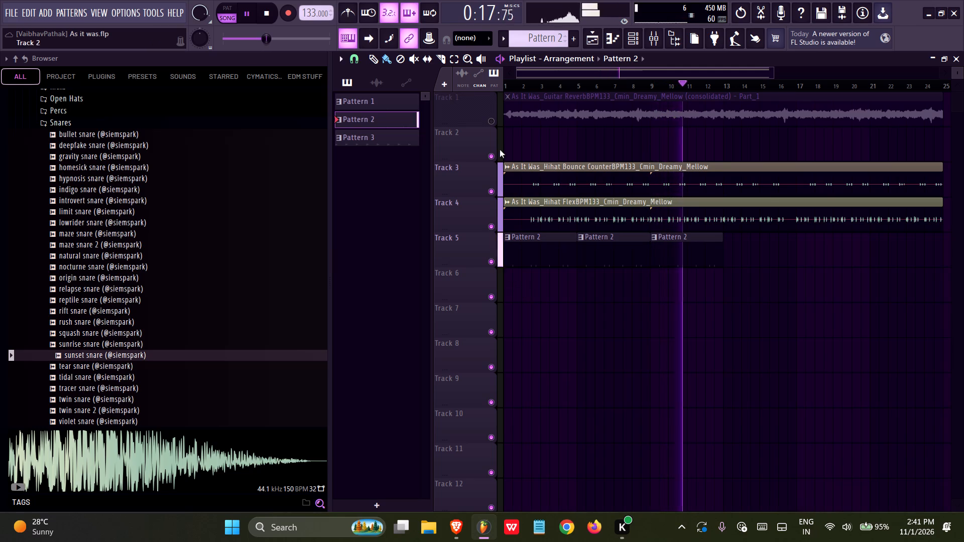
{"action": "key", "text": "space"}
{"action": "left_click", "coordinate": [495, 119]}
{"action": "key", "text": "space"}
{"action": "key", "text": "ctrl+s"}
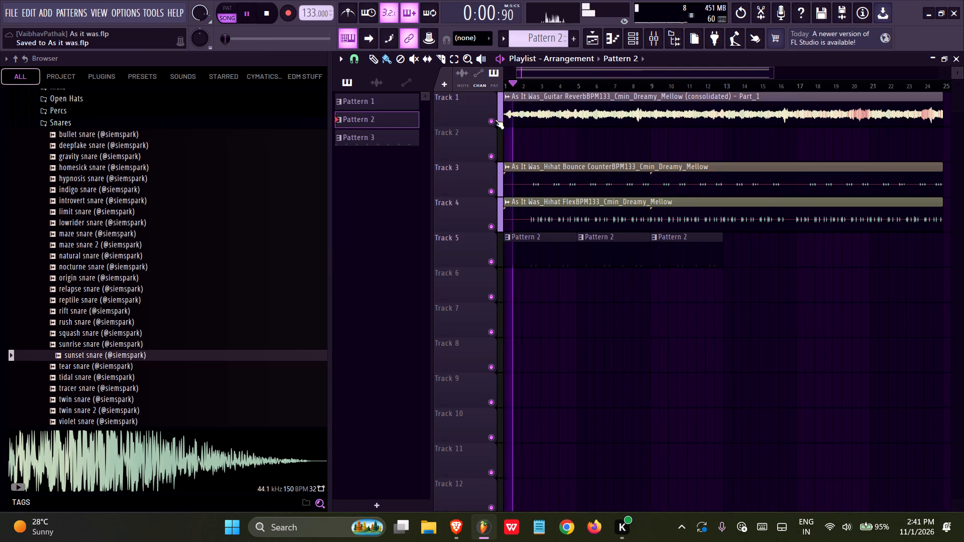
Mute the two hi-hat stems on Tracks 3 and 4 and save the project.
{"action": "left_click_drag", "start_coordinate": [493, 223], "coordinate": [493, 218]}
{"action": "left_click", "coordinate": [495, 184]}
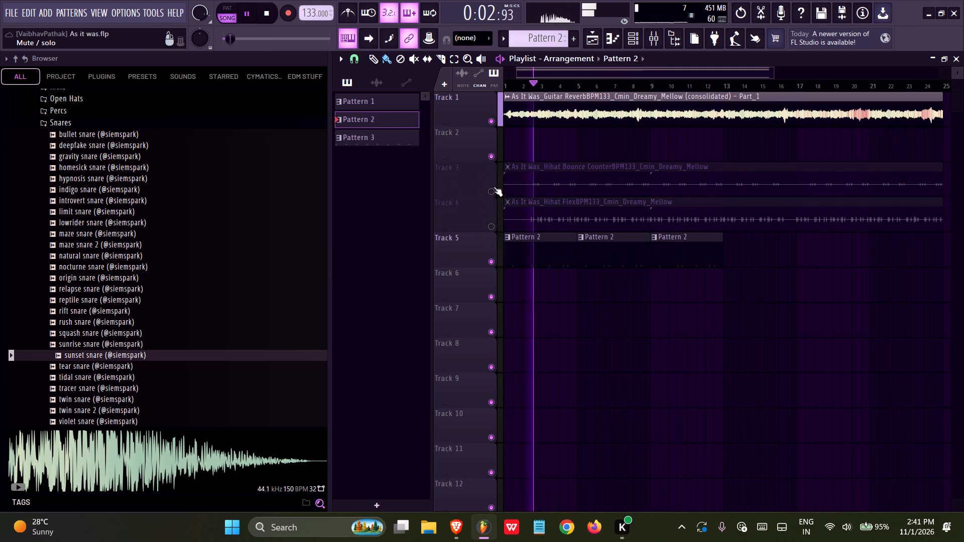
{"action": "key", "text": "ctrl+s"}
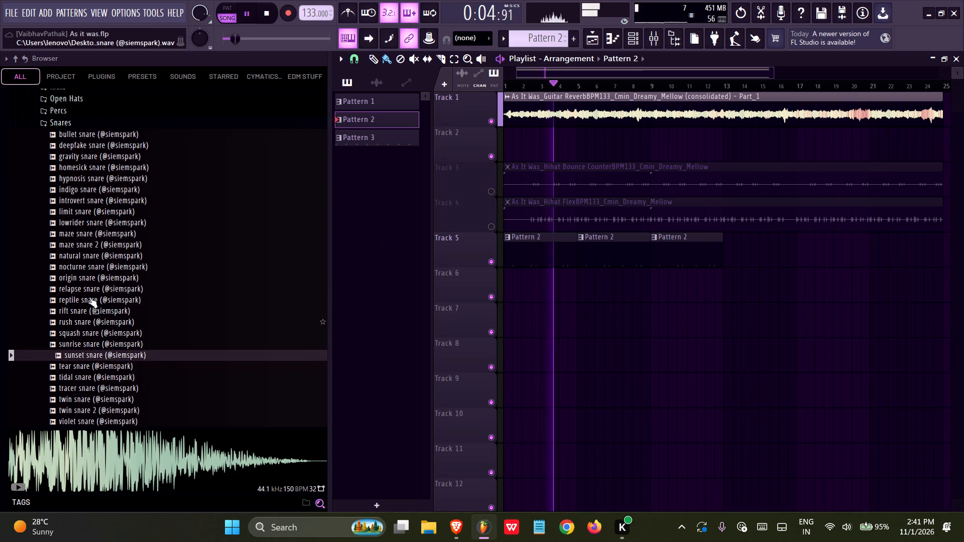
Replace the sunset snare channel's sample with the rush clap from the Coral DK Claps folder and save.
{"action": "scroll", "coordinate": [86, 266], "scroll_direction": "up", "scroll_amount": 2}
{"action": "left_click", "coordinate": [69, 211]}
{"action": "left_click", "coordinate": [78, 116]}
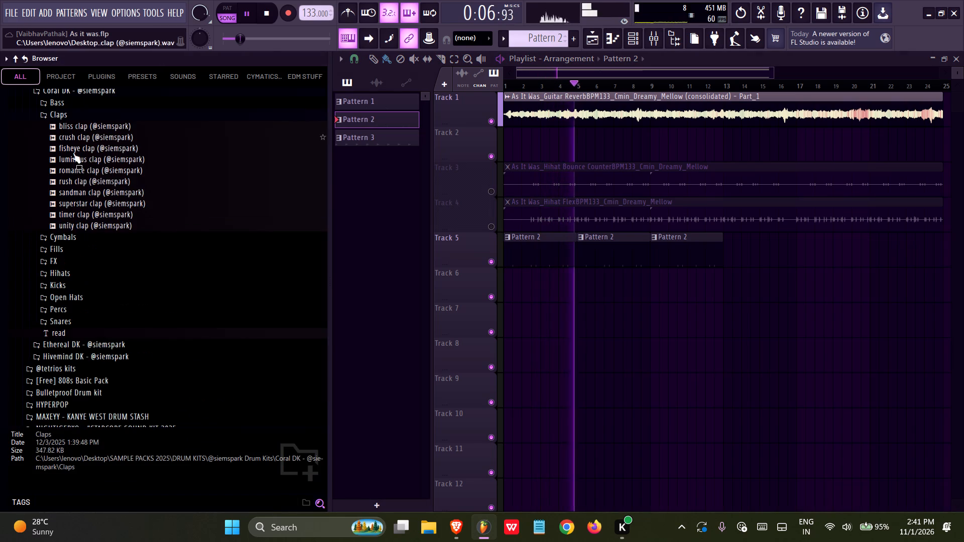
{"action": "left_click", "coordinate": [73, 180]}
{"action": "middle_click", "coordinate": [73, 180]}
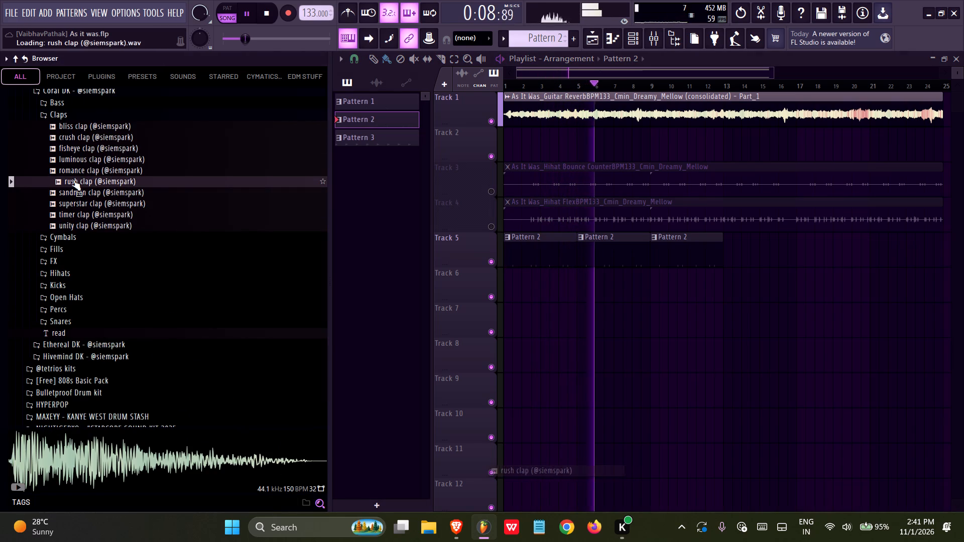
{"action": "key", "text": "ctrl+s"}
Add the sandman clap from the Coral DK Claps folder as a new channel, move the rush clap's Pattern 2 steps to it and play.
{"action": "left_click", "coordinate": [624, 45]}
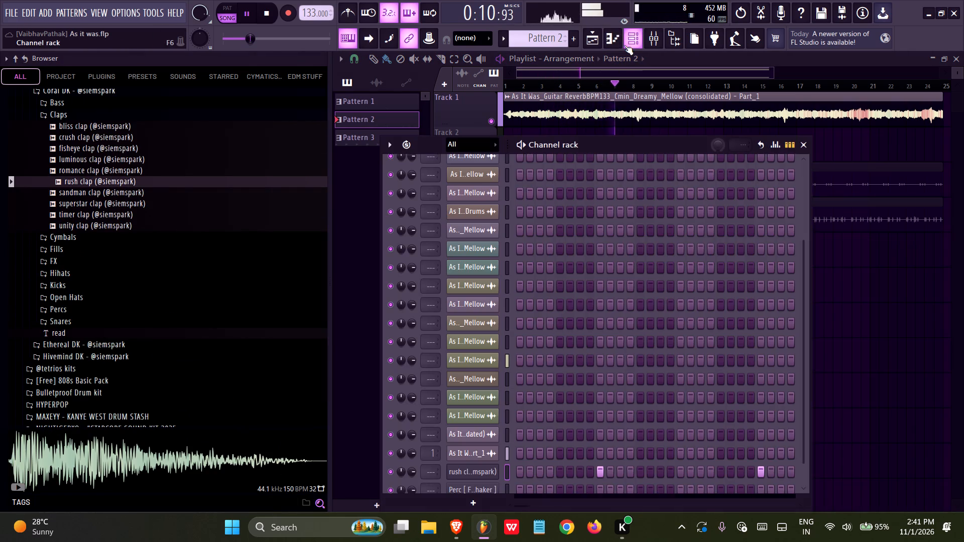
{"action": "scroll", "coordinate": [431, 442], "scroll_direction": "down", "scroll_amount": 2}
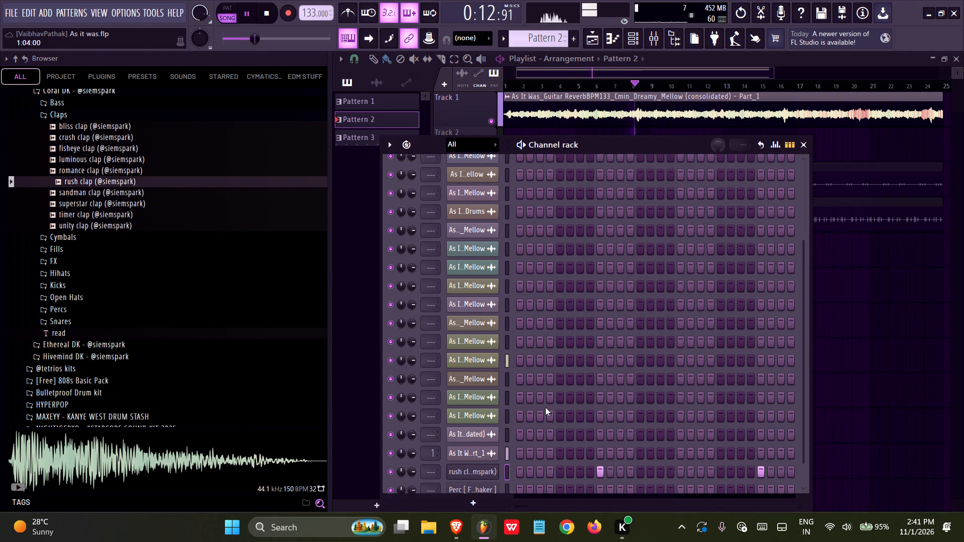
{"action": "scroll", "coordinate": [534, 408], "scroll_direction": "down", "scroll_amount": 5}
{"action": "key", "text": "space"}
{"action": "right_click", "coordinate": [475, 455]}
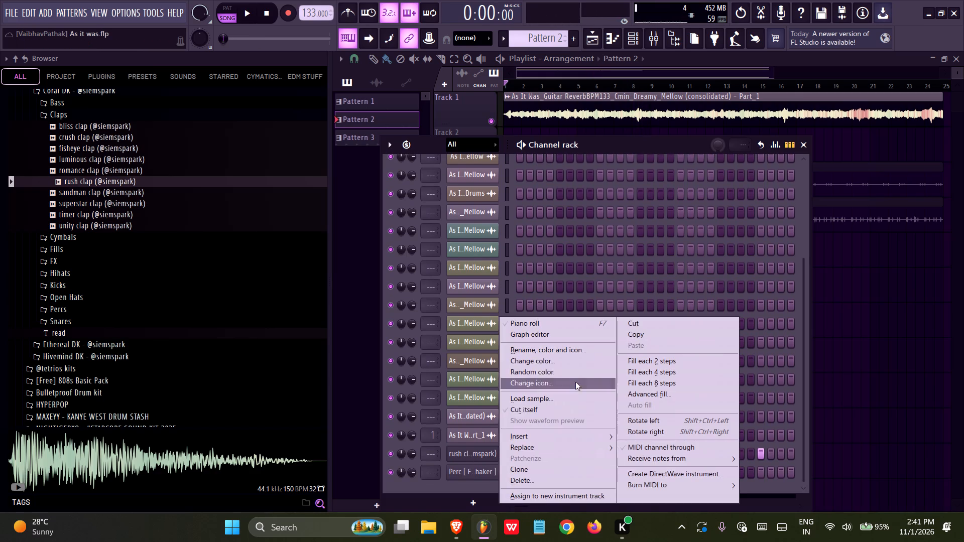
{"action": "left_click", "coordinate": [631, 319]}
{"action": "left_click", "coordinate": [79, 221]}
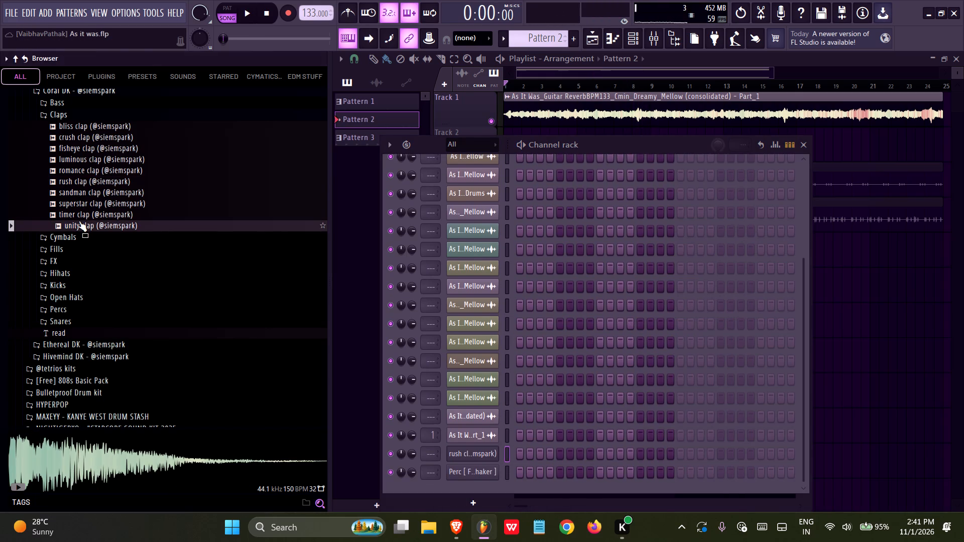
{"action": "left_click", "coordinate": [97, 195]}
{"action": "scroll", "coordinate": [97, 195], "scroll_direction": "up", "scroll_amount": 2}
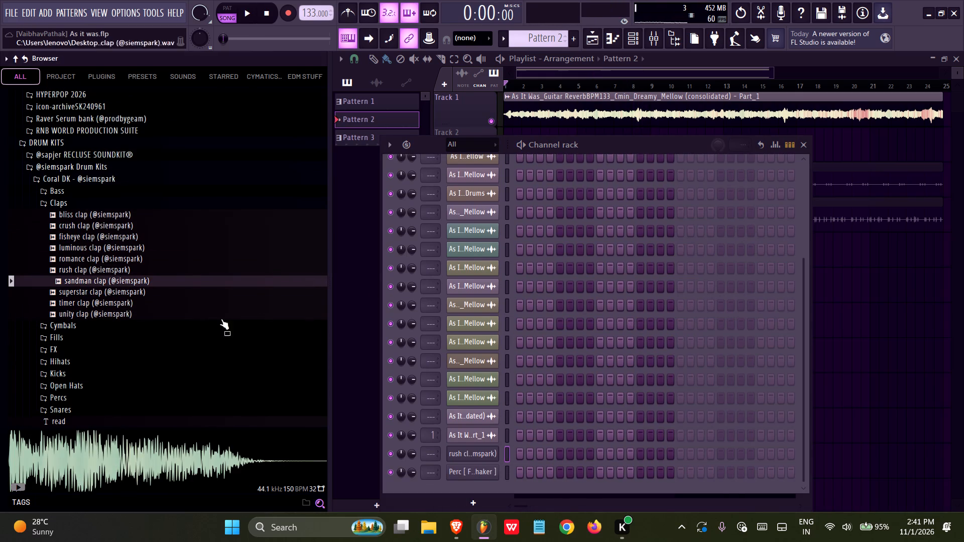
{"action": "left_click_drag", "start_coordinate": [119, 281], "coordinate": [419, 494]}
{"action": "right_click", "coordinate": [467, 479]}
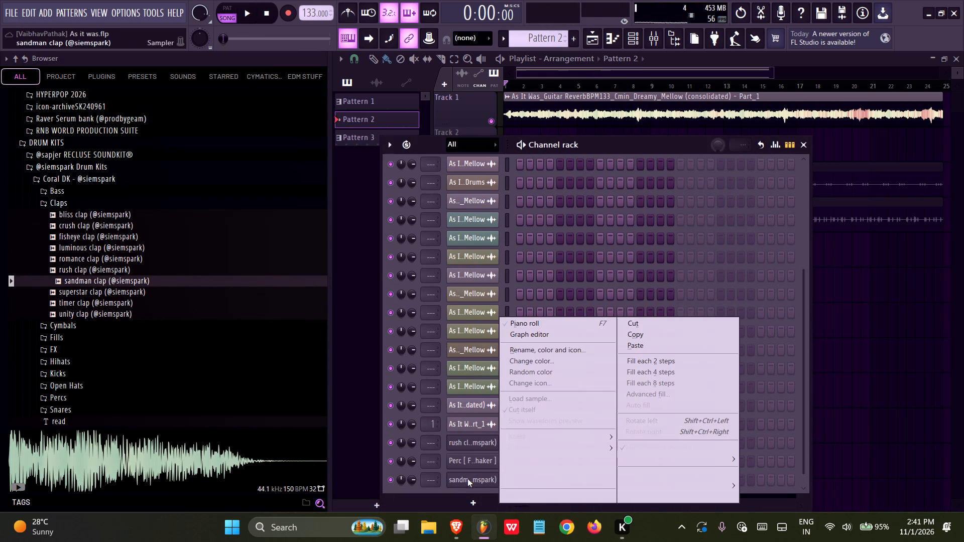
{"action": "left_click", "coordinate": [627, 347]}
{"action": "key", "text": "space"}
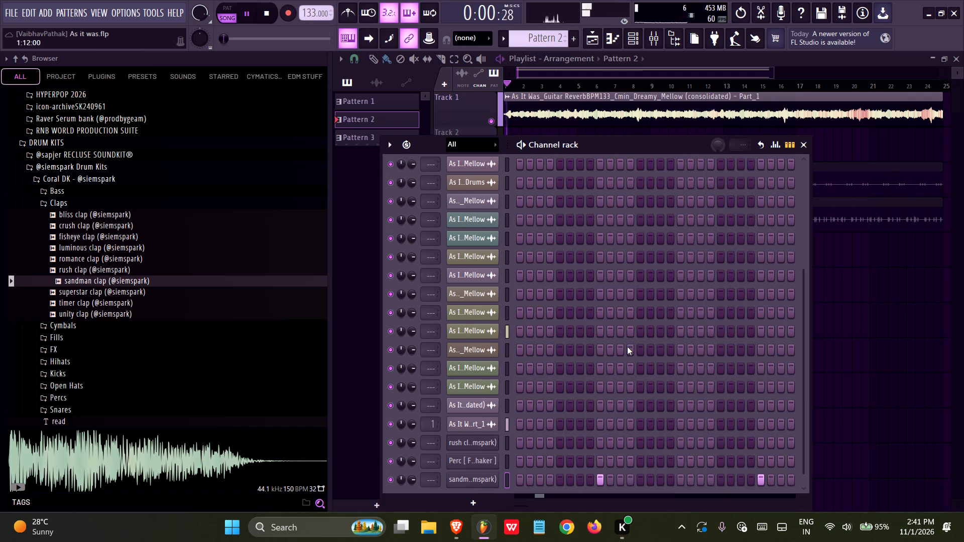
{"action": "right_click", "coordinate": [863, 288]}
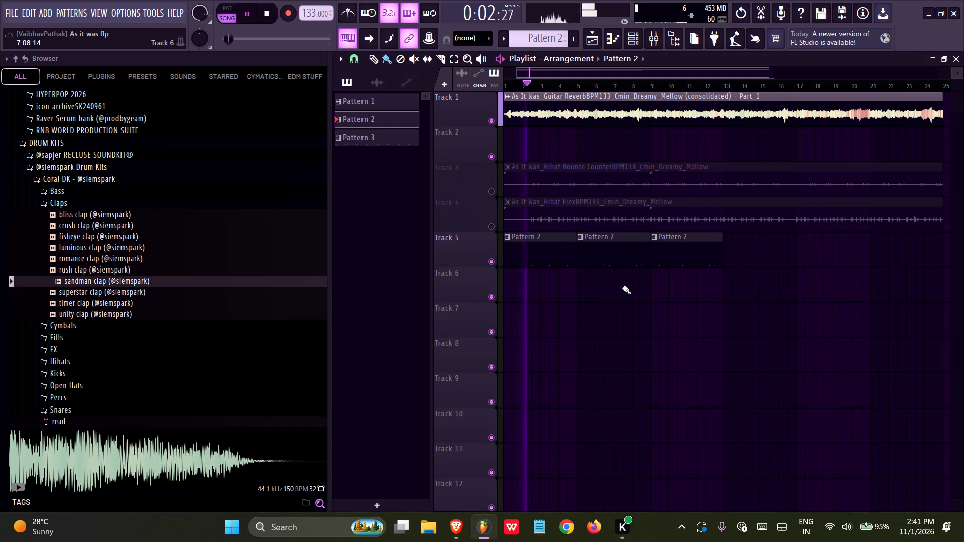
{"action": "left_click", "coordinate": [71, 173]}
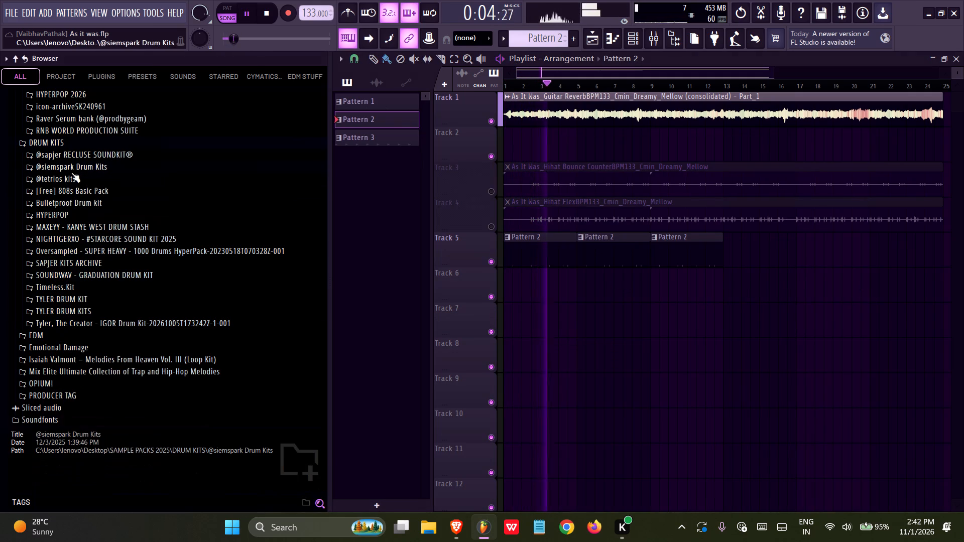
{"action": "key", "text": "ctrl+s"}
{"action": "scroll", "coordinate": [96, 237], "scroll_direction": "up", "scroll_amount": 3}
{"action": "key", "text": "ctrl+s"}
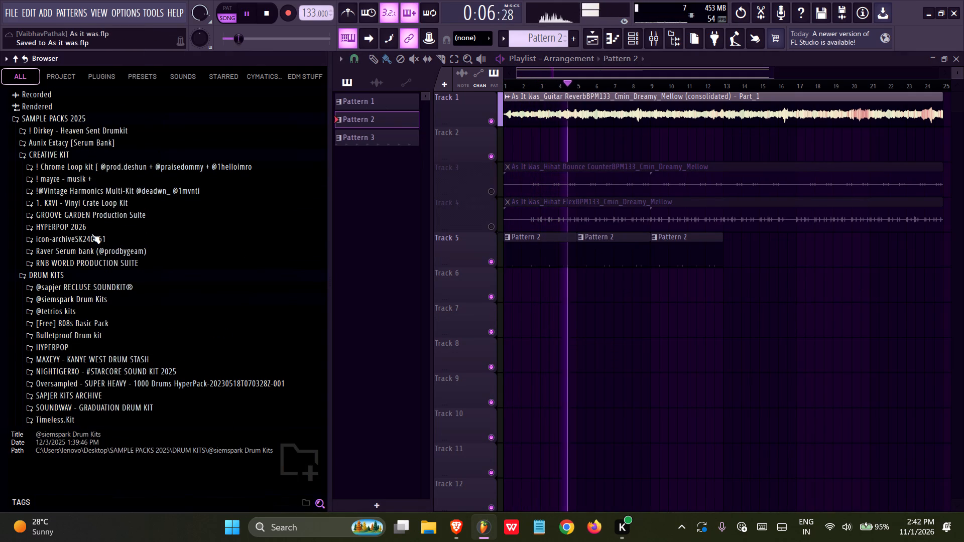
{"action": "key", "text": "ctrl+s"}
Replace the sandman clap channel's sample with Clap [ Rock Bottom ] from the Dirkey Heaven Sent Drumkit's Claps folder and restart playback.
{"action": "scroll", "coordinate": [41, 242], "scroll_direction": "up", "scroll_amount": 2}
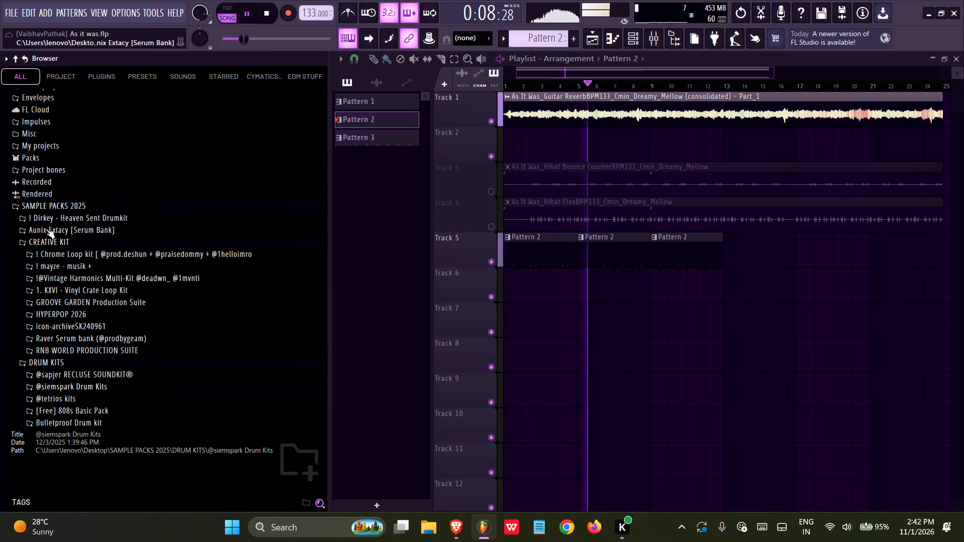
{"action": "left_click", "coordinate": [50, 214]}
{"action": "left_click", "coordinate": [49, 256]}
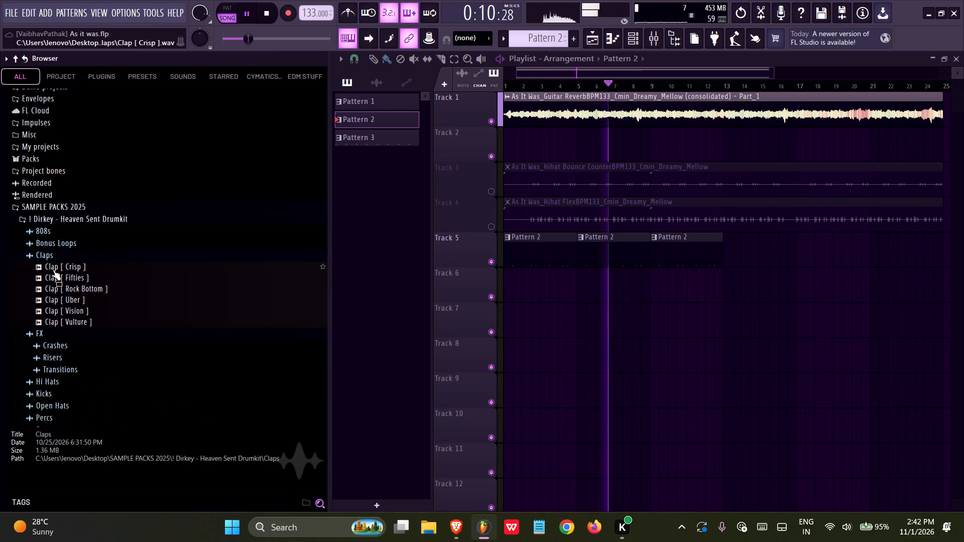
{"action": "key", "text": "space"}
{"action": "left_click", "coordinate": [61, 289]}
{"action": "middle_click", "coordinate": [61, 289]}
{"action": "key", "text": "space"}
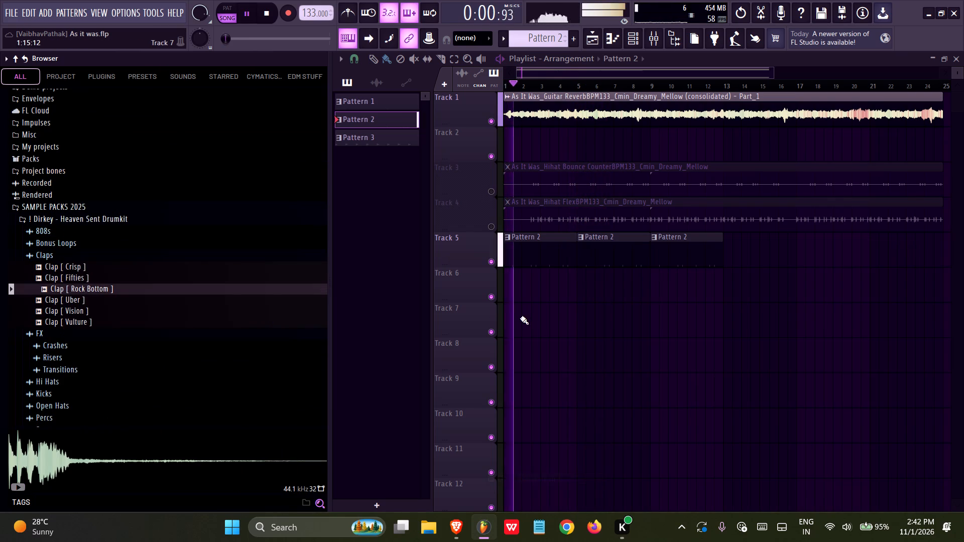
Set the time-stretching time of the Clap [ Rock Bottom ] channel to (none).
{"action": "left_click", "coordinate": [639, 41]}
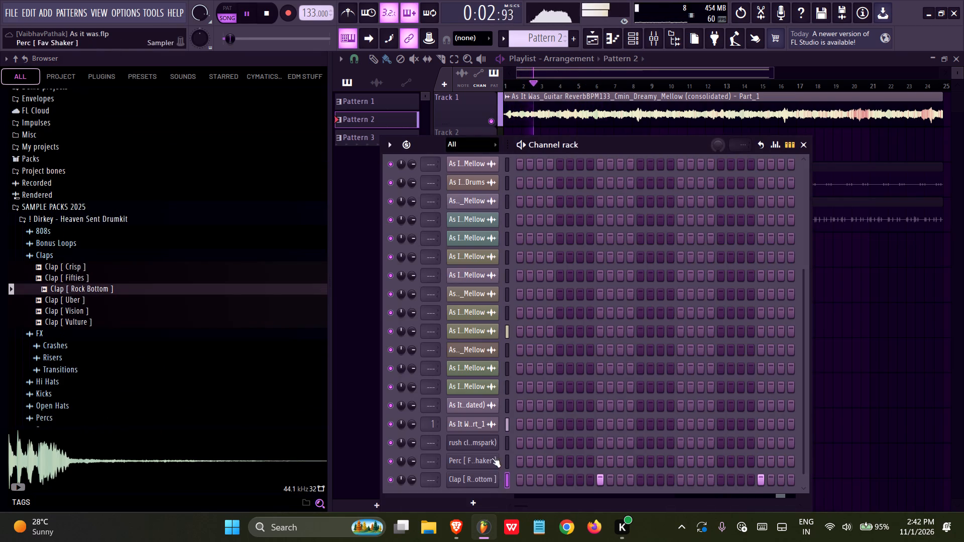
{"action": "left_click", "coordinate": [488, 479]}
{"action": "right_click", "coordinate": [672, 262]}
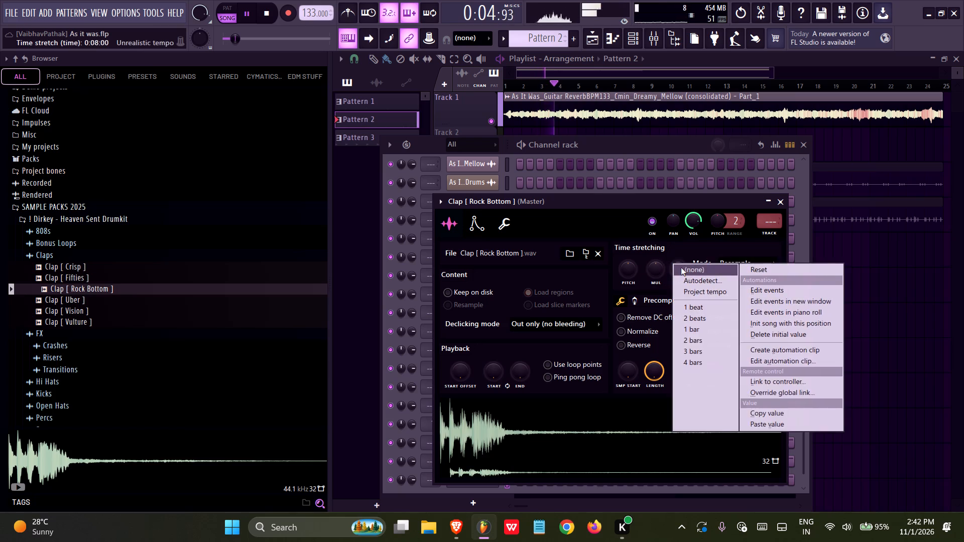
{"action": "left_click", "coordinate": [681, 267]}
{"action": "right_click", "coordinate": [897, 298]}
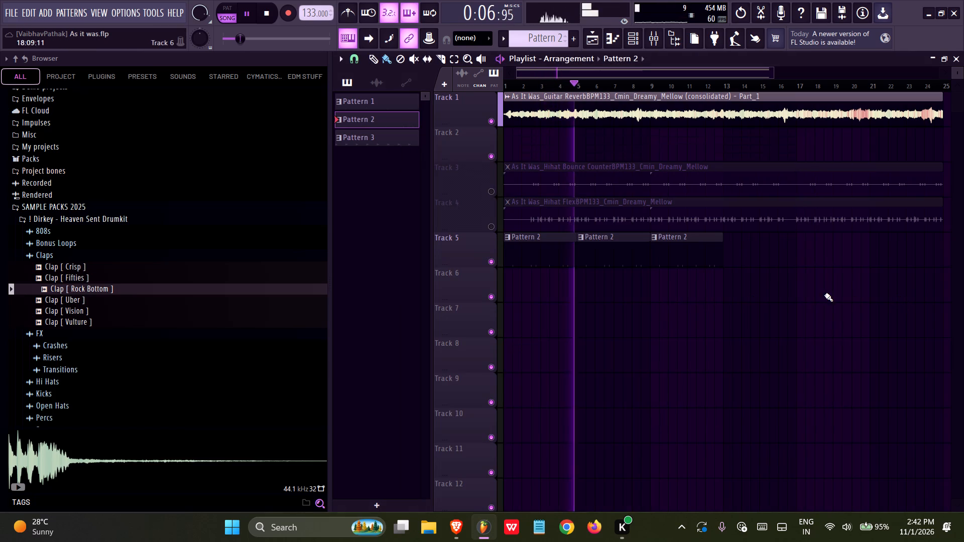
Unmute the two hi-hat stems on Tracks 3 and 4 and play the arrangement from the beginning.
{"action": "key", "text": "space"}
{"action": "double_click", "coordinate": [491, 224], "text": "ctrl"}
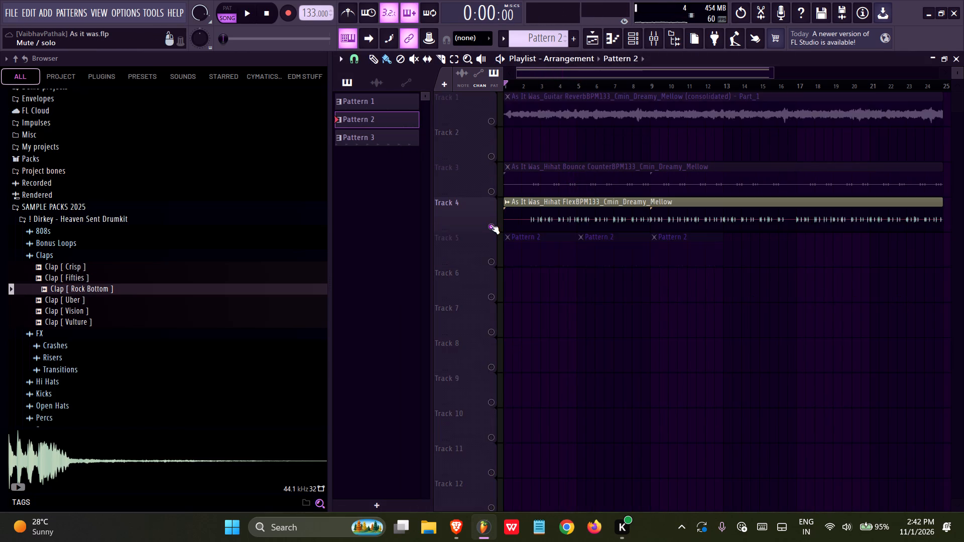
{"action": "key", "text": "space"}
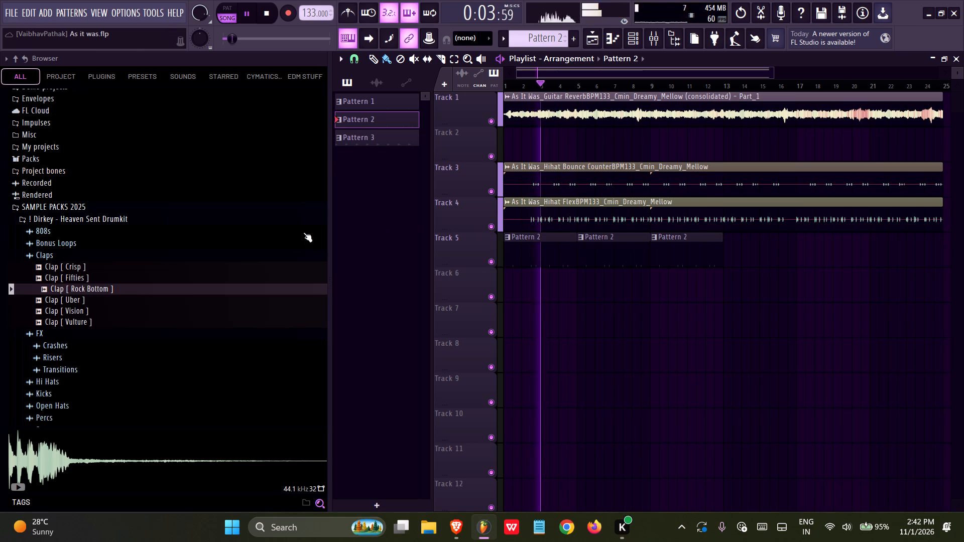
Delete the unused rush clap channel from the channel rack.
{"action": "left_click", "coordinate": [627, 36]}
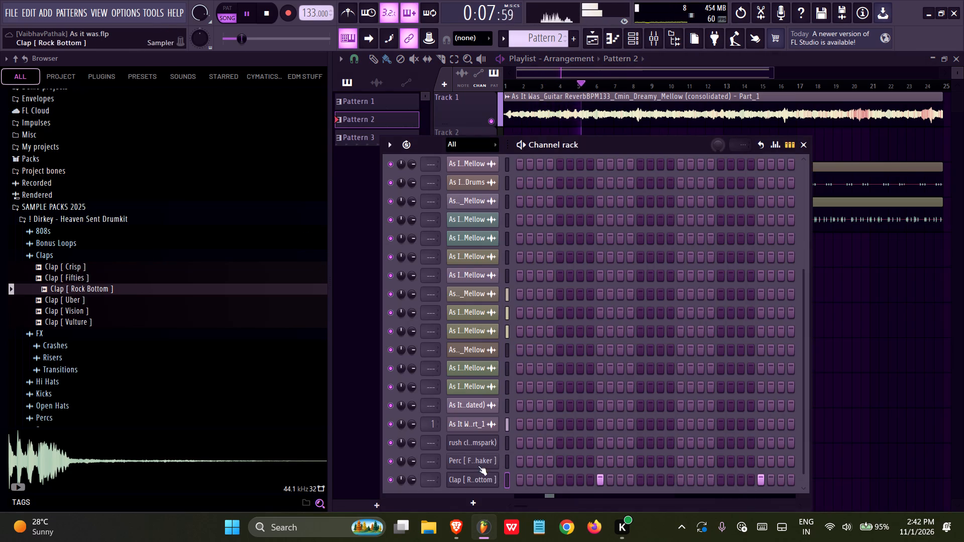
{"action": "right_click", "coordinate": [469, 449]}
{"action": "right_click", "coordinate": [469, 444]}
{"action": "right_click", "coordinate": [469, 444]}
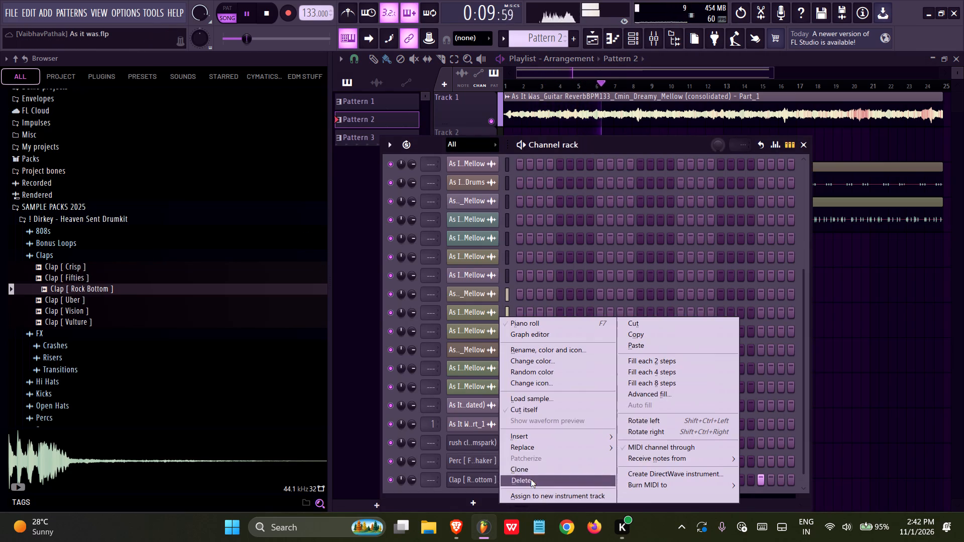
{"action": "left_click", "coordinate": [531, 479]}
{"action": "left_click", "coordinate": [516, 304]}
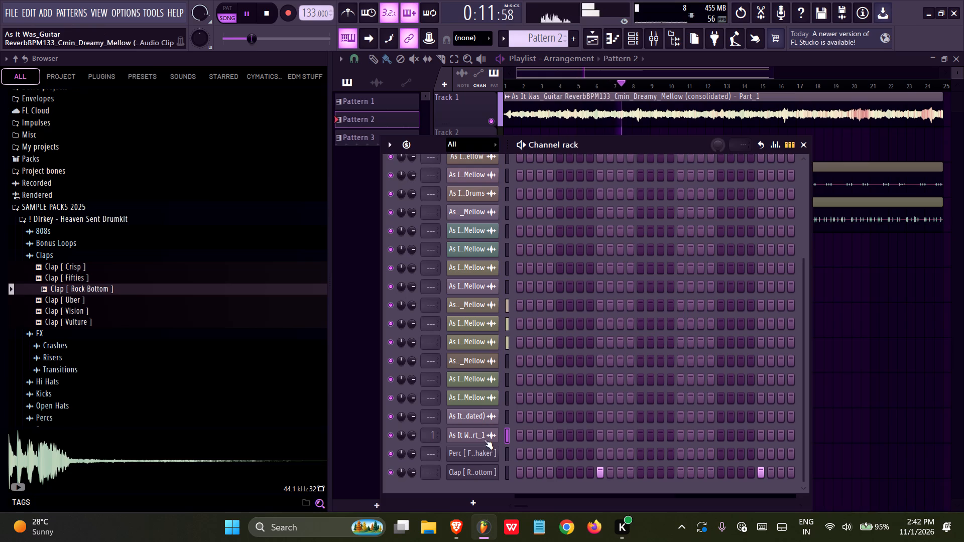
Replace the Rock Bottom clap channel's sample with Clap [ Fifties ], listen to it in playback, collapse the Claps folder and save.
{"action": "key", "text": "space"}
{"action": "left_click", "coordinate": [94, 293]}
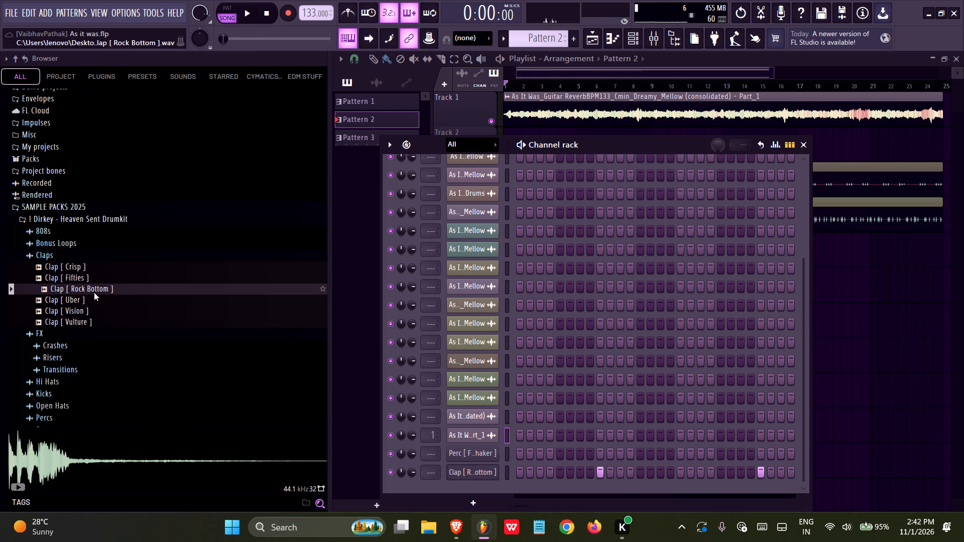
{"action": "left_click", "coordinate": [87, 305]}
{"action": "left_click", "coordinate": [81, 278]}
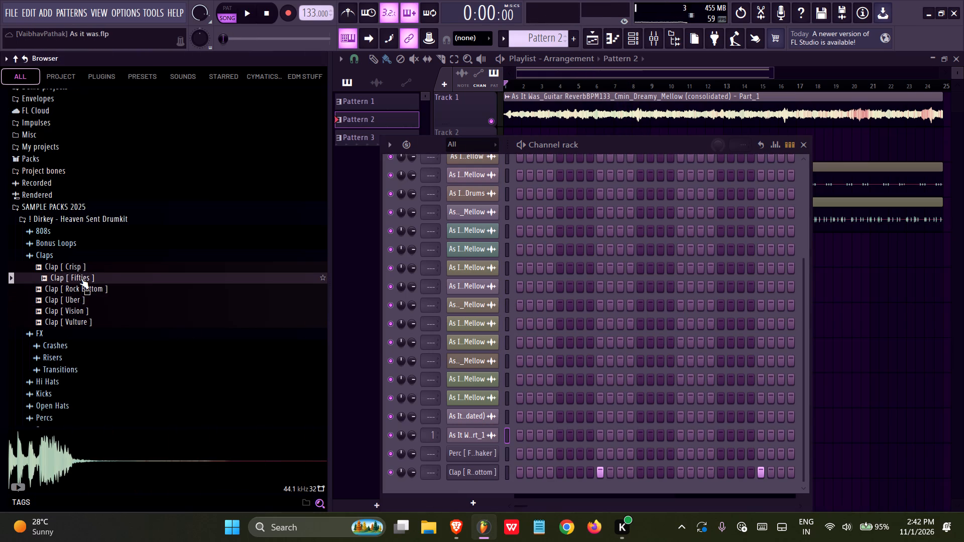
{"action": "left_click", "coordinate": [500, 477]}
{"action": "left_click", "coordinate": [506, 476]}
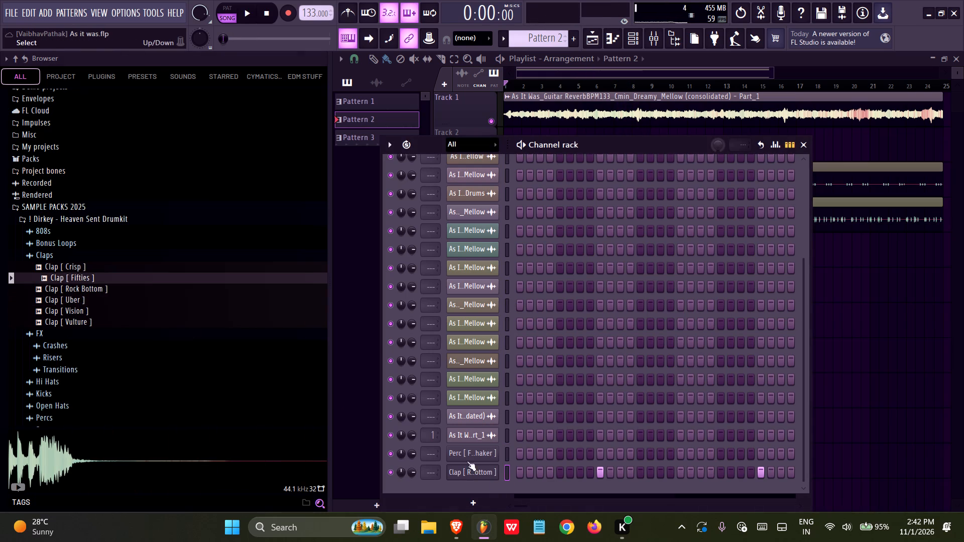
{"action": "middle_click", "coordinate": [96, 280]}
{"action": "key", "text": "space"}
{"action": "left_click", "coordinate": [466, 465]}
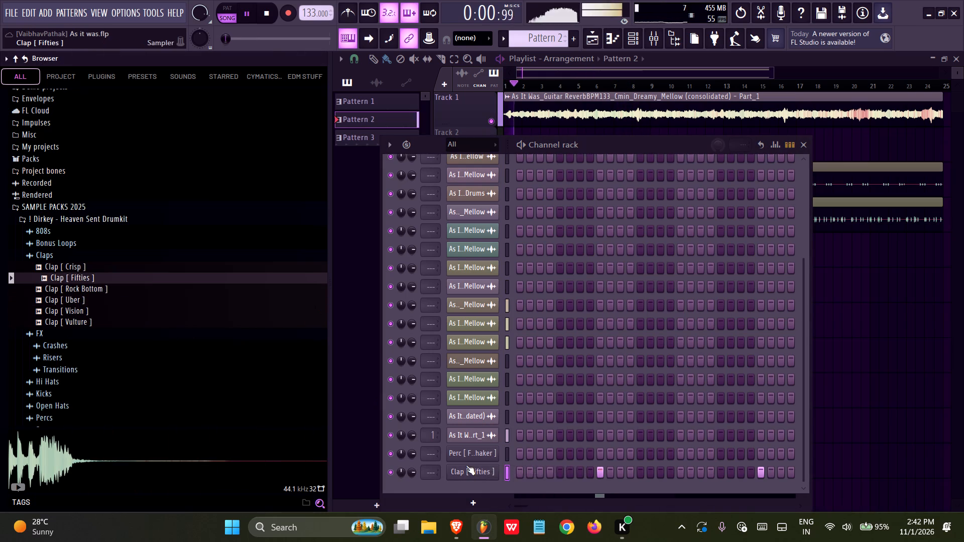
{"action": "left_click", "coordinate": [467, 468]}
{"action": "right_click", "coordinate": [855, 295]}
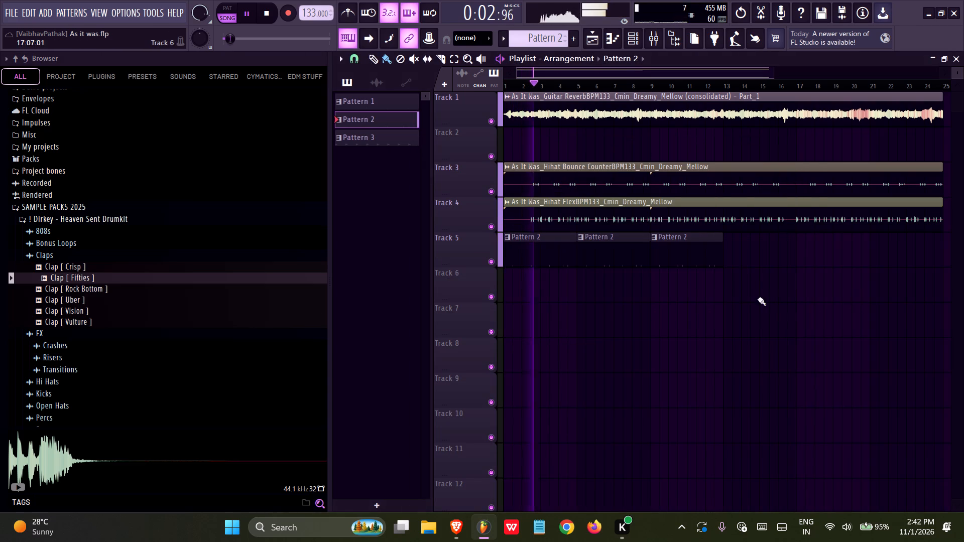
{"action": "key", "text": "ctrl+s"}
{"action": "key", "text": "ctrl+s"}
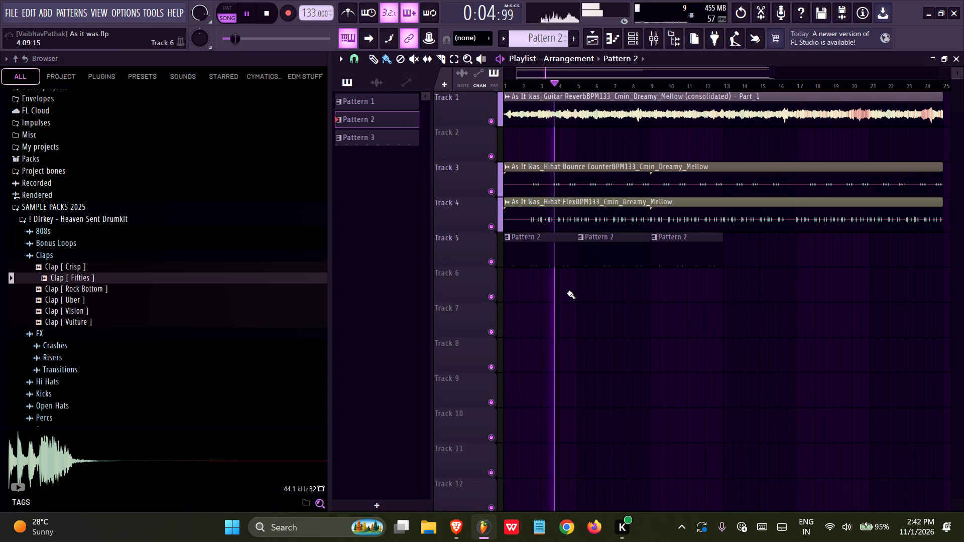
{"action": "left_click", "coordinate": [89, 257]}
{"action": "key", "text": "ctrl+s"}
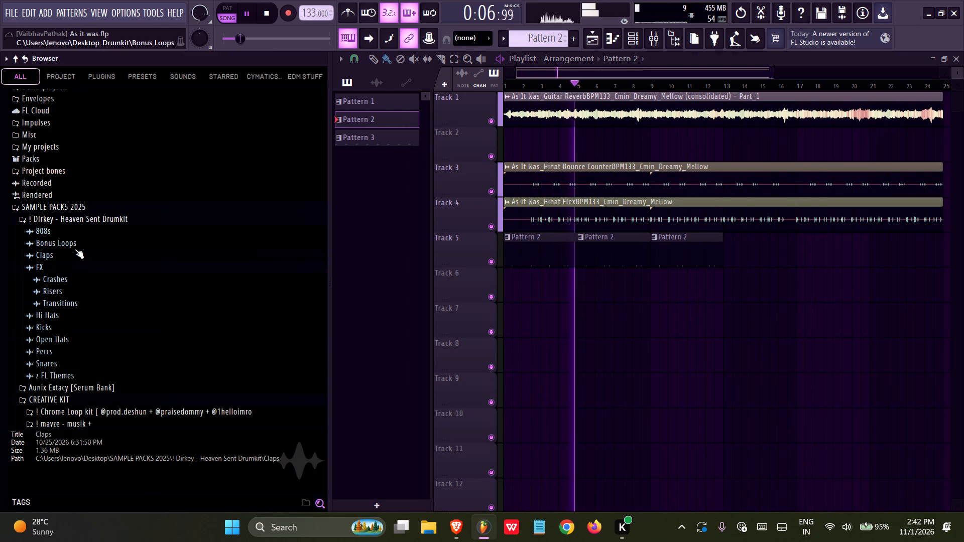
Preview the bigger dreams loop in the Heaven Sent Drumkit's Bonus Loops folder, close the folder and save the project.
{"action": "left_click", "coordinate": [75, 249]}
{"action": "key", "text": "space"}
{"action": "left_click", "coordinate": [62, 232]}
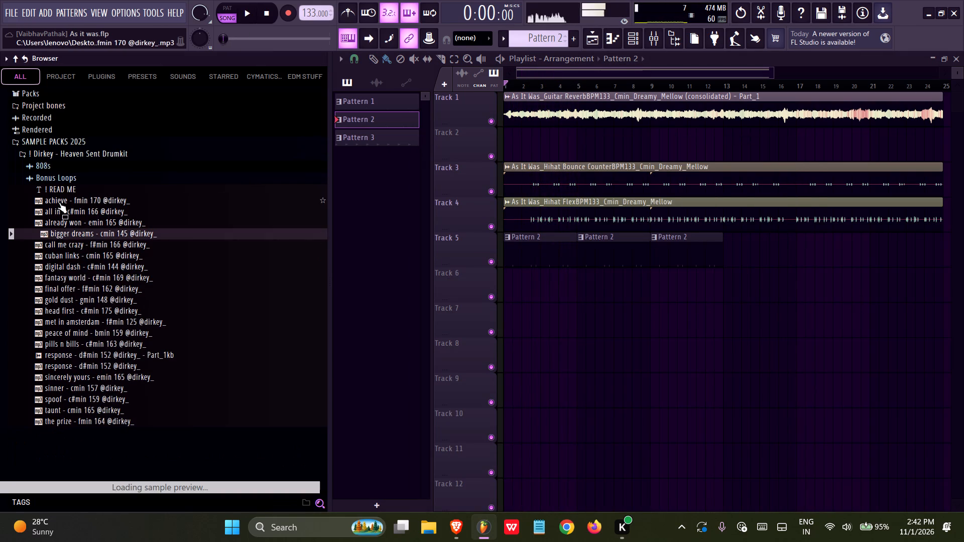
{"action": "left_click", "coordinate": [56, 182]}
{"action": "key", "text": "ctrl+s"}
Audition samples in the Heaven Sent Drumkit's 808s folder and add ! 808 [ Spinz ] as a new channel below the clap.
{"action": "left_click", "coordinate": [46, 169]}
{"action": "left_click", "coordinate": [66, 201]}
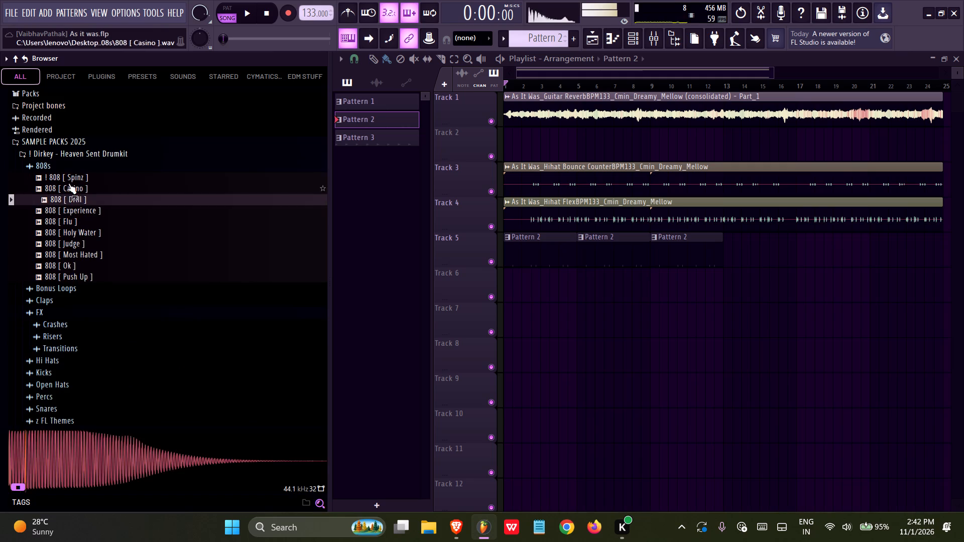
{"action": "left_click", "coordinate": [70, 181]}
{"action": "left_click", "coordinate": [623, 38]}
{"action": "left_click", "coordinate": [630, 37]}
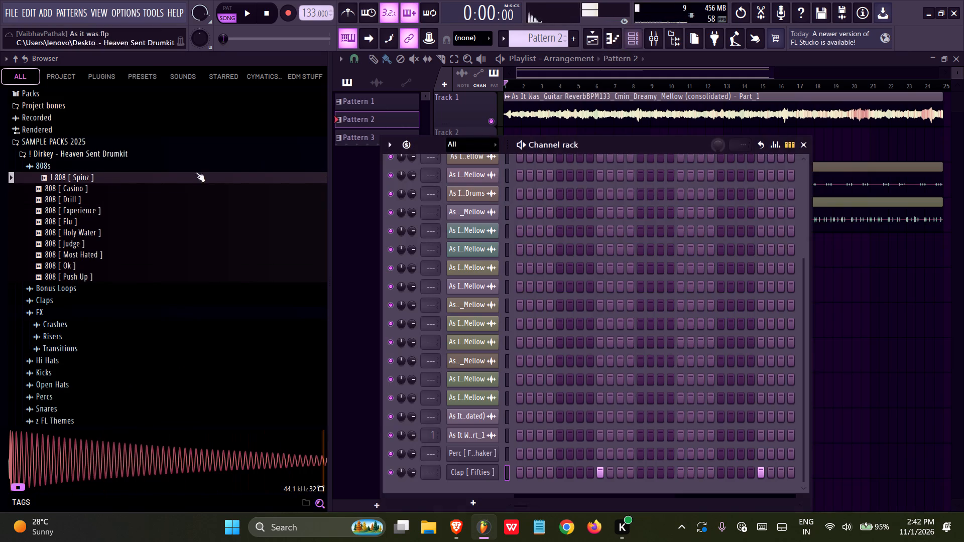
{"action": "left_click_drag", "start_coordinate": [106, 178], "coordinate": [435, 491]}
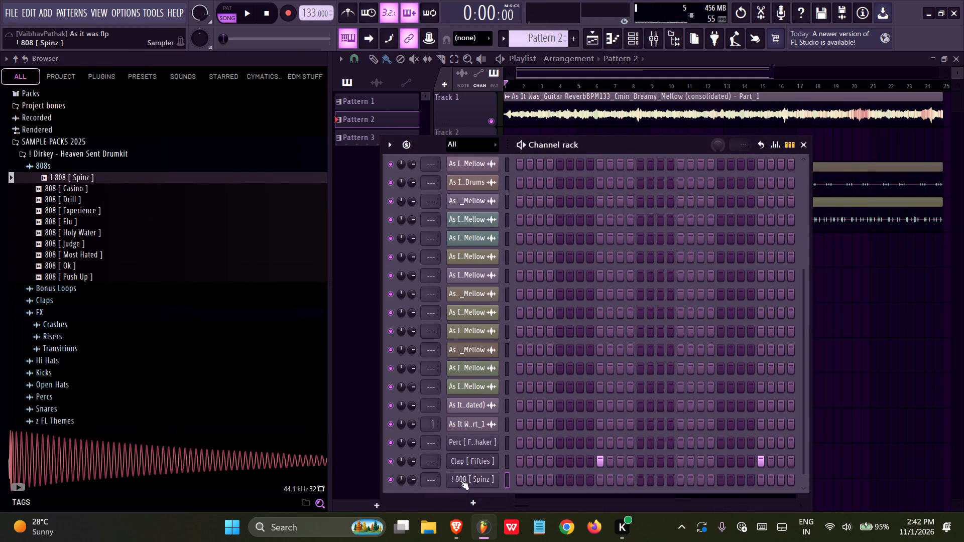
Make the ! 808 [ Spinz ] channel cut itself, with Cut and By both set to group 1.
{"action": "left_click", "coordinate": [462, 479]}
{"action": "left_click", "coordinate": [495, 247]}
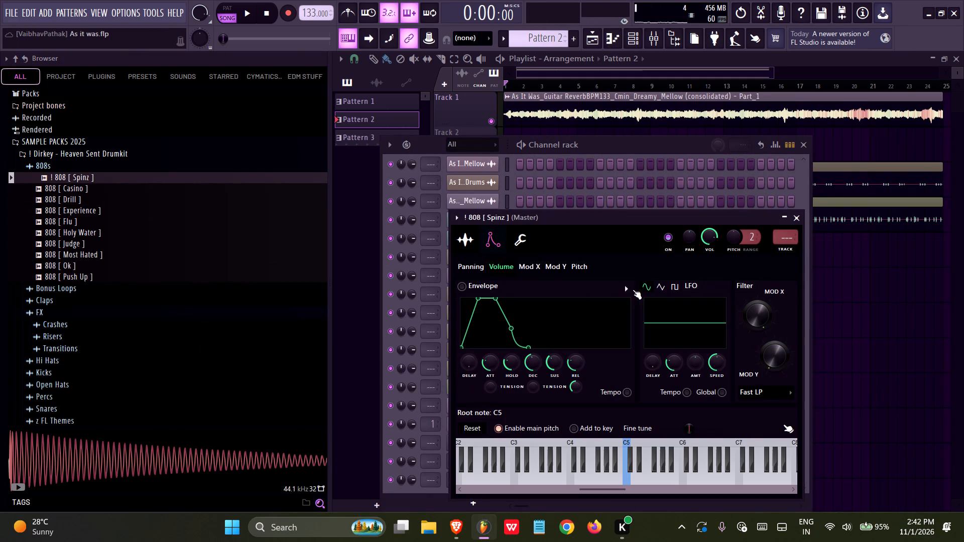
{"action": "left_click", "coordinate": [629, 290]}
{"action": "left_click", "coordinate": [628, 310]}
{"action": "left_click", "coordinate": [509, 236]}
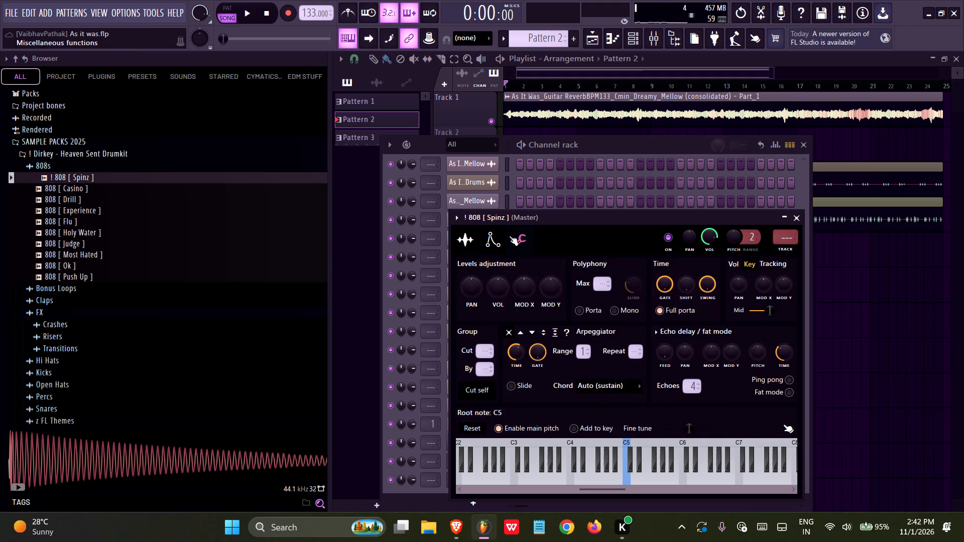
{"action": "left_click", "coordinate": [481, 389]}
{"action": "double_click", "coordinate": [798, 225]}
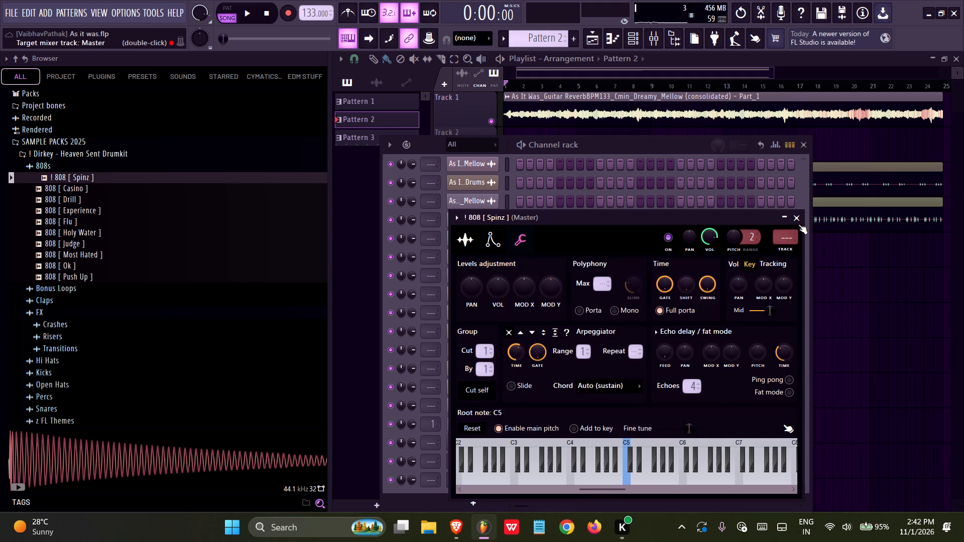
In the ! 808 [ Spinz ] channel's piano roll, draw a C5 note about three steps long at the start of bar 1.
{"action": "right_click", "coordinate": [481, 477]}
{"action": "left_click", "coordinate": [508, 319]}
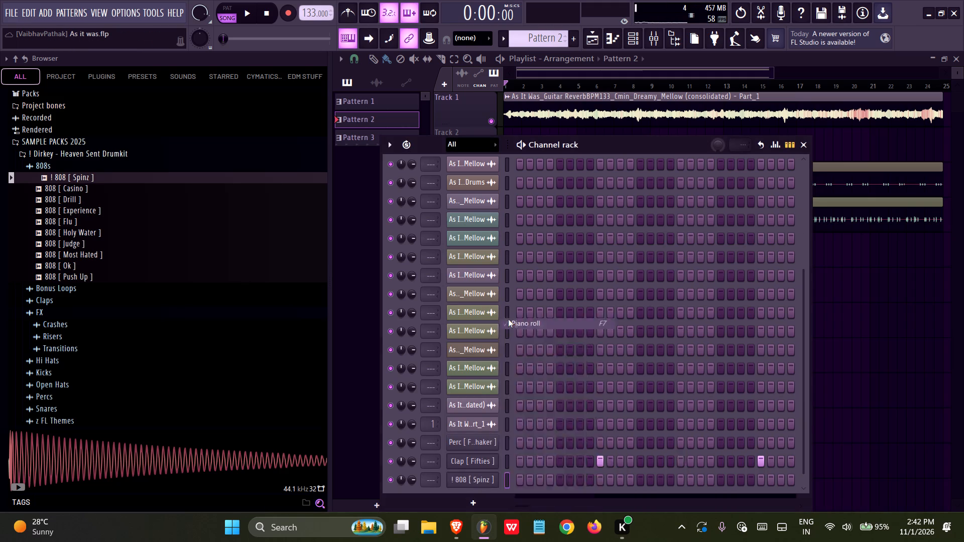
{"action": "left_click", "coordinate": [588, 46]}
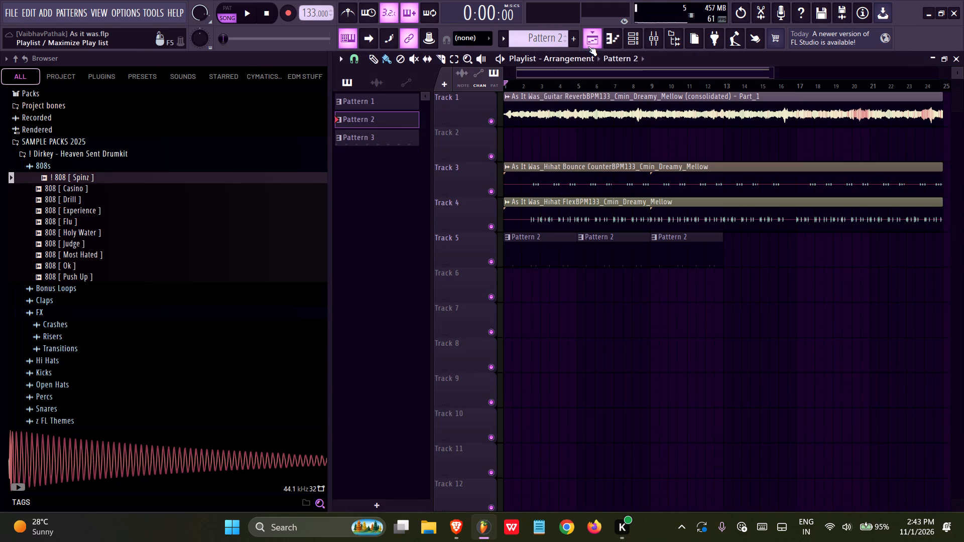
{"action": "left_click", "coordinate": [637, 41]}
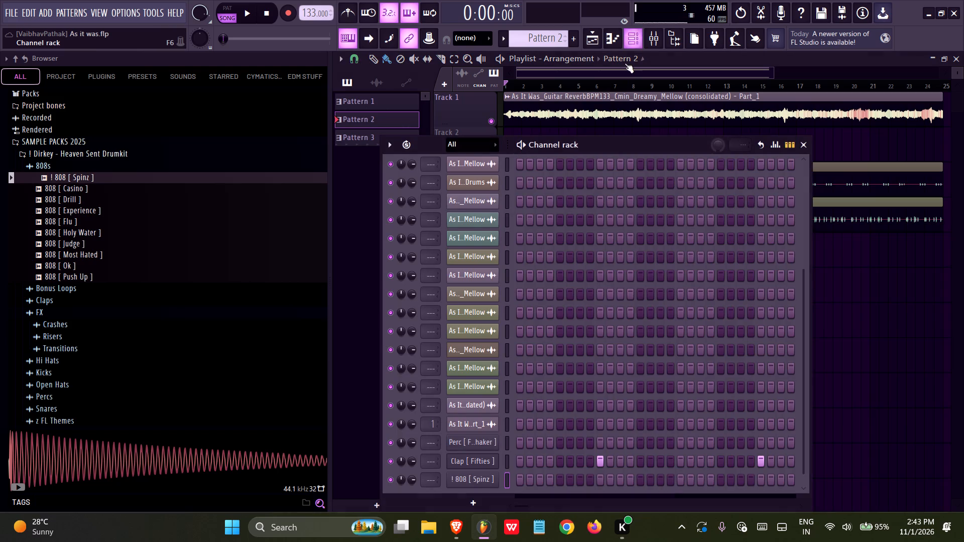
{"action": "right_click_drag", "start_coordinate": [489, 483], "coordinate": [492, 475]}
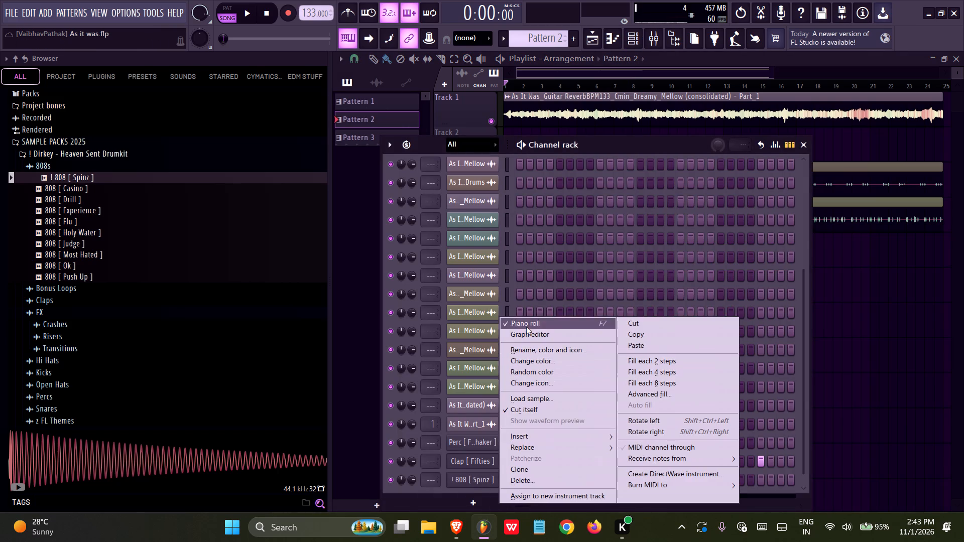
{"action": "left_click", "coordinate": [526, 326]}
{"action": "right_click_drag", "start_coordinate": [475, 477], "coordinate": [475, 472]}
{"action": "left_click", "coordinate": [520, 324]}
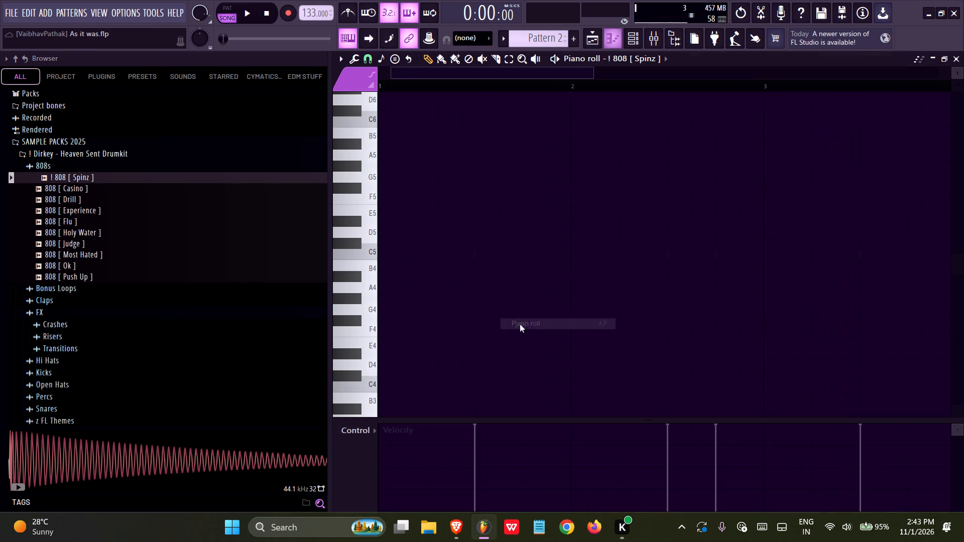
{"action": "left_click_drag", "start_coordinate": [396, 253], "coordinate": [289, 252]}
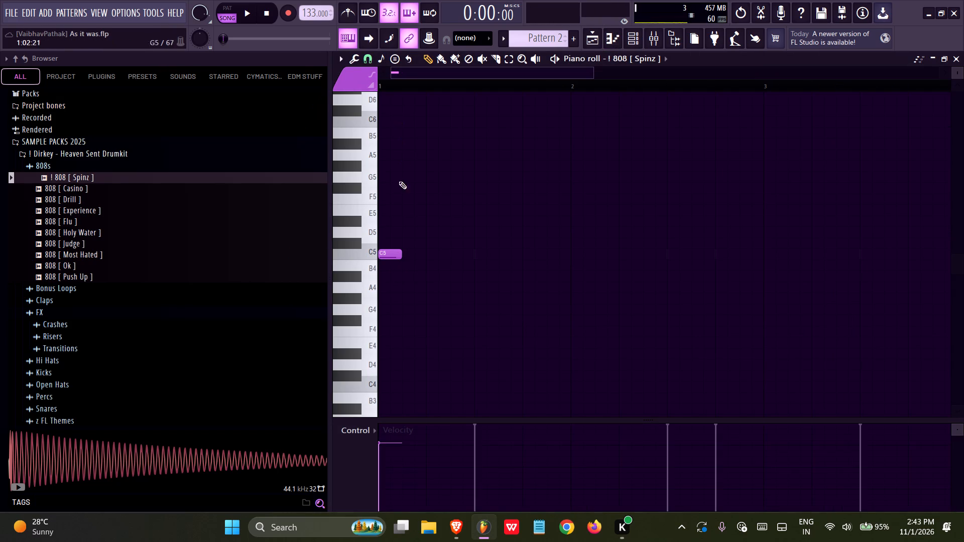
{"action": "scroll", "coordinate": [400, 255], "scroll_direction": "up", "scroll_amount": 9, "text": "ctrl"}
{"action": "left_click_drag", "start_coordinate": [403, 253], "coordinate": [419, 255]}
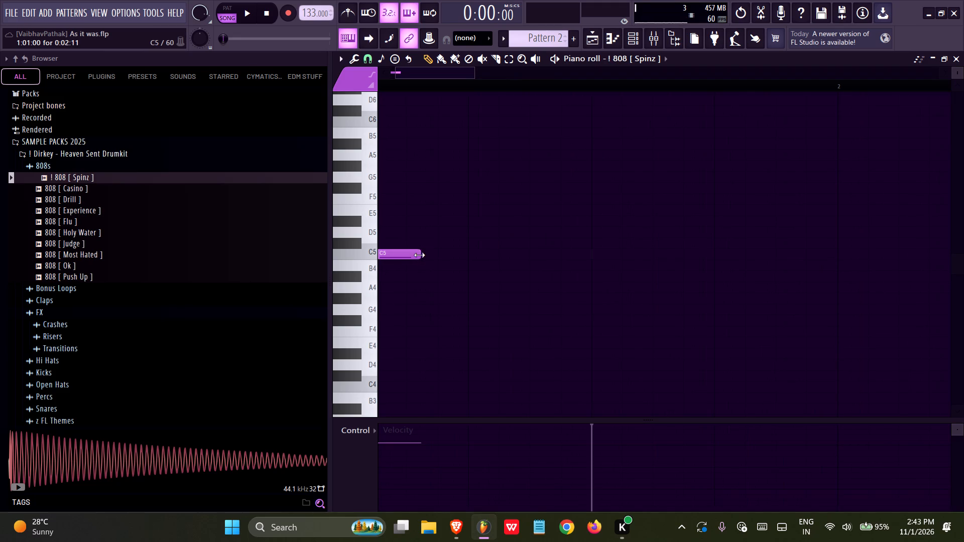
{"action": "left_click_drag", "start_coordinate": [419, 255], "coordinate": [435, 255]}
{"action": "scroll", "coordinate": [430, 264], "scroll_direction": "up", "scroll_amount": 10, "text": "ctrl"}
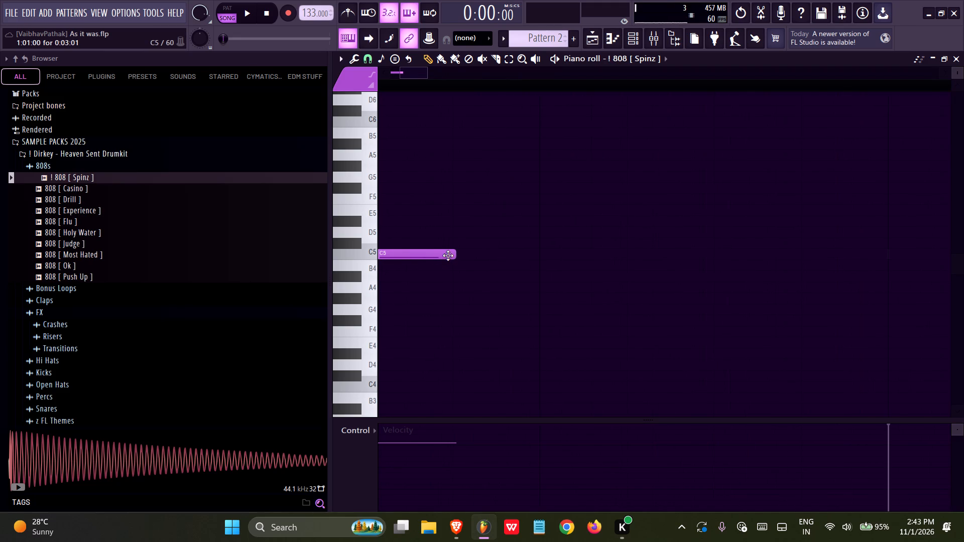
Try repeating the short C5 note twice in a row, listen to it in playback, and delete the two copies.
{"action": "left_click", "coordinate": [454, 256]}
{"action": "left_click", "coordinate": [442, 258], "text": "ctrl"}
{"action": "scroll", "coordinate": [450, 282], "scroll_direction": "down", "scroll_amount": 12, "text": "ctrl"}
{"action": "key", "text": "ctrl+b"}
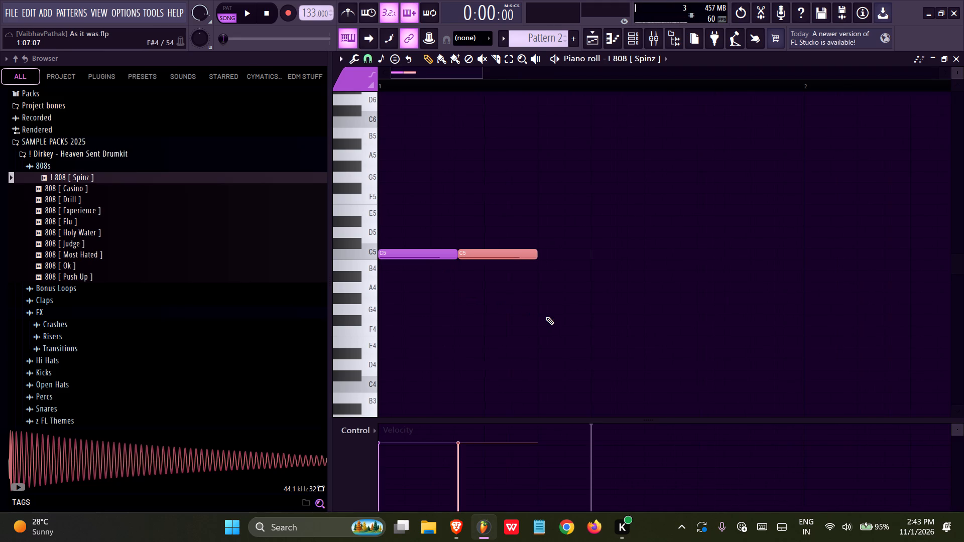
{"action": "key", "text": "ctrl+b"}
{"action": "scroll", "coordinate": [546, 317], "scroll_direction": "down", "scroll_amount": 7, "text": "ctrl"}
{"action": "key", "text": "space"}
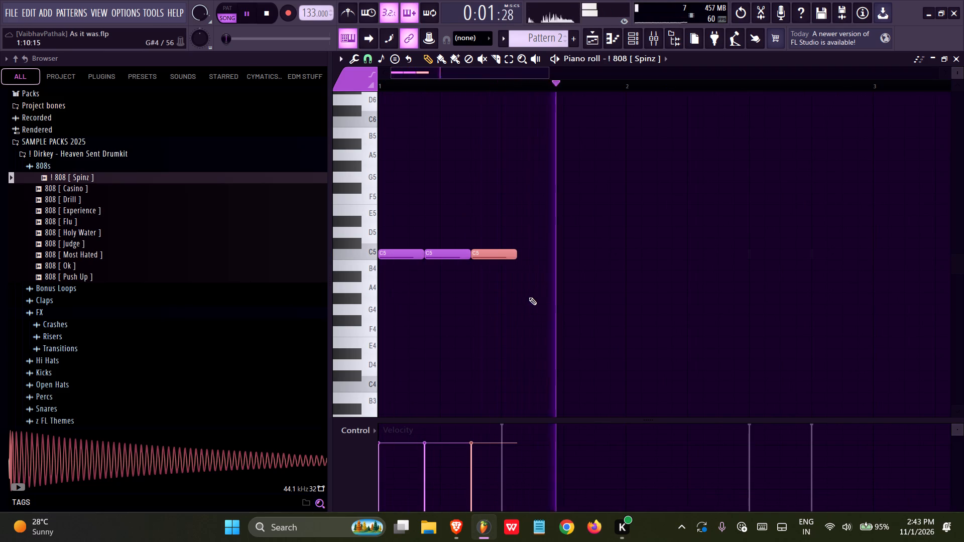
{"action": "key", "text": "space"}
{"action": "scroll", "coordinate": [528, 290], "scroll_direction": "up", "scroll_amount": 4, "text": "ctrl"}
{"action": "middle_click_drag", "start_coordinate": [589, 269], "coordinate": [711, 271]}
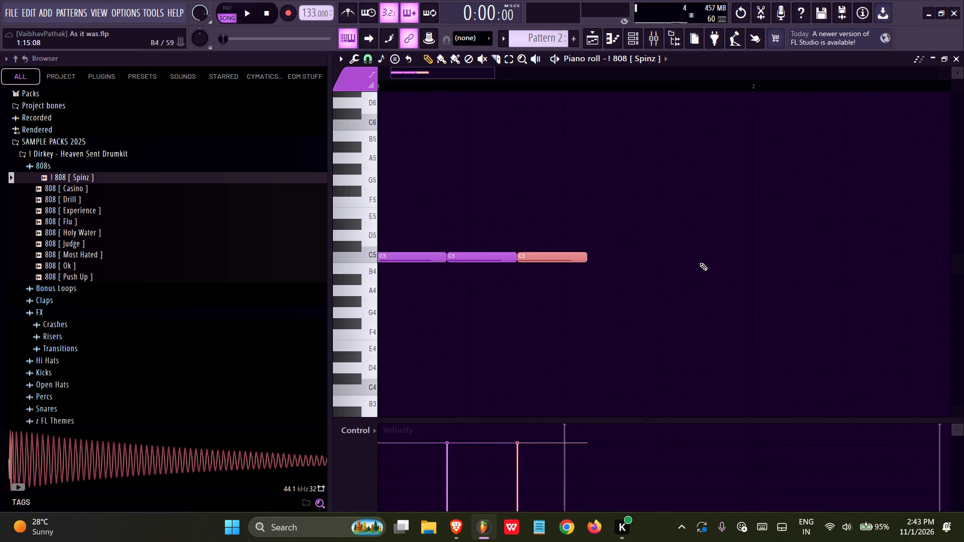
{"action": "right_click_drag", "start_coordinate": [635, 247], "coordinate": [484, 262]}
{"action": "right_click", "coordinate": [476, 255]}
Lengthen the C5 note at the start of bar 1 to about six steps.
{"action": "left_click_drag", "start_coordinate": [445, 257], "coordinate": [517, 268]}
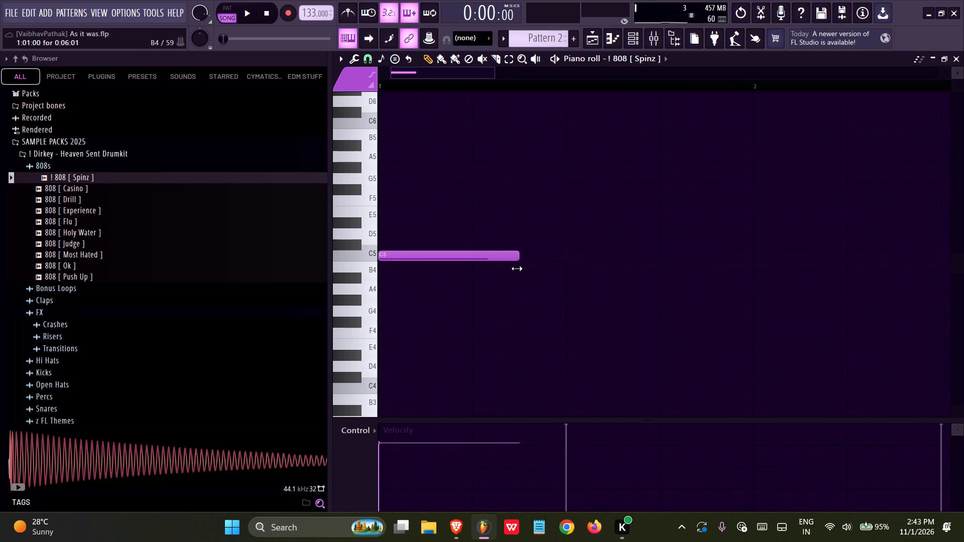
{"action": "left_click_drag", "start_coordinate": [517, 268], "coordinate": [516, 267]}
Set the piano roll's scale highlighting to Minor Natural (Aeolian) and briefly play the 808 note.
{"action": "right_click", "coordinate": [377, 60]}
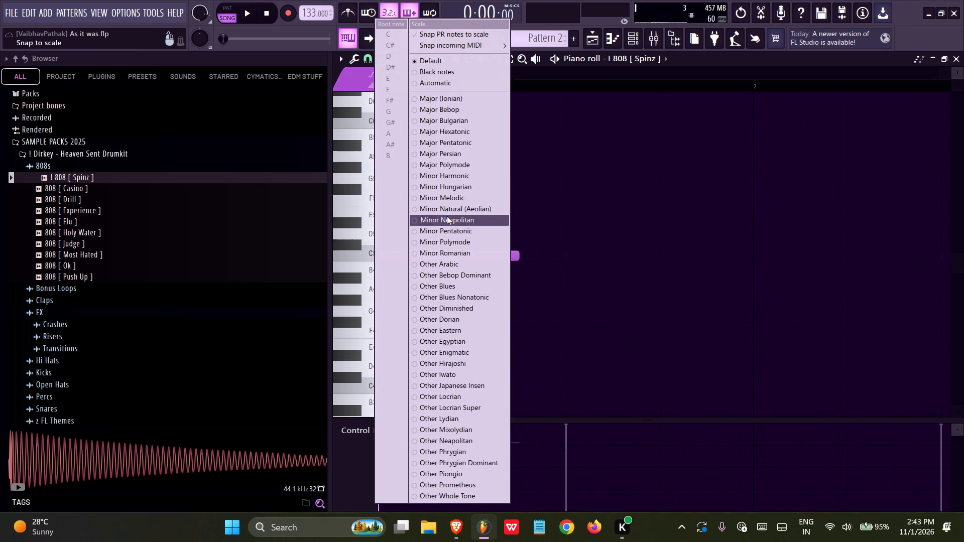
{"action": "left_click", "coordinate": [444, 210]}
{"action": "right_click", "coordinate": [497, 211]}
{"action": "left_click", "coordinate": [518, 256]}
{"action": "key", "text": "space"}
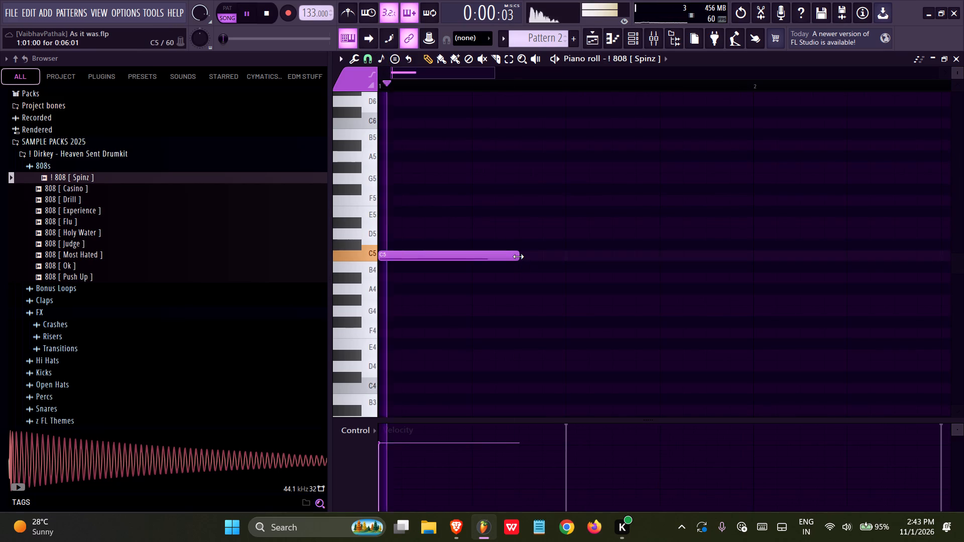
{"action": "key", "text": "space"}
Preview 808 [ Holy Water ] and 808 [ Judge ], replace the 808 channel's sample with 808 [ Judge ] and play it.
{"action": "scroll", "coordinate": [510, 255], "scroll_direction": "up", "scroll_amount": 4, "text": "ctrl"}
{"action": "left_click", "coordinate": [126, 231]}
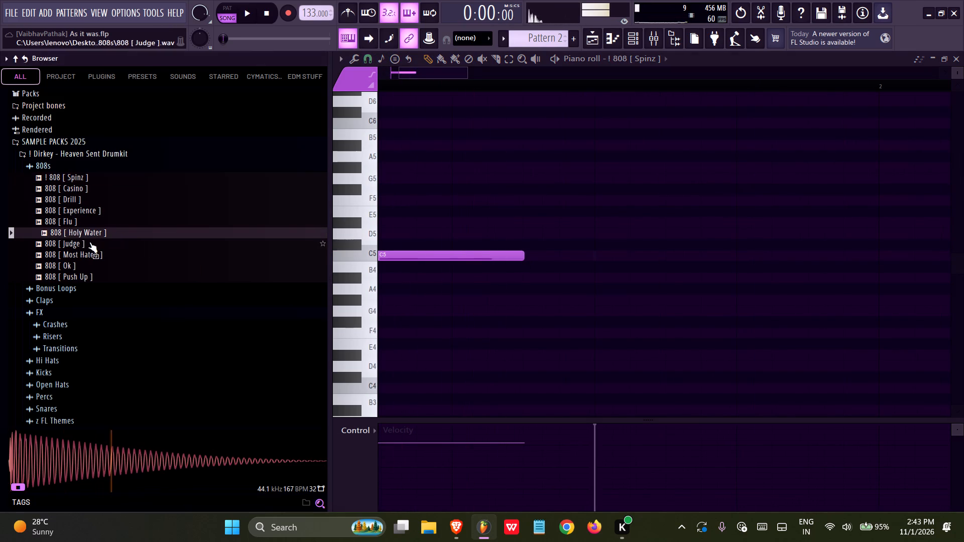
{"action": "left_click", "coordinate": [89, 242]}
{"action": "middle_click", "coordinate": [79, 240]}
{"action": "key", "text": "space"}
{"action": "key", "text": "space"}
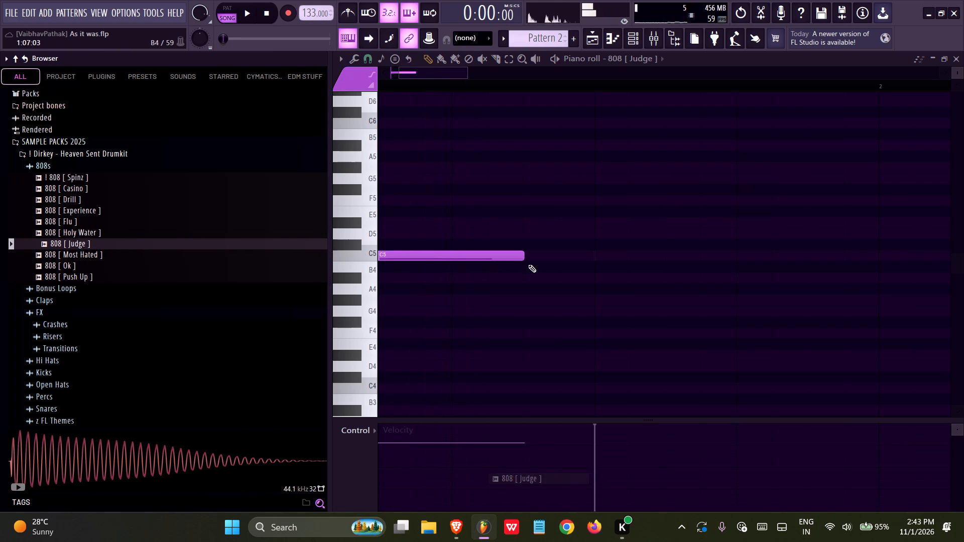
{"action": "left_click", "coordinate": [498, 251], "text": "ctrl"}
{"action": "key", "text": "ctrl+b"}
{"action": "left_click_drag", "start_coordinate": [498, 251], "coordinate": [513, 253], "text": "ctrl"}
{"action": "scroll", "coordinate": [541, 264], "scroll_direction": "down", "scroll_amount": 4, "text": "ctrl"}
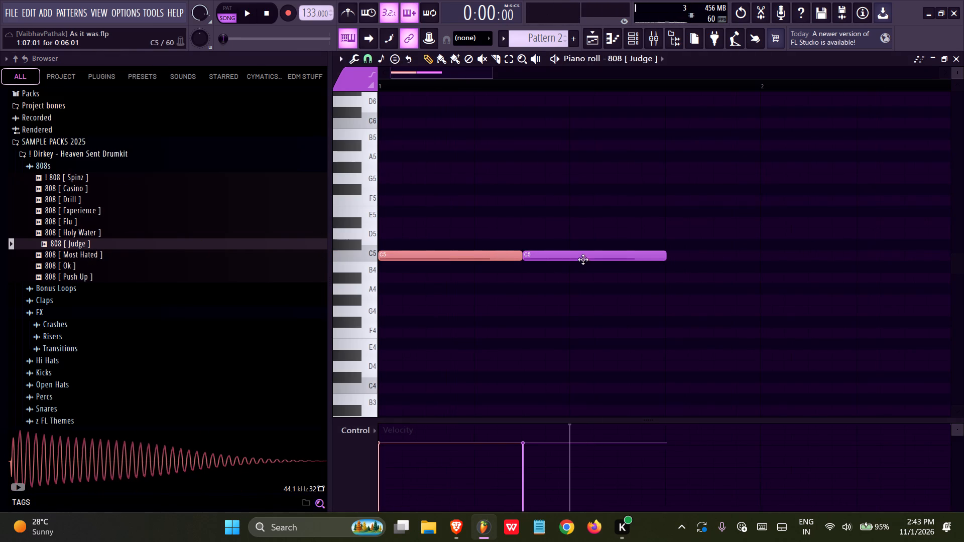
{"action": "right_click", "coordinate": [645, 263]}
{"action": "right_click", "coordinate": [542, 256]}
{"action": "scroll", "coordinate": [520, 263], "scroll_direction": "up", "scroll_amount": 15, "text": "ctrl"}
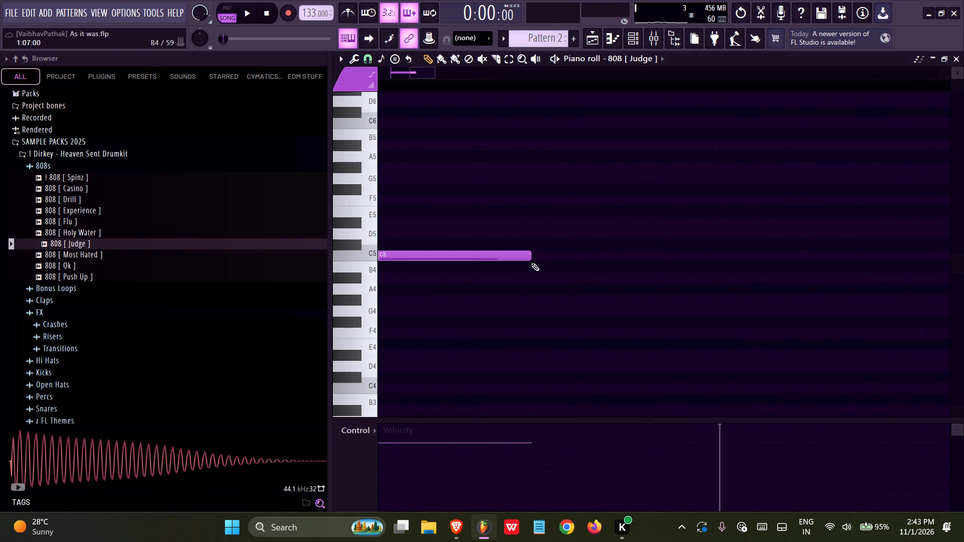
Duplicate the six-step C5 note twice for three back-to-back C5 notes, and listen to them in playback.
{"action": "left_click", "coordinate": [531, 258]}
{"action": "left_click", "coordinate": [504, 252], "text": "ctrl"}
{"action": "scroll", "coordinate": [523, 291], "scroll_direction": "down", "scroll_amount": 18, "text": "ctrl"}
{"action": "key", "text": "ctrl+b"}
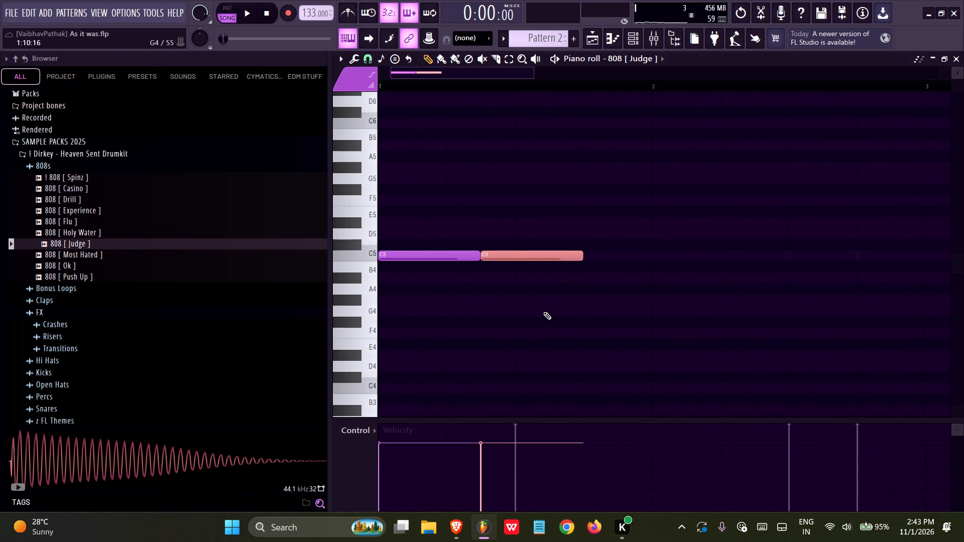
{"action": "key", "text": "ctrl+b"}
{"action": "key", "text": "ctrl+space"}
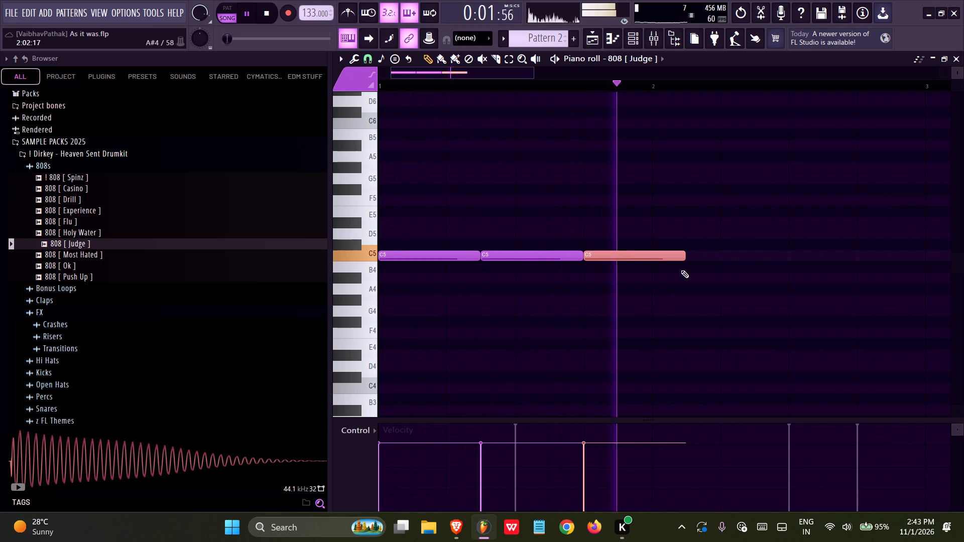
{"action": "key", "text": "space"}
Duplicate the last C5 note once more, raise the copy to G5 in bar 2 and play the line.
{"action": "key", "text": "ctrl+b"}
{"action": "left_click_drag", "start_coordinate": [704, 257], "coordinate": [708, 216]}
{"action": "scroll", "coordinate": [694, 233], "scroll_direction": "up", "scroll_amount": 16, "text": "ctrl"}
{"action": "middle_click", "coordinate": [694, 233], "text": "ctrl"}
{"action": "left_click_drag", "start_coordinate": [689, 223], "coordinate": [677, 175]}
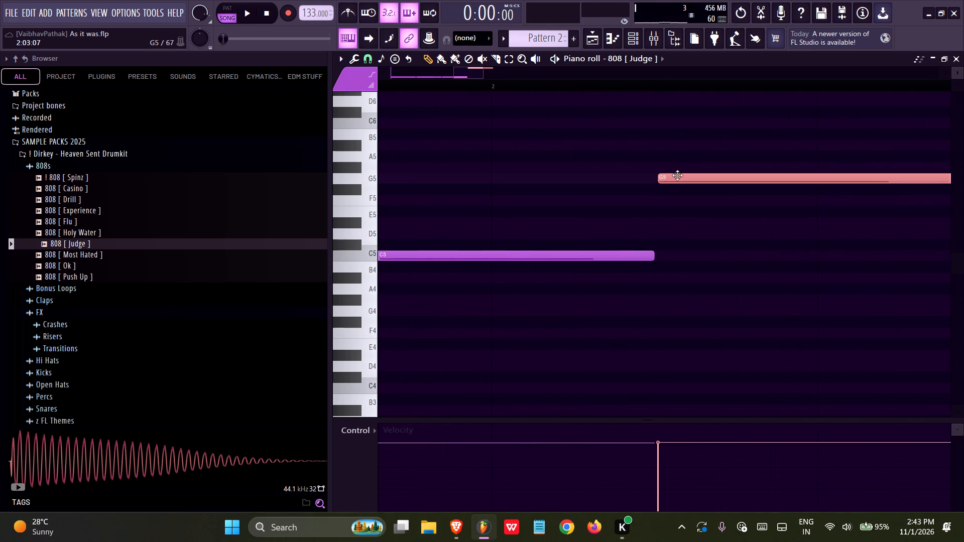
{"action": "left_click_drag", "start_coordinate": [677, 175], "coordinate": [674, 172]}
{"action": "key", "text": "space"}
{"action": "scroll", "coordinate": [667, 296], "scroll_direction": "down", "scroll_amount": 8, "text": "ctrl"}
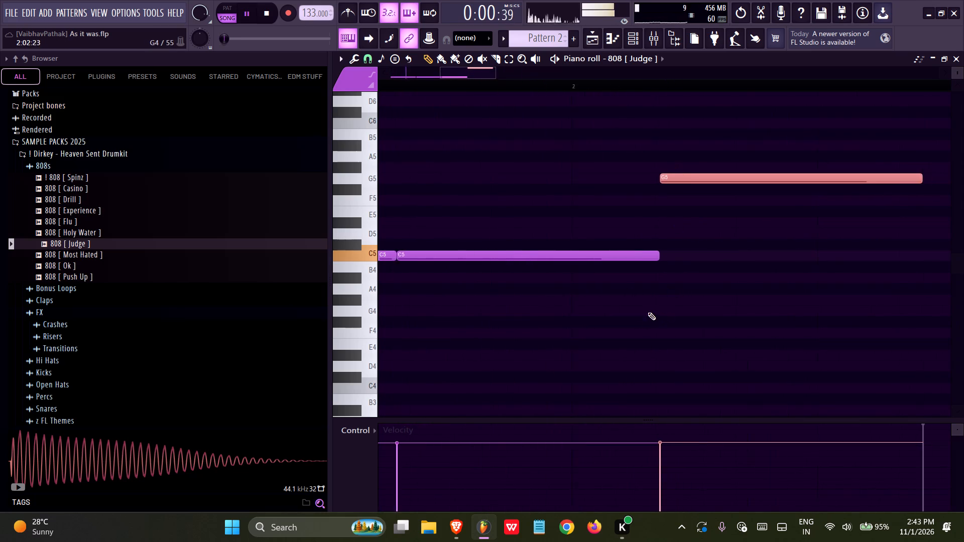
{"action": "scroll", "coordinate": [648, 312], "scroll_direction": "down", "scroll_amount": 18, "text": "ctrl"}
{"action": "scroll", "coordinate": [537, 347], "scroll_direction": "down", "scroll_amount": 1, "text": "ctrl"}
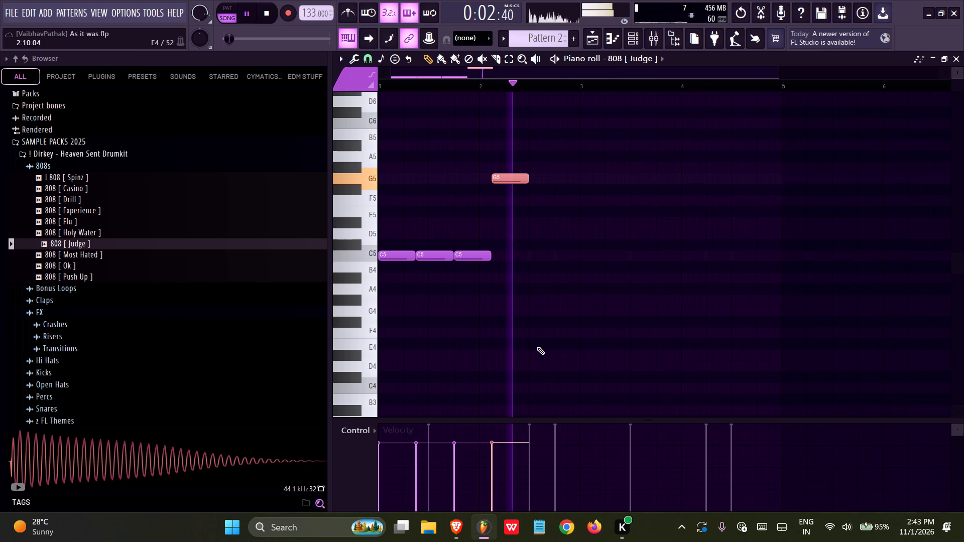
{"action": "key", "text": "space"}
Shorten the G5 note to four steps, duplicate it directly after itself and listen to the line.
{"action": "scroll", "coordinate": [539, 344], "scroll_direction": "up", "scroll_amount": 10, "text": "ctrl"}
{"action": "left_click_drag", "start_coordinate": [510, 181], "coordinate": [477, 178]}
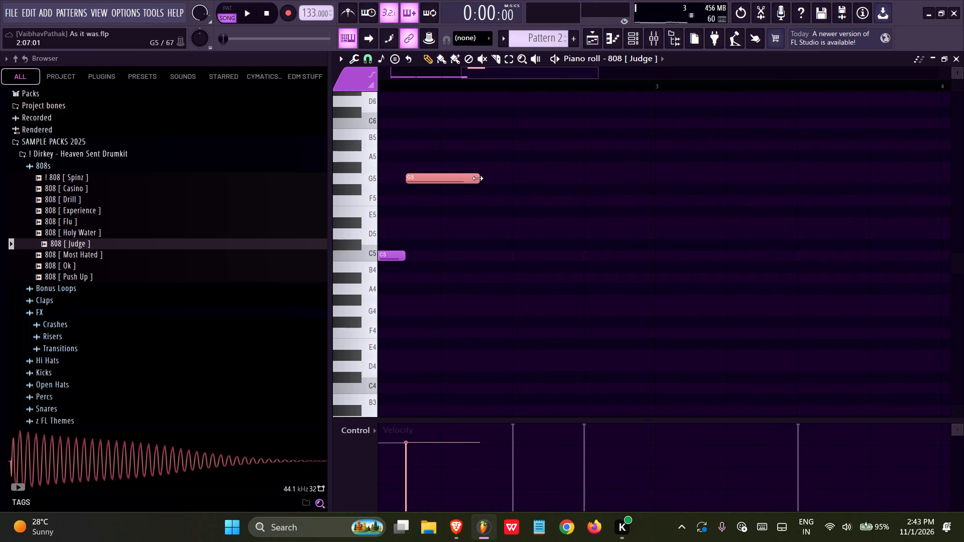
{"action": "left_click_drag", "start_coordinate": [477, 178], "coordinate": [473, 177]}
{"action": "scroll", "coordinate": [471, 190], "scroll_direction": "up", "scroll_amount": 12, "text": "ctrl"}
{"action": "left_click", "coordinate": [483, 182]}
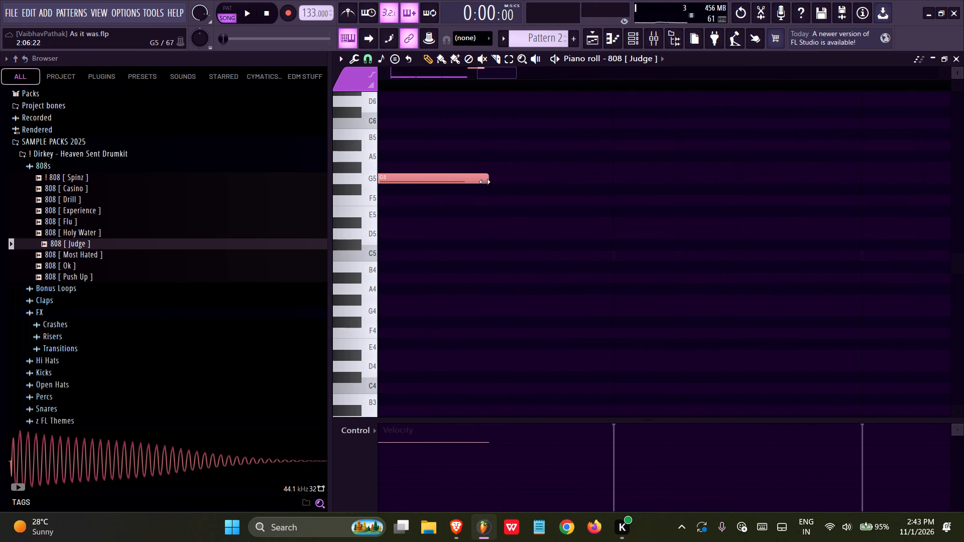
{"action": "left_click", "coordinate": [478, 181], "text": "ctrl"}
{"action": "key", "text": "ctrl+b"}
{"action": "scroll", "coordinate": [504, 219], "scroll_direction": "down", "scroll_amount": 20, "text": "ctrl"}
{"action": "scroll", "coordinate": [504, 219], "scroll_direction": "down", "scroll_amount": 1, "text": "ctrl"}
{"action": "key", "text": "ctrl+space"}
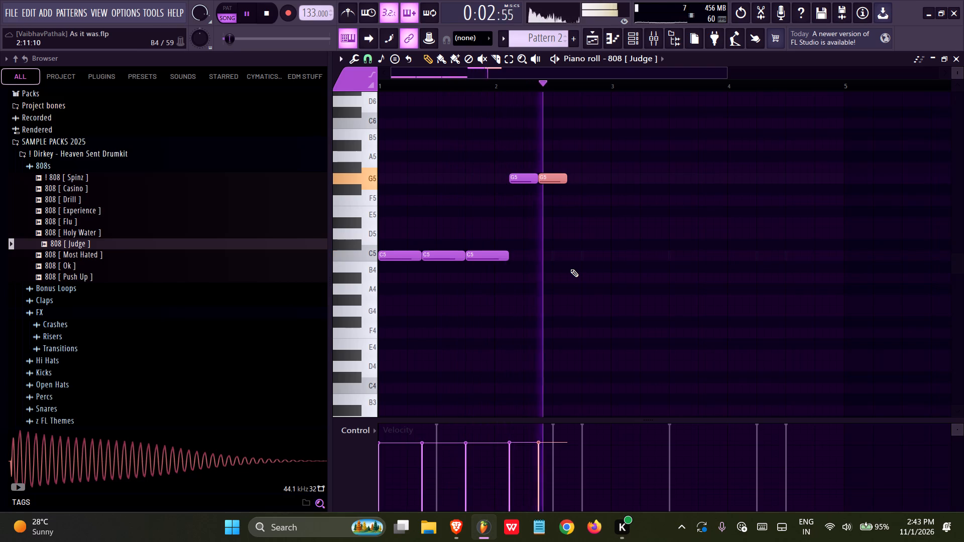
{"action": "key", "text": "space"}
Add a six-step G#5 note right after the second G5, filling the rest of bar 2.
{"action": "scroll", "coordinate": [545, 208], "scroll_direction": "up", "scroll_amount": 4, "text": "ctrl"}
{"action": "left_click", "coordinate": [468, 252]}
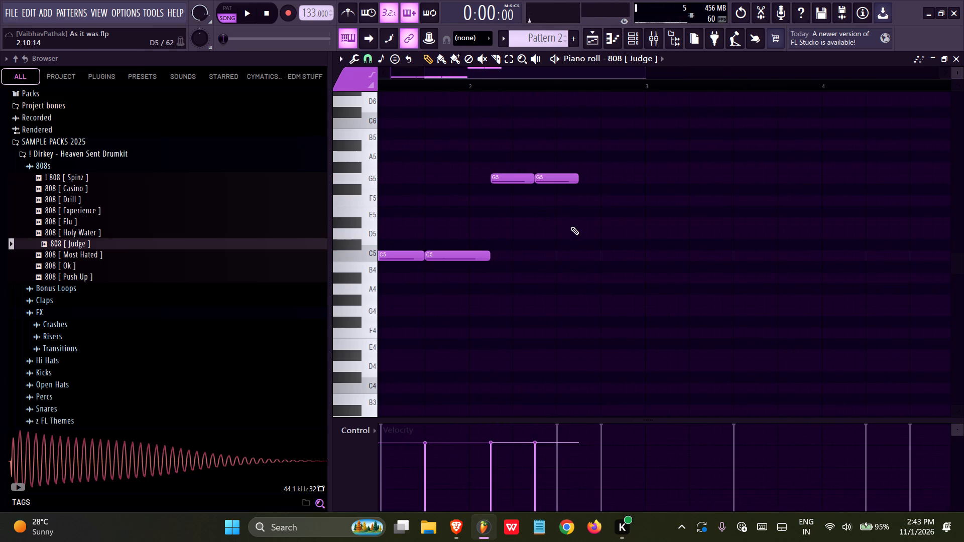
{"action": "left_click", "coordinate": [579, 220]}
{"action": "left_click_drag", "start_coordinate": [602, 222], "coordinate": [603, 221]}
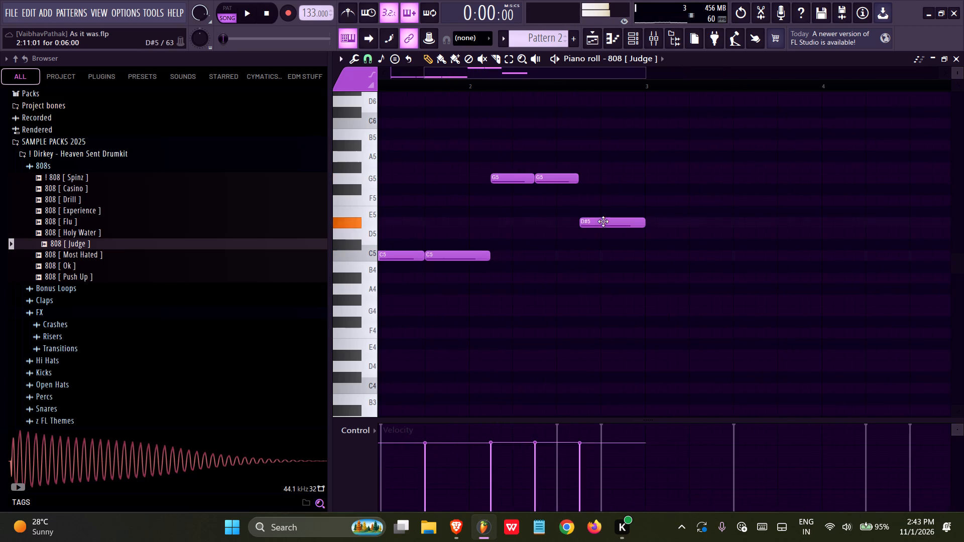
{"action": "left_click_drag", "start_coordinate": [603, 221], "coordinate": [602, 171]}
{"action": "scroll", "coordinate": [599, 177], "scroll_direction": "up", "scroll_amount": 10, "text": "ctrl"}
{"action": "left_click", "coordinate": [601, 170]}
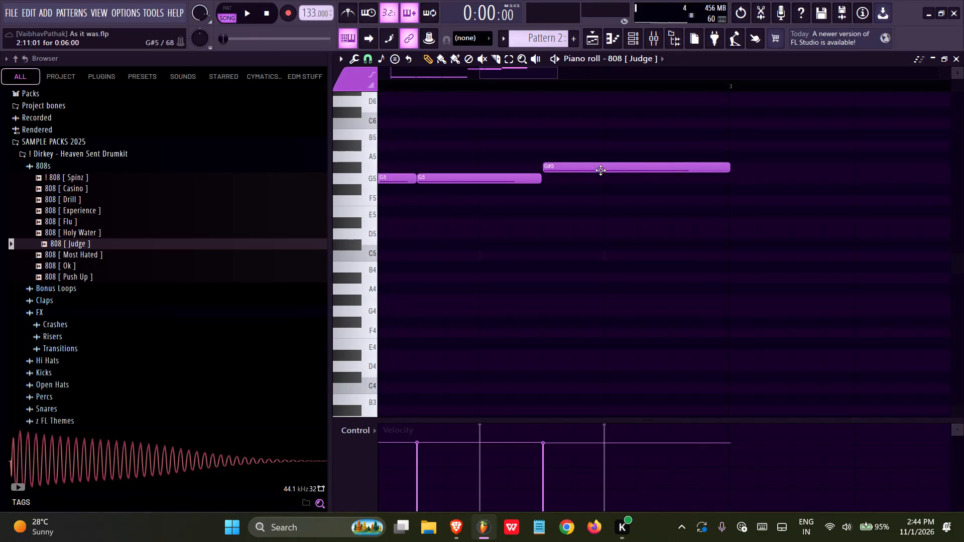
Scale the velocity of all the 808 notes up to maximum and listen to the two-bar line.
{"action": "key", "text": "alt+x"}
{"action": "left_click", "coordinate": [516, 325]}
{"action": "key", "text": "space"}
{"action": "scroll", "coordinate": [590, 319], "scroll_direction": "down", "scroll_amount": 17, "text": "ctrl"}
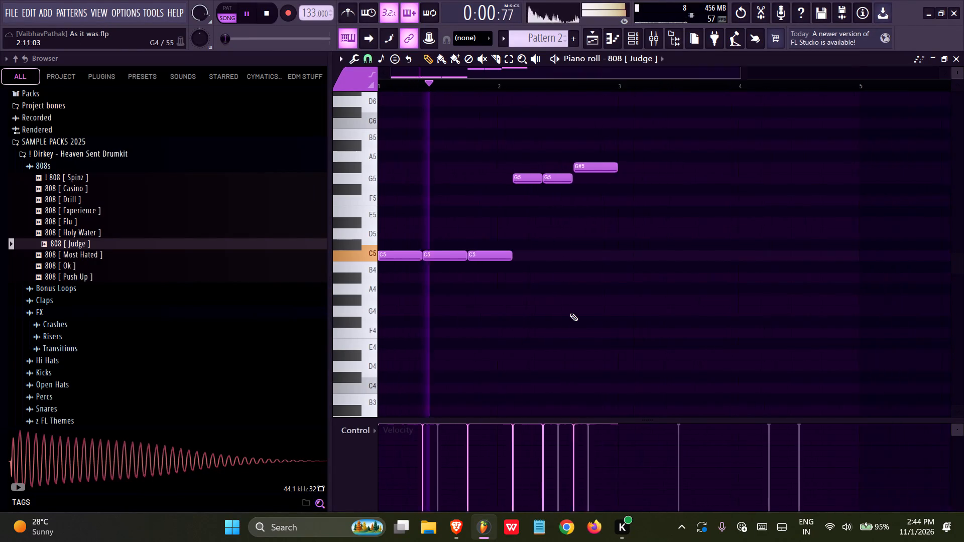
{"action": "scroll", "coordinate": [570, 313], "scroll_direction": "down", "scroll_amount": 2, "text": "ctrl"}
{"action": "right_click", "coordinate": [489, 277]}
{"action": "scroll", "coordinate": [564, 306], "scroll_direction": "up", "scroll_amount": 6, "text": "ctrl"}
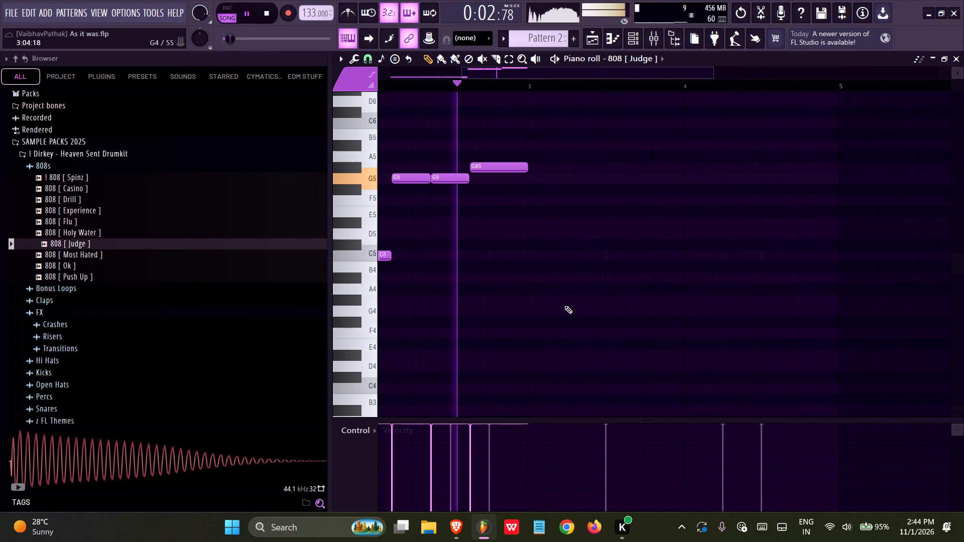
{"action": "key", "text": "space"}
{"action": "scroll", "coordinate": [515, 299], "scroll_direction": "up", "scroll_amount": 7, "text": "ctrl"}
{"action": "scroll", "coordinate": [519, 300], "scroll_direction": "down", "scroll_amount": 12, "text": "ctrl"}
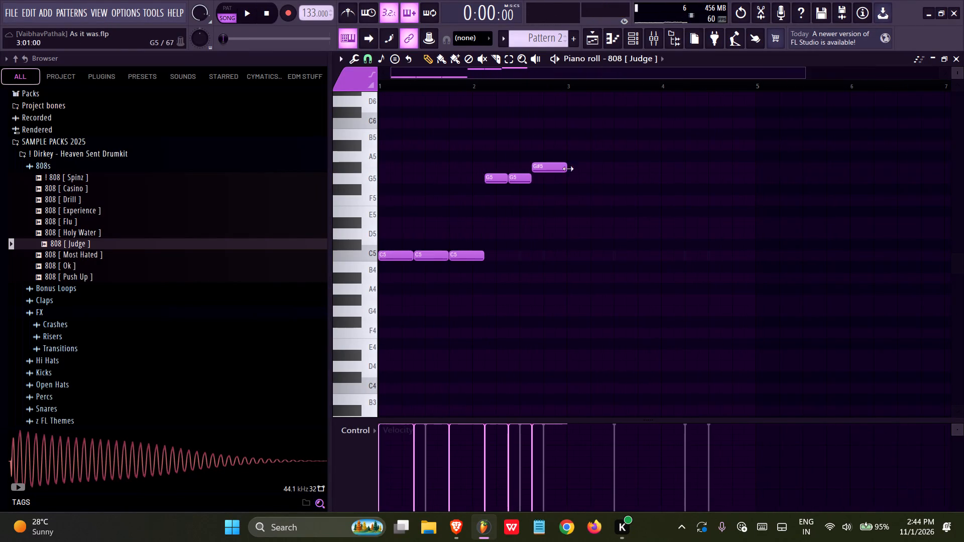
Repeat the whole two-bar 808 line across bars 3 and 4, save the project and listen to the result.
{"action": "left_click_drag", "start_coordinate": [593, 135], "coordinate": [288, 317], "text": "ctrl"}
{"action": "key", "text": "ctrl+b"}
{"action": "key", "text": "space"}
{"action": "key", "text": "ctrl+s"}
{"action": "right_click", "coordinate": [559, 301]}
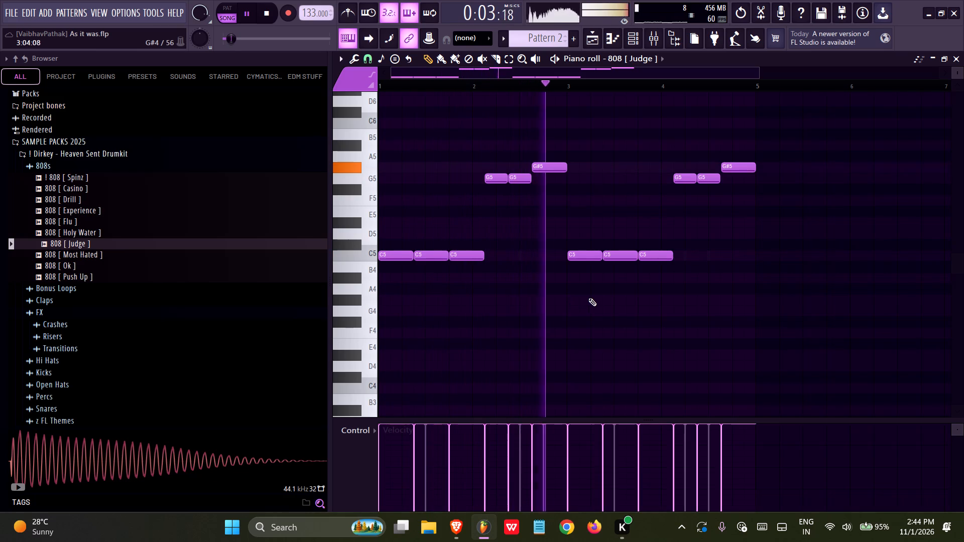
{"action": "scroll", "coordinate": [591, 297], "scroll_direction": "up", "scroll_amount": 5, "text": "ctrl"}
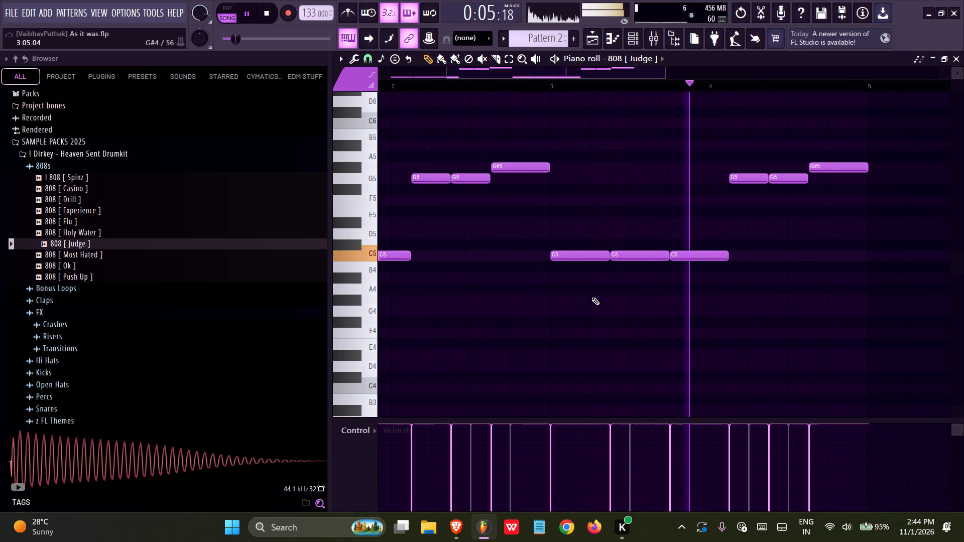
{"action": "key", "text": "space"}
{"action": "scroll", "coordinate": [772, 211], "scroll_direction": "up", "scroll_amount": 6, "text": "ctrl"}
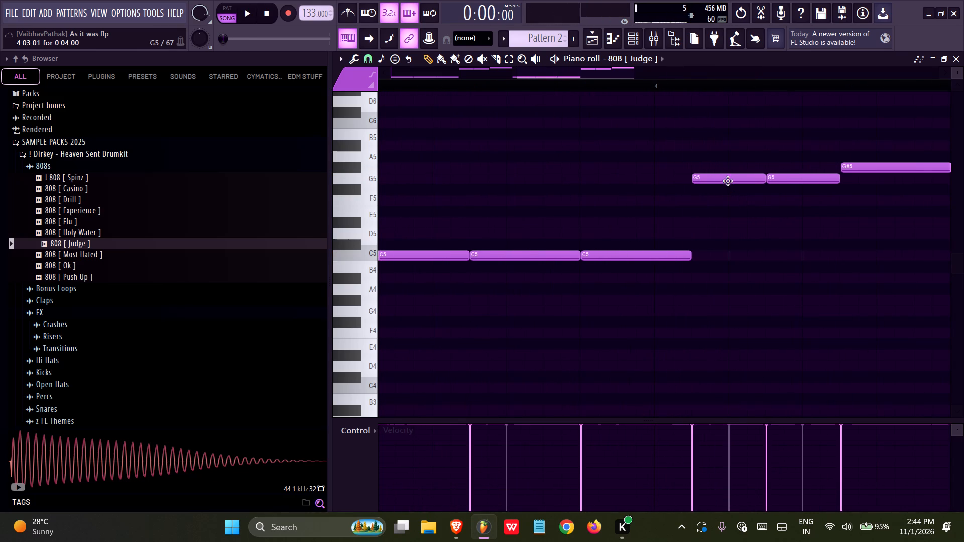
In bar 4, move the first G5 note down to C5 directly after the preceding C5 note, and delete the second G5.
{"action": "scroll", "coordinate": [726, 185], "scroll_direction": "down", "scroll_amount": 5, "text": "ctrl"}
{"action": "left_click_drag", "start_coordinate": [723, 181], "coordinate": [725, 261]}
{"action": "scroll", "coordinate": [725, 261], "scroll_direction": "up", "scroll_amount": 12, "text": "ctrl"}
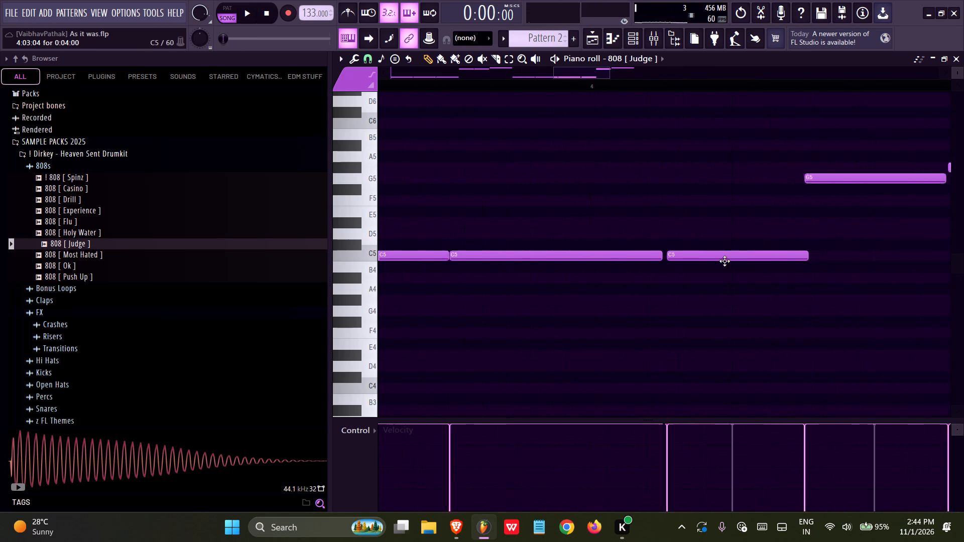
{"action": "left_click_drag", "start_coordinate": [725, 261], "coordinate": [719, 259]}
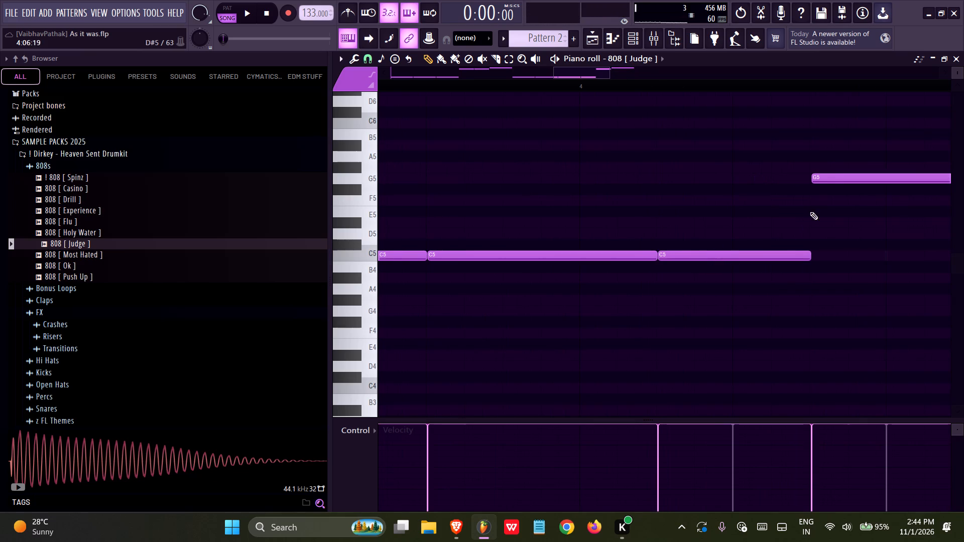
{"action": "right_click", "coordinate": [819, 171]}
{"action": "right_click", "coordinate": [823, 179]}
{"action": "scroll", "coordinate": [825, 242], "scroll_direction": "up", "scroll_amount": 8, "text": "ctrl"}
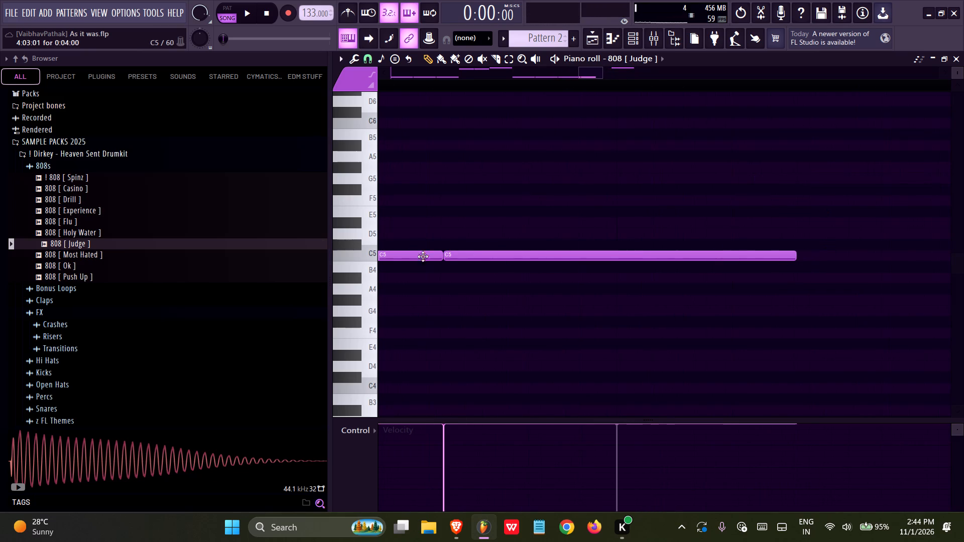
Audition other 808 samples in the drumkit's 808s folder, including Most Hated, Ok and Push Up.
{"action": "left_click", "coordinate": [116, 237]}
{"action": "left_click", "coordinate": [94, 245]}
{"action": "left_click", "coordinate": [86, 257]}
{"action": "left_click", "coordinate": [81, 265]}
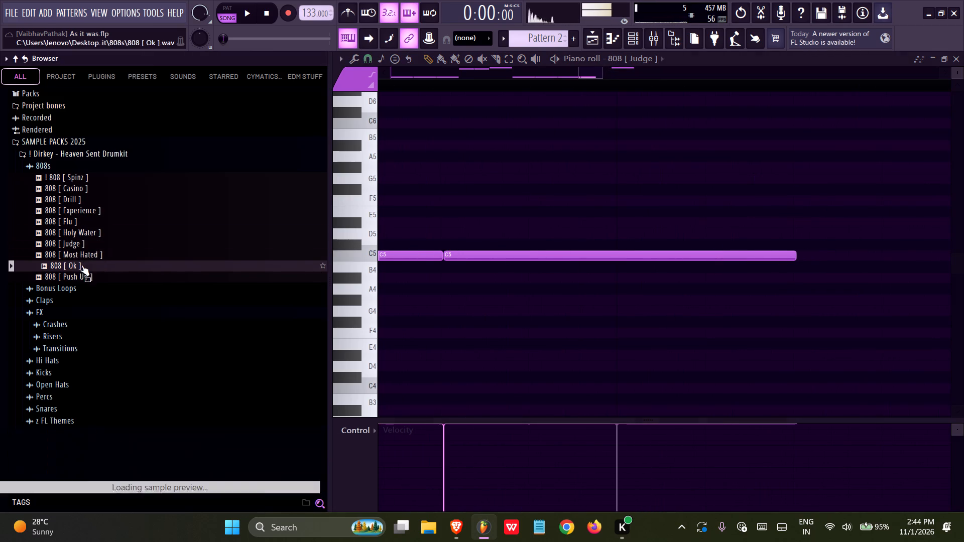
{"action": "left_click", "coordinate": [77, 275]}
{"action": "left_click", "coordinate": [77, 276]}
Duplicate the last four-step C5 note three times through the end of bar 4 and delete that bar's G#5 note.
{"action": "scroll", "coordinate": [822, 297], "scroll_direction": "up", "scroll_amount": 3, "text": "ctrl"}
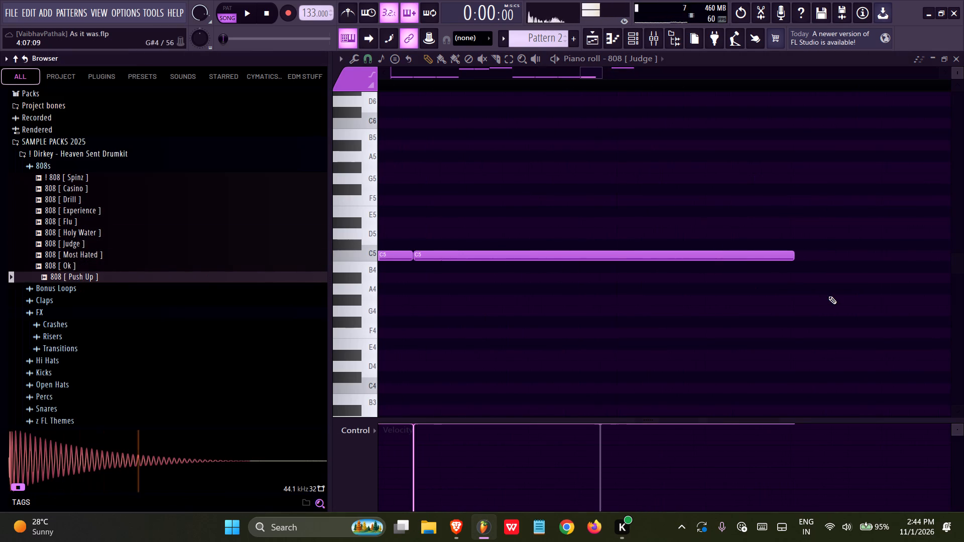
{"action": "scroll", "coordinate": [828, 296], "scroll_direction": "up", "scroll_amount": 7, "text": "ctrl"}
{"action": "left_click", "coordinate": [792, 257]}
{"action": "left_click", "coordinate": [759, 259], "text": "ctrl"}
{"action": "scroll", "coordinate": [649, 304], "scroll_direction": "down", "scroll_amount": 12, "text": "ctrl"}
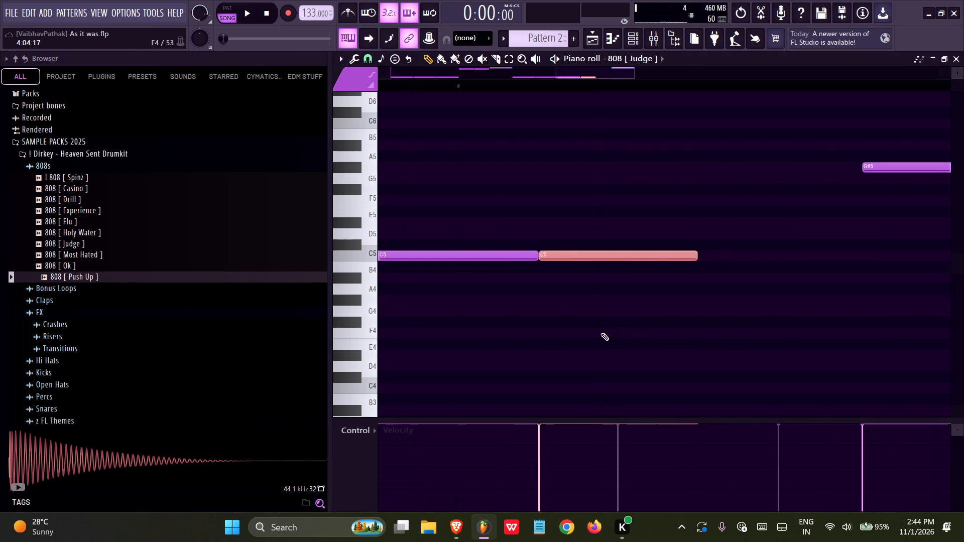
{"action": "scroll", "coordinate": [601, 333], "scroll_direction": "down", "scroll_amount": 1, "text": "ctrl"}
{"action": "key", "text": "ctrl+b"}
{"action": "scroll", "coordinate": [561, 328], "scroll_direction": "down", "scroll_amount": 6, "text": "ctrl"}
{"action": "key", "text": "ctrl+b"}
{"action": "key", "text": "ctrl+b"}
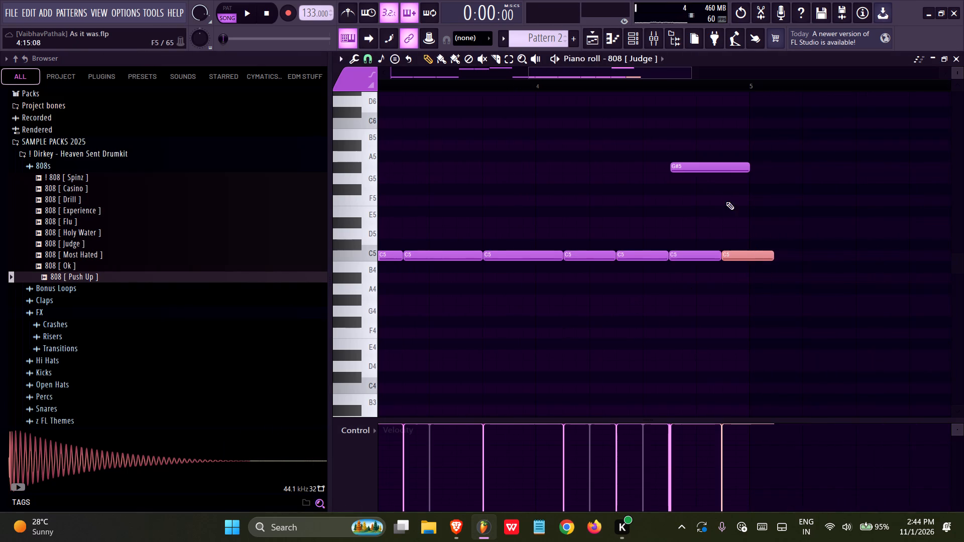
{"action": "right_click", "coordinate": [718, 170]}
Trim the last C5 note so it ends at the start of bar 5, while listening to the four-bar line.
{"action": "key", "text": "space"}
{"action": "left_click_drag", "start_coordinate": [769, 254], "coordinate": [748, 251]}
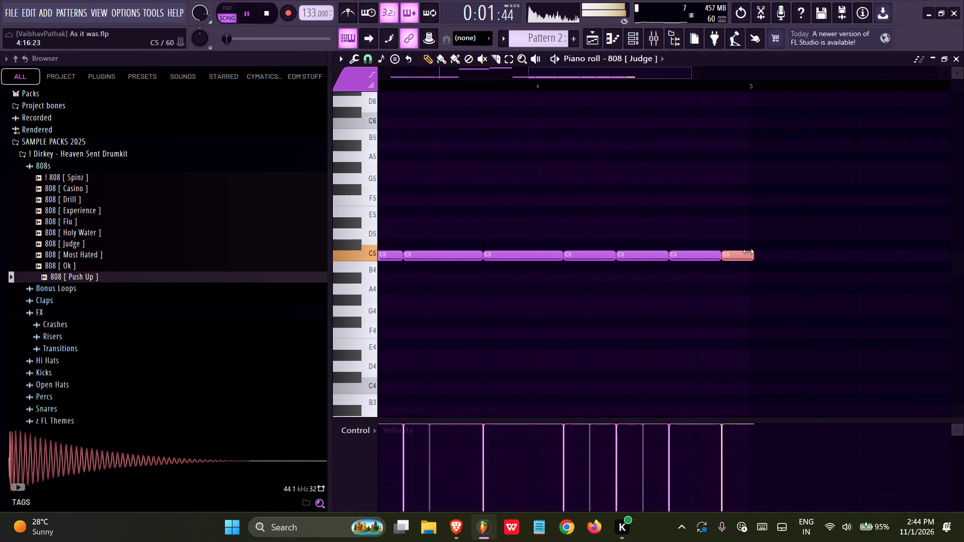
{"action": "left_click_drag", "start_coordinate": [748, 251], "coordinate": [745, 250]}
{"action": "scroll", "coordinate": [748, 252], "scroll_direction": "up", "scroll_amount": 20, "text": "ctrl"}
{"action": "scroll", "coordinate": [748, 252], "scroll_direction": "up", "scroll_amount": 3, "text": "ctrl"}
{"action": "left_click_drag", "start_coordinate": [746, 260], "coordinate": [739, 259]}
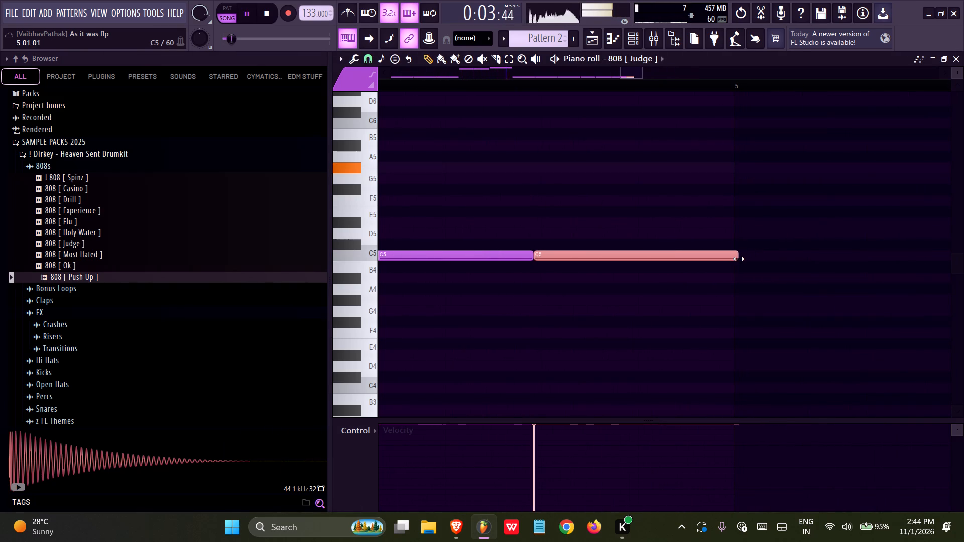
{"action": "left_click_drag", "start_coordinate": [739, 259], "coordinate": [735, 258]}
{"action": "scroll", "coordinate": [738, 283], "scroll_direction": "down", "scroll_amount": 20, "text": "ctrl"}
{"action": "scroll", "coordinate": [738, 283], "scroll_direction": "down", "scroll_amount": 11, "text": "ctrl"}
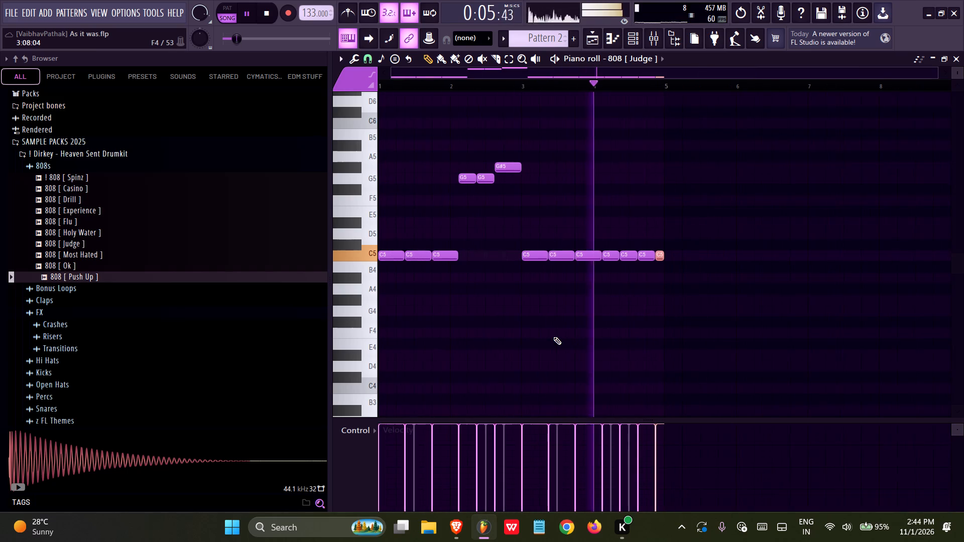
{"action": "scroll", "coordinate": [589, 313], "scroll_direction": "down", "scroll_amount": 4, "text": "ctrl"}
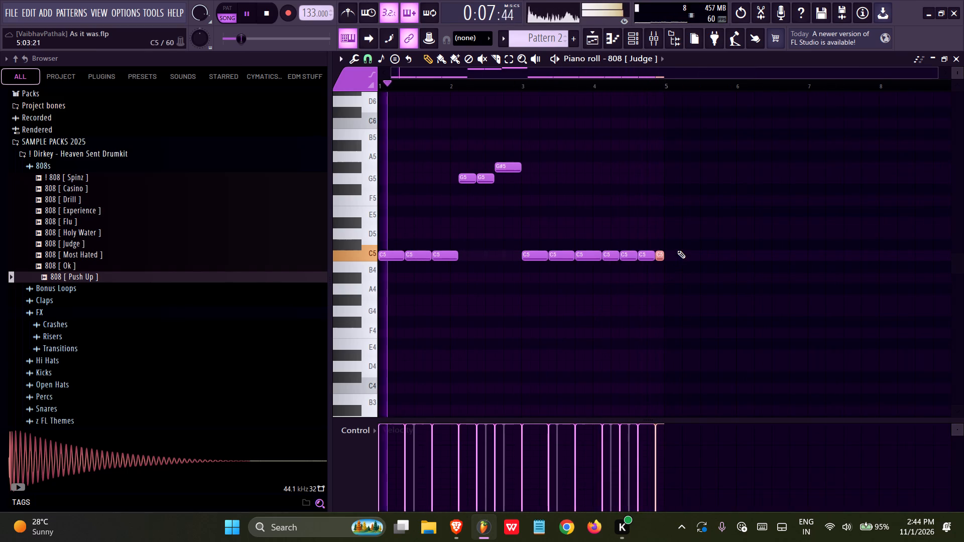
Repeat the whole four-bar 808 line across bars 5 to 8 and save the project.
{"action": "left_click_drag", "start_coordinate": [663, 153], "coordinate": [255, 313], "text": "ctrl"}
{"action": "key", "text": "ctrl+b"}
{"action": "key", "text": "ctrl+s"}
Cut the 808 [ Judge ] notes from Pattern 2 and paste them into the same channel in empty Pattern 4.
{"action": "left_click", "coordinate": [592, 43]}
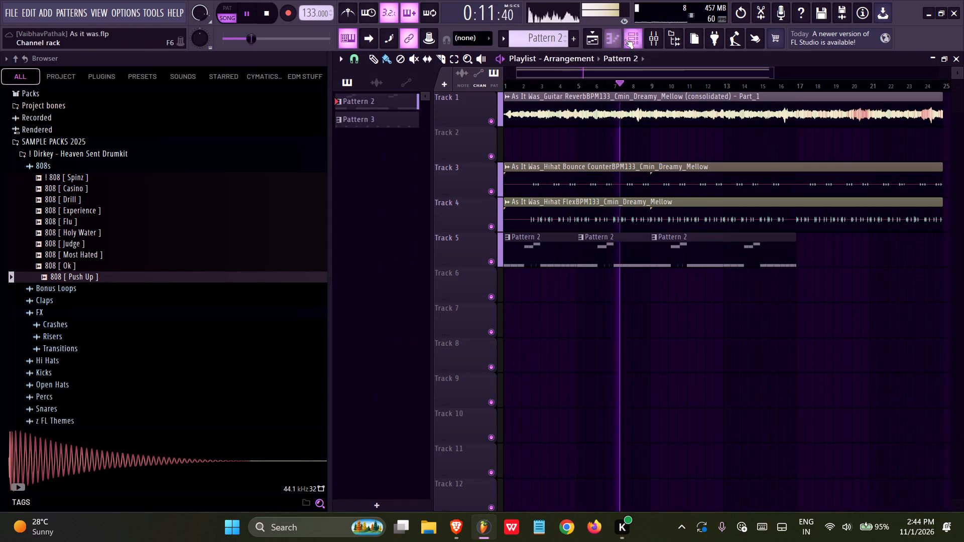
{"action": "left_click", "coordinate": [632, 43]}
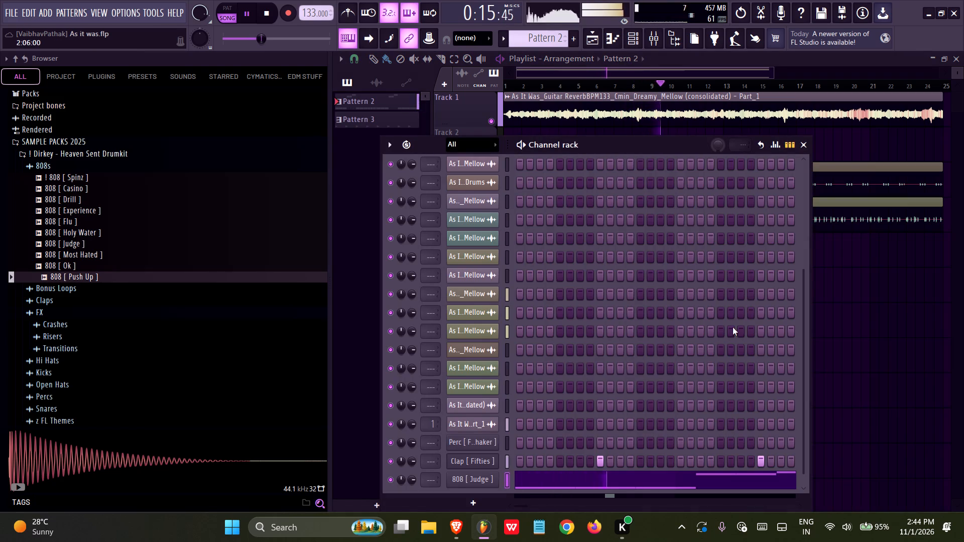
{"action": "right_click", "coordinate": [491, 482]}
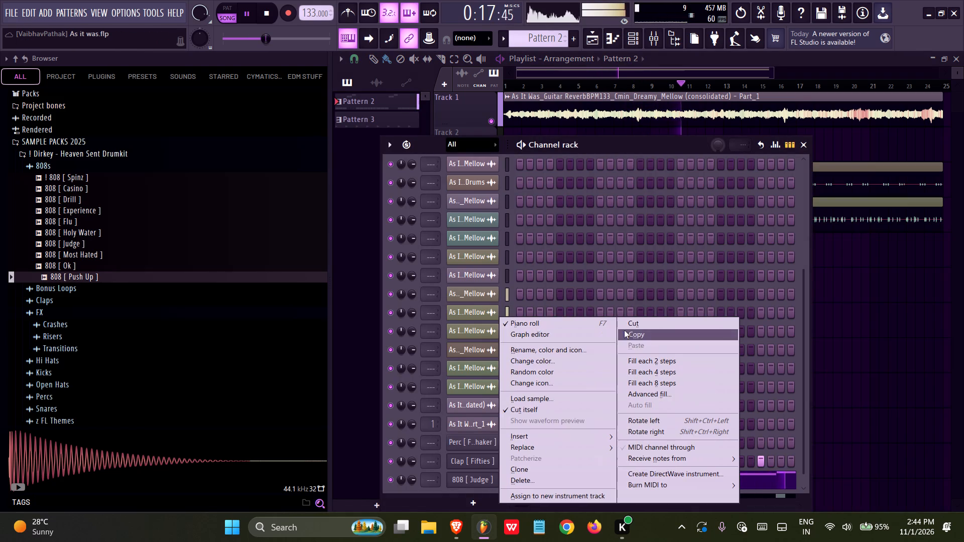
{"action": "left_click", "coordinate": [627, 329]}
{"action": "scroll", "coordinate": [551, 33], "scroll_direction": "up", "scroll_amount": 1}
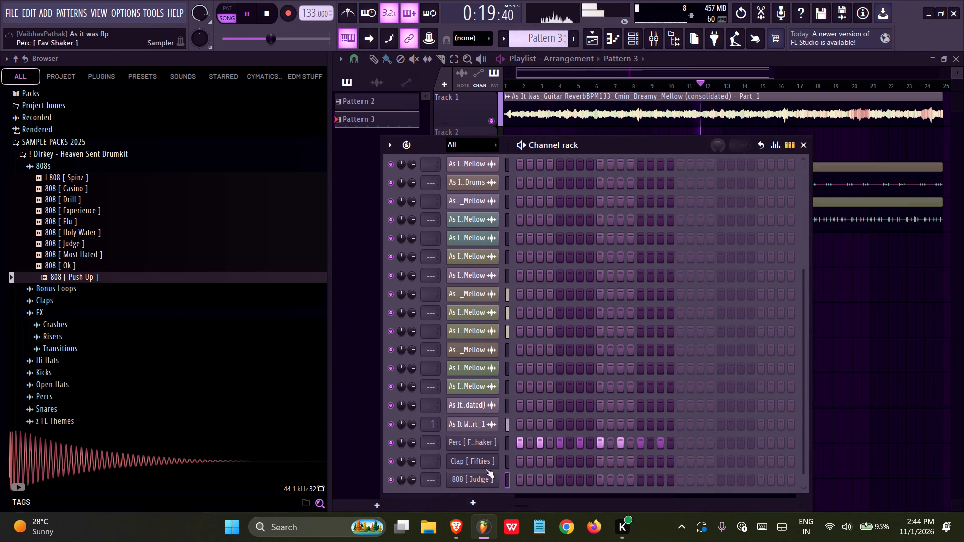
{"action": "scroll", "coordinate": [550, 45], "scroll_direction": "up", "scroll_amount": 1}
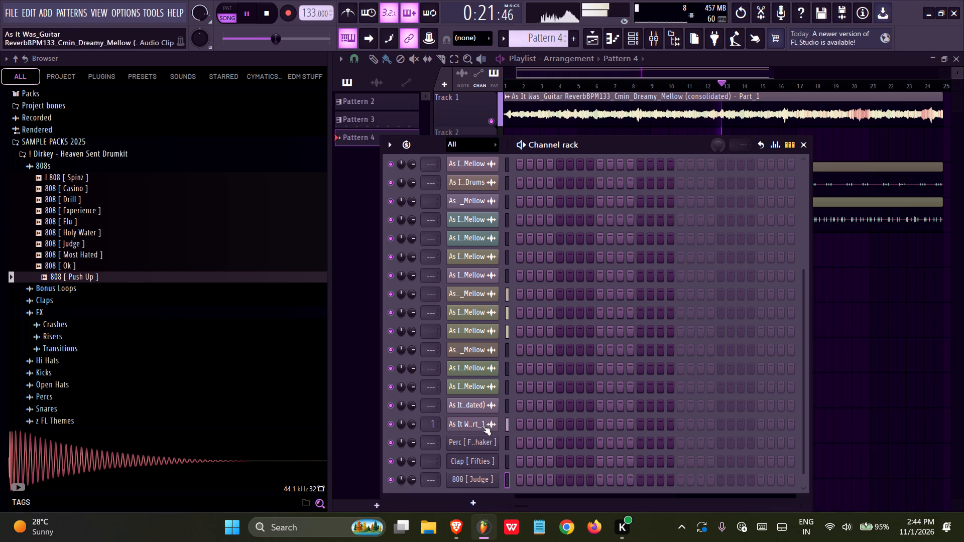
{"action": "right_click", "coordinate": [479, 476]}
{"action": "left_click", "coordinate": [632, 348]}
Stop playback, place a Pattern 4 clip on Track 7 around bar 9, and delete the Pattern 2 clip starting at bar 9.
{"action": "left_click", "coordinate": [831, 313]}
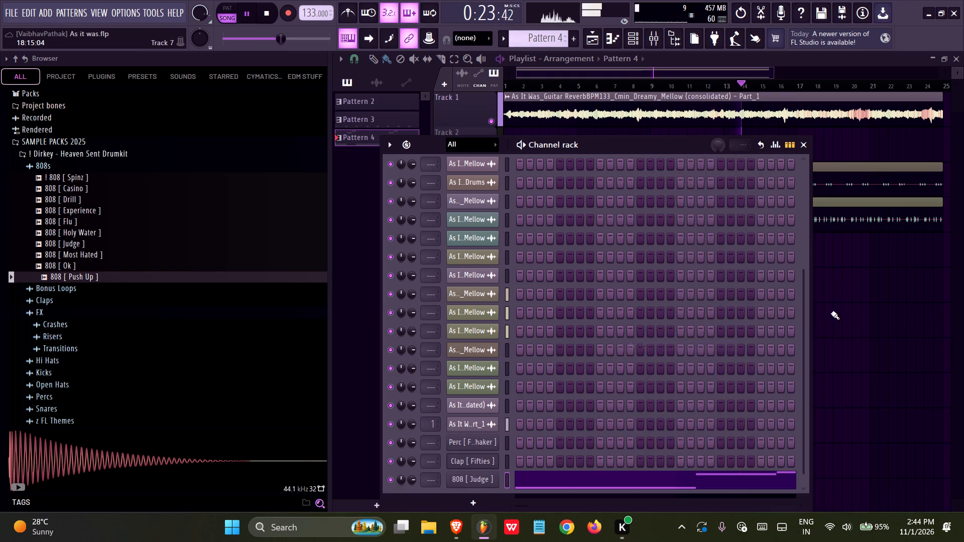
{"action": "key", "text": "space"}
{"action": "left_click_drag", "start_coordinate": [849, 312], "coordinate": [677, 281]}
{"action": "right_click", "coordinate": [657, 248]}
Reverse the consolidated Guitar Reverb audio clip on Track 1, leaving Normalize off, and start playback.
{"action": "scroll", "coordinate": [662, 302], "scroll_direction": "up", "scroll_amount": 4, "text": "ctrl"}
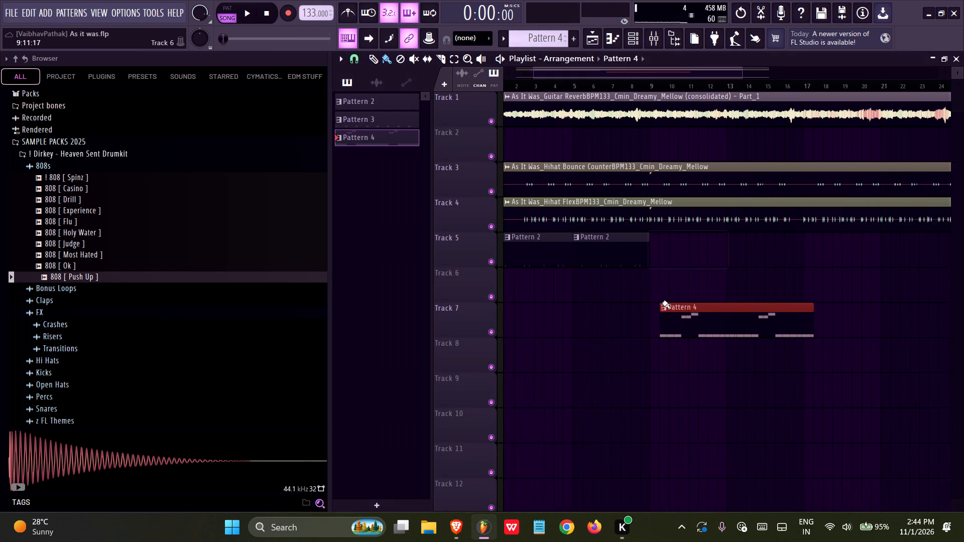
{"action": "scroll", "coordinate": [662, 302], "scroll_direction": "up", "scroll_amount": 2, "text": "ctrl"}
{"action": "scroll", "coordinate": [758, 303], "scroll_direction": "down", "scroll_amount": 5, "text": "ctrl"}
{"action": "double_click", "coordinate": [599, 117]}
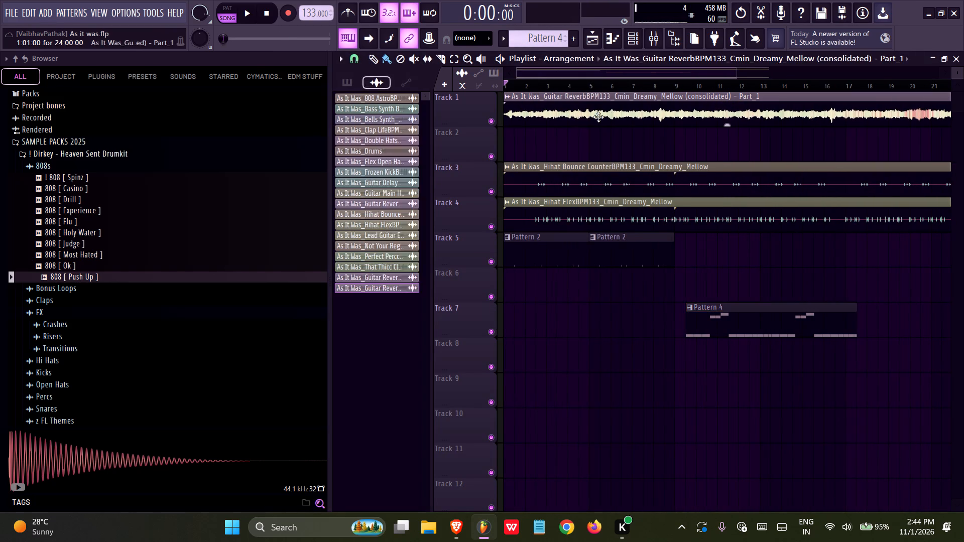
{"action": "left_click", "coordinate": [558, 272]}
{"action": "left_click", "coordinate": [558, 277]}
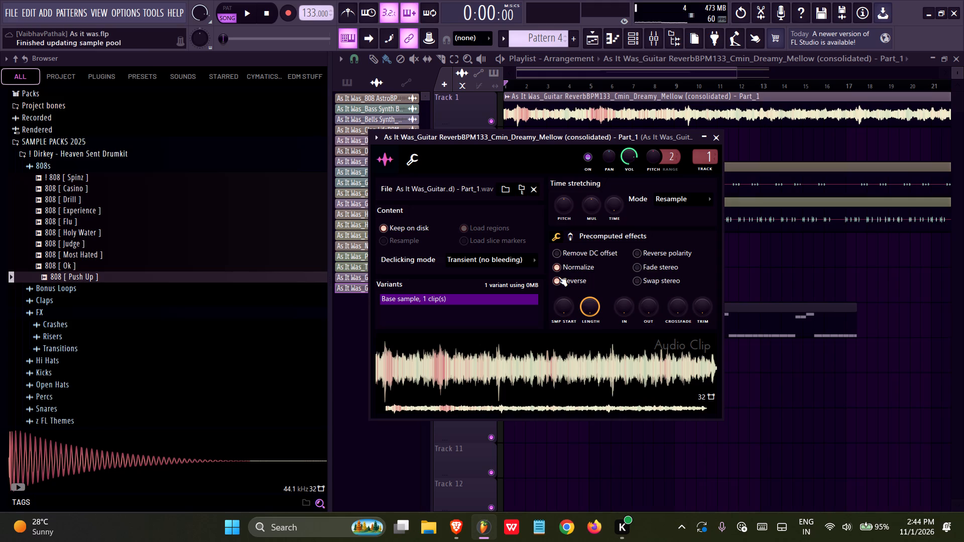
{"action": "left_click", "coordinate": [563, 262]}
{"action": "key", "text": "space"}
{"action": "right_click", "coordinate": [769, 268]}
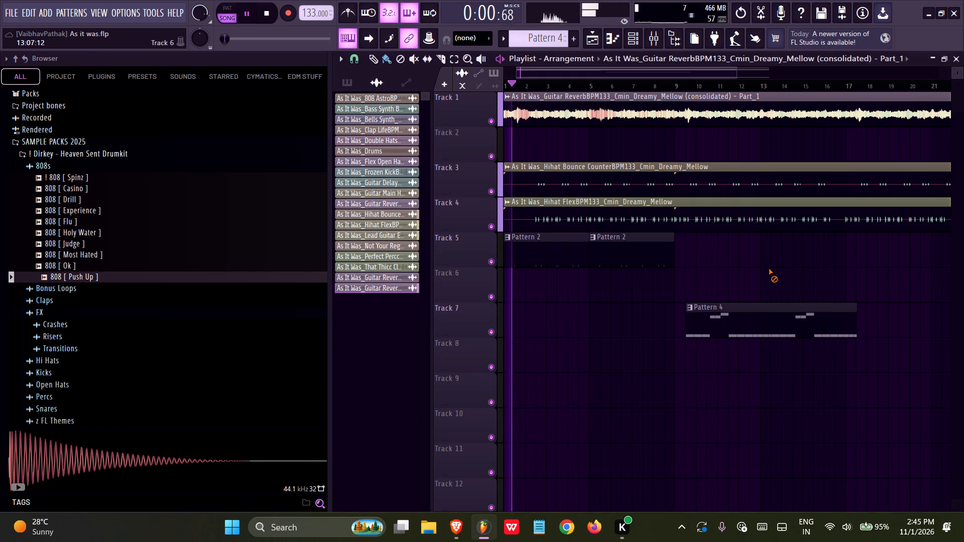
Move the Pattern 4 clip up to Track 6 and align its start exactly with bar 9.
{"action": "left_click_drag", "start_coordinate": [702, 312], "coordinate": [689, 269]}
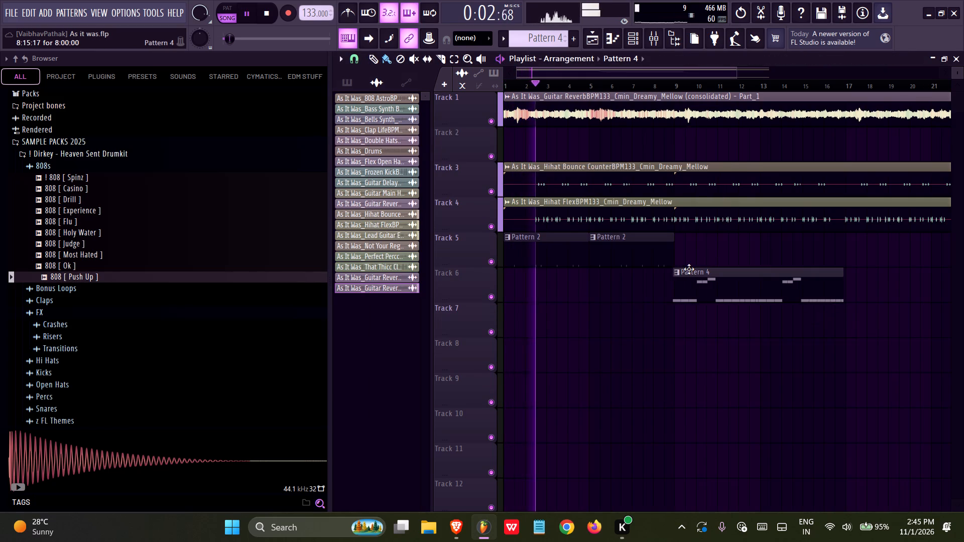
{"action": "left_click_drag", "start_coordinate": [689, 269], "coordinate": [690, 268]}
{"action": "scroll", "coordinate": [655, 304], "scroll_direction": "up", "scroll_amount": 20, "text": "ctrl"}
{"action": "scroll", "coordinate": [655, 304], "scroll_direction": "up", "scroll_amount": 7, "text": "ctrl"}
{"action": "middle_click_drag", "start_coordinate": [616, 348], "coordinate": [753, 360]}
{"action": "scroll", "coordinate": [616, 348], "scroll_direction": "up", "scroll_amount": 4}
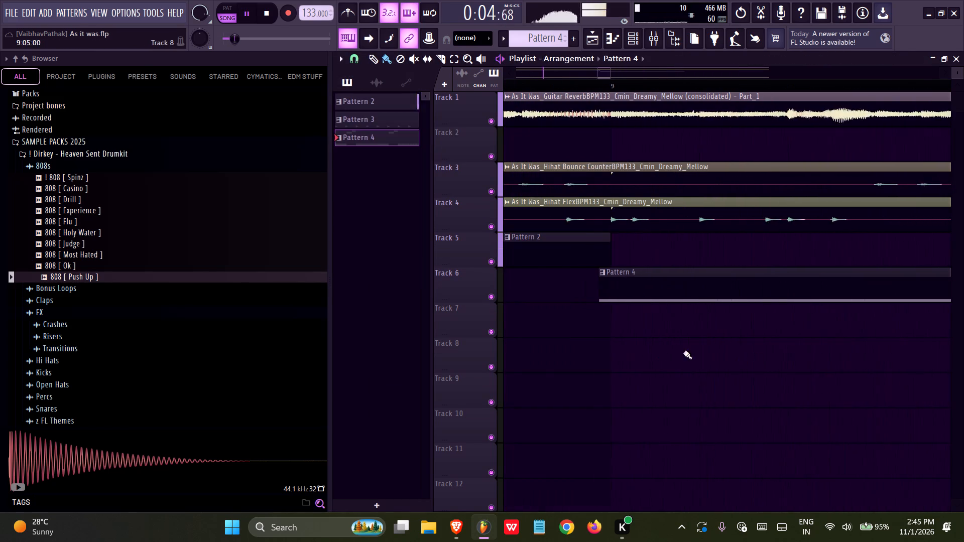
{"action": "scroll", "coordinate": [683, 352], "scroll_direction": "up", "scroll_amount": 5}
{"action": "left_click_drag", "start_coordinate": [626, 281], "coordinate": [646, 283]}
{"action": "scroll", "coordinate": [648, 292], "scroll_direction": "down", "scroll_amount": 12, "text": "ctrl"}
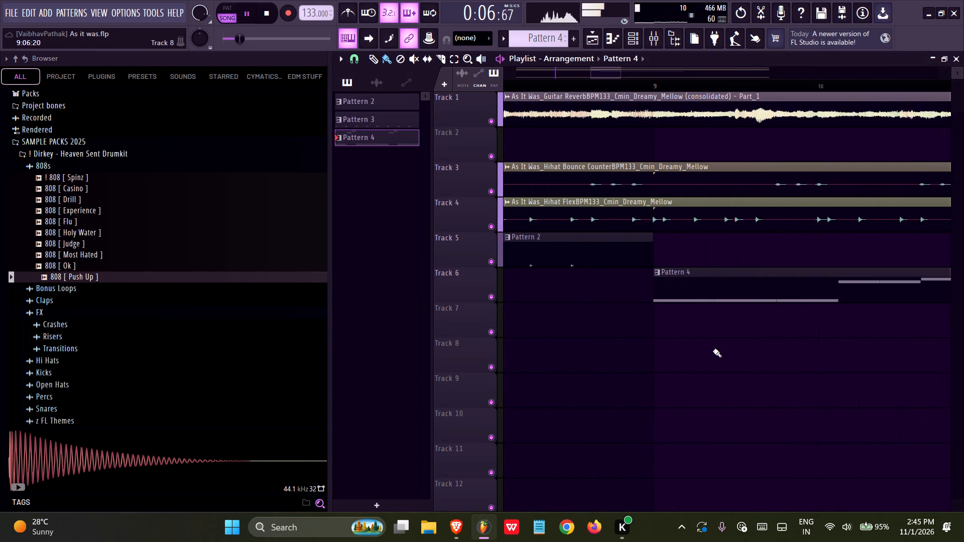
Duplicate the second Pattern 2 clip on Track 5 twice to cover bars 9 to 16, and save the project.
{"action": "scroll", "coordinate": [713, 350], "scroll_direction": "down", "scroll_amount": 20, "text": "ctrl"}
{"action": "scroll", "coordinate": [713, 350], "scroll_direction": "down", "scroll_amount": 1, "text": "ctrl"}
{"action": "left_click", "coordinate": [604, 250], "text": "ctrl"}
{"action": "key", "text": "ctrl+b"}
{"action": "key", "text": "ctrl+b"}
{"action": "scroll", "coordinate": [663, 315], "scroll_direction": "down", "scroll_amount": 6, "text": "ctrl"}
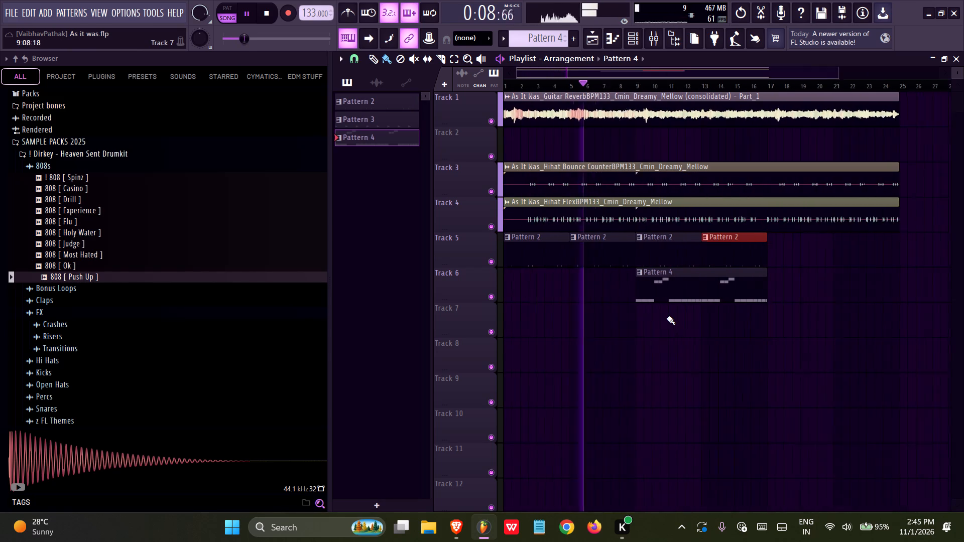
{"action": "key", "text": "ctrl+s"}
Duplicate the Pattern 2 and Pattern 4 clips of bars 9 to 16 into bars 17 to 24, and save the project.
{"action": "left_click_drag", "start_coordinate": [772, 242], "coordinate": [635, 292], "text": "ctrl"}
{"action": "key", "text": "ctrl+b"}
{"action": "key", "text": "ctrl+s"}
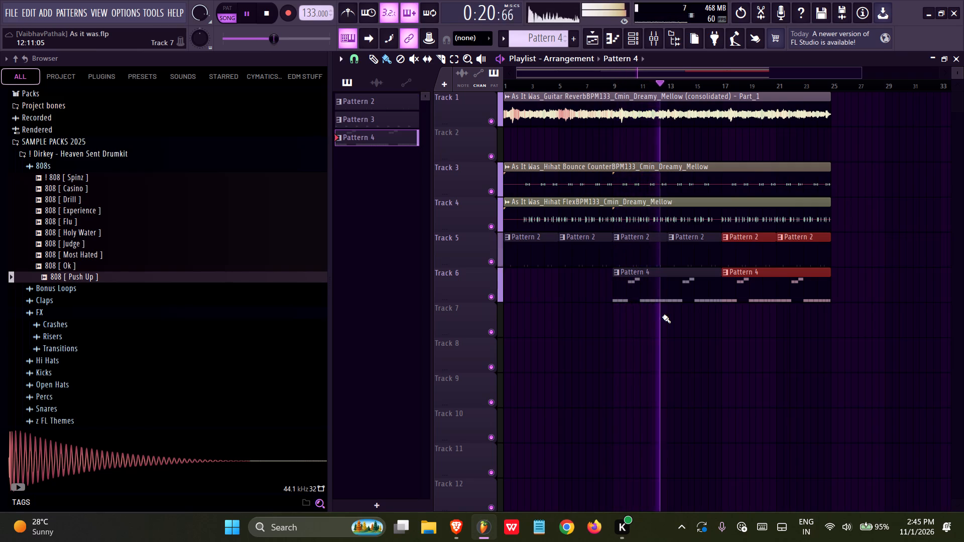
Collapse the 808s, Dirkey drumkit, DRUM KITS and CREATIVE KIT folders, save the project and stop playback.
{"action": "left_click", "coordinate": [72, 173]}
{"action": "left_click", "coordinate": [69, 167]}
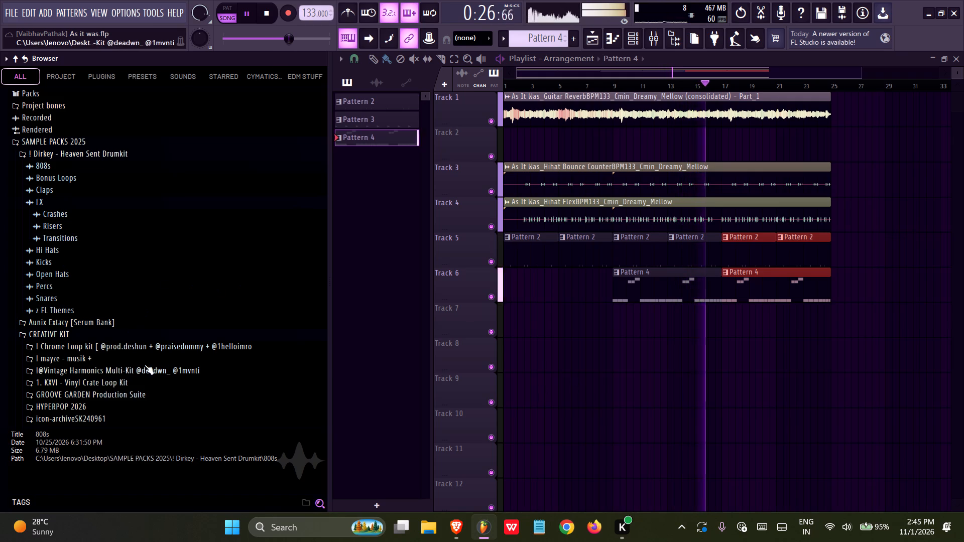
{"action": "left_click", "coordinate": [47, 154]}
{"action": "key", "text": "ctrl+s"}
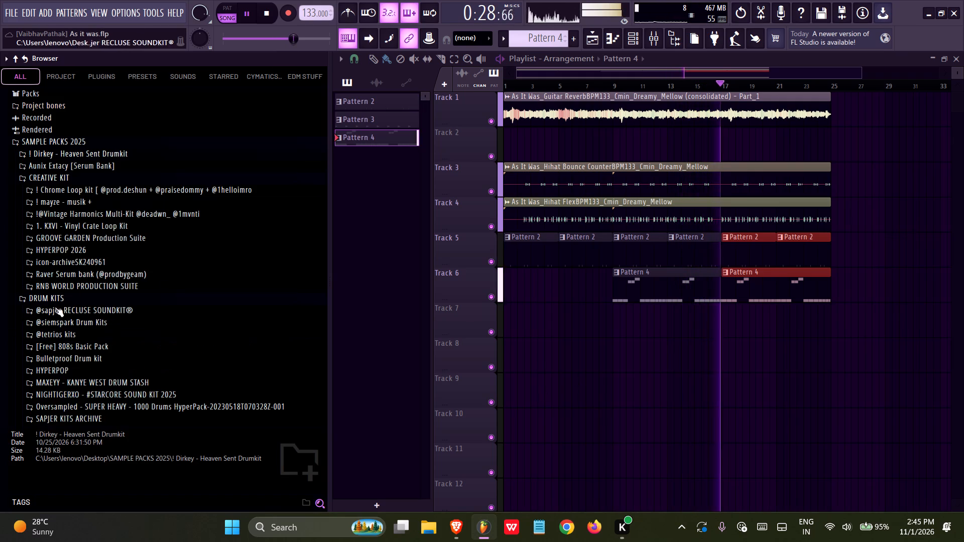
{"action": "left_click", "coordinate": [56, 297]}
{"action": "left_click", "coordinate": [37, 177]}
{"action": "key", "text": "ctrl+s"}
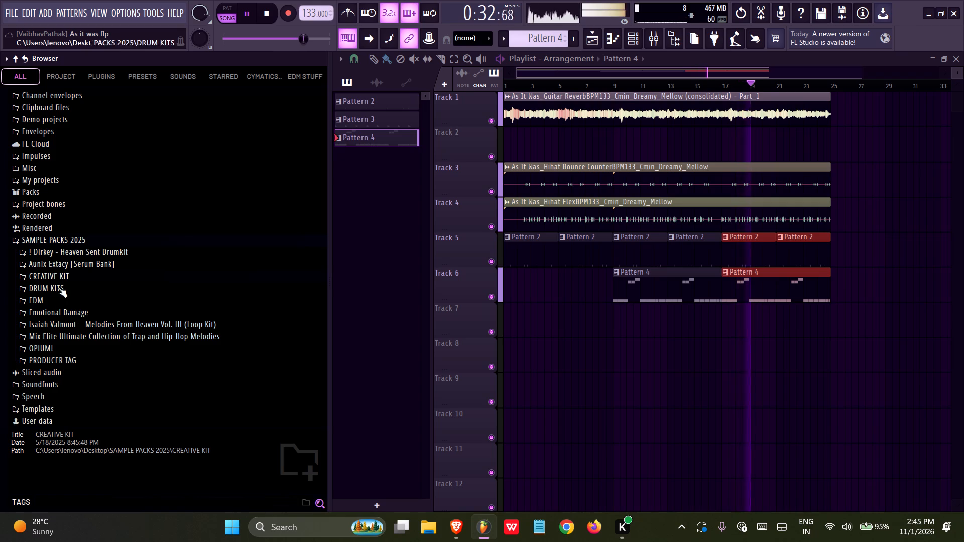
{"action": "key", "text": "space"}
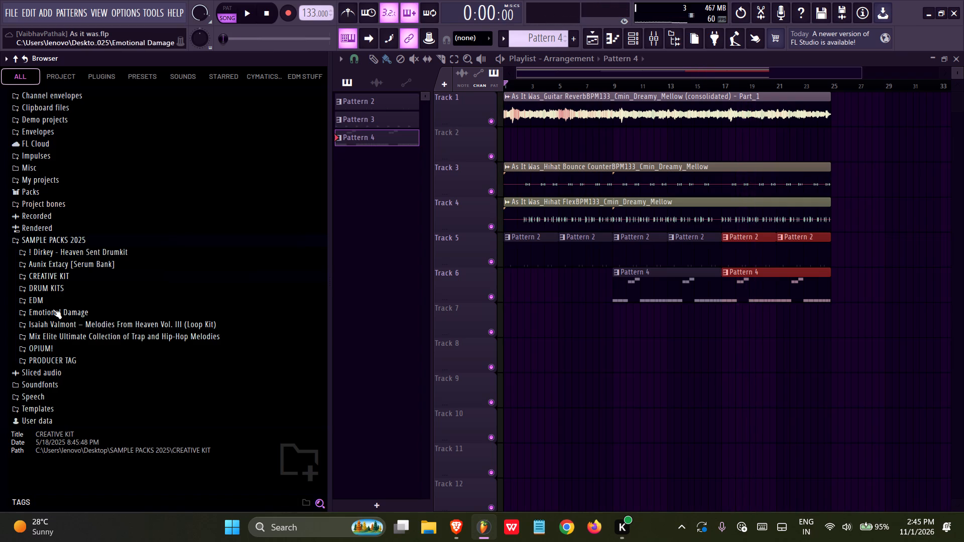
Browse the Emotional Damage samples, auditioning sounds in the Faded Stems and Generations Stems folders.
{"action": "left_click", "coordinate": [53, 309]}
{"action": "left_click", "coordinate": [53, 344]}
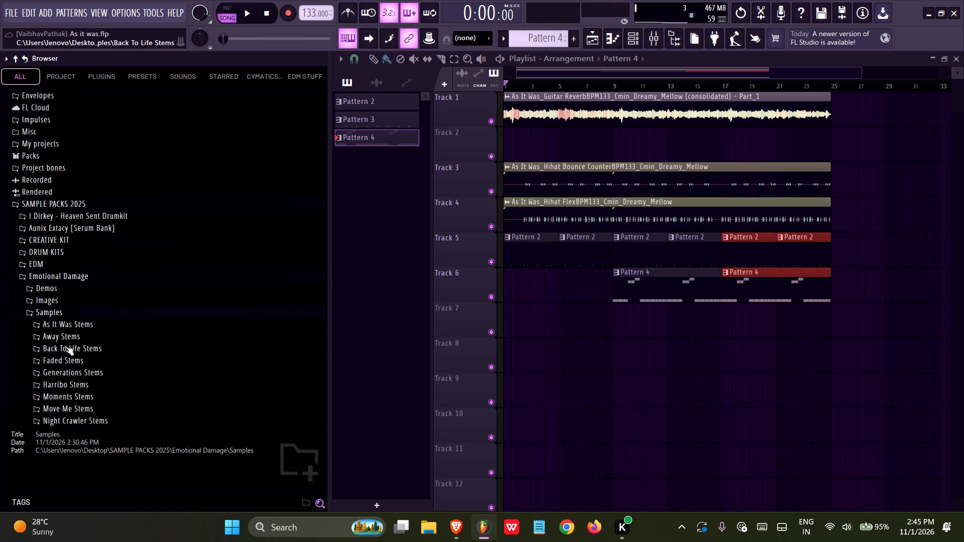
{"action": "left_click", "coordinate": [57, 360]}
{"action": "left_click", "coordinate": [67, 335]}
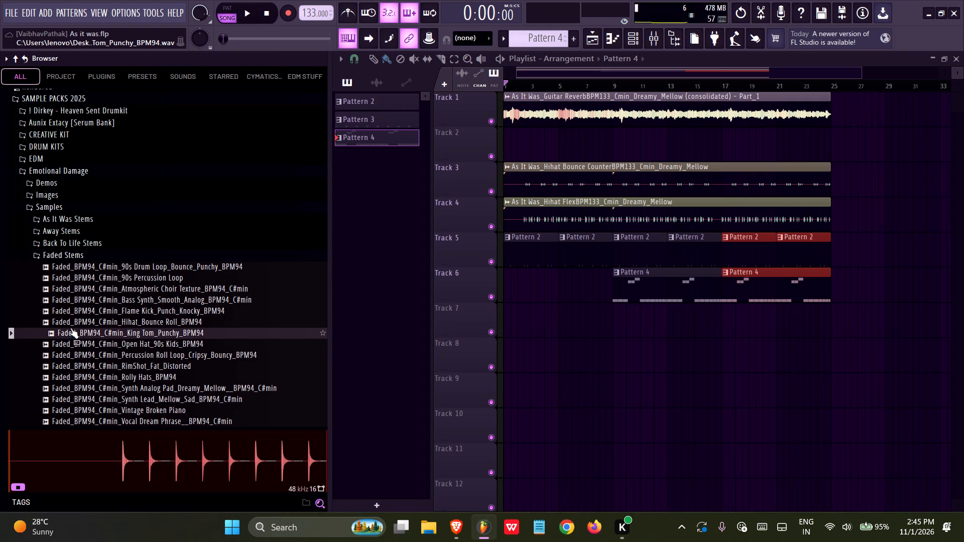
{"action": "left_click", "coordinate": [72, 323]}
{"action": "left_click", "coordinate": [79, 297]}
{"action": "left_click", "coordinate": [62, 258]}
{"action": "left_click", "coordinate": [62, 264]}
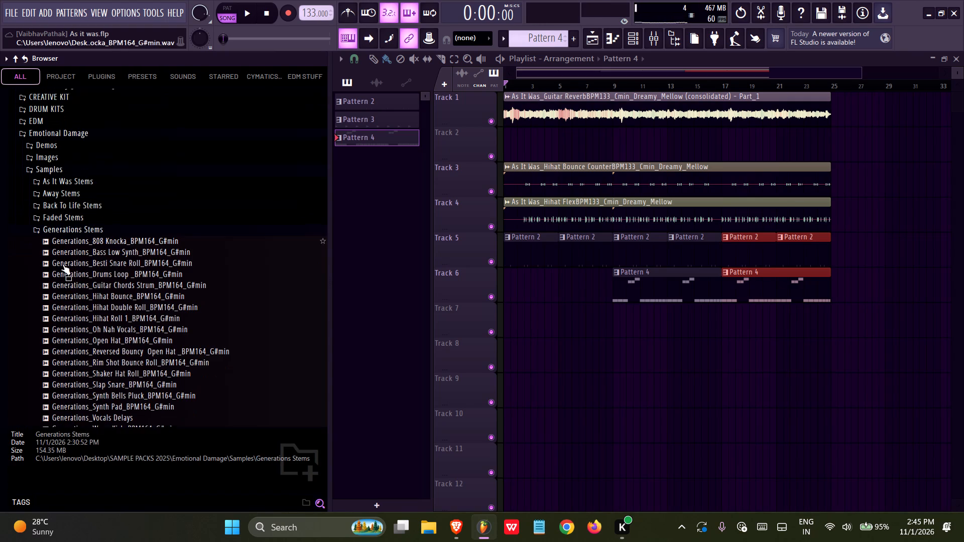
{"action": "left_click", "coordinate": [63, 267]}
{"action": "left_click", "coordinate": [71, 257]}
{"action": "left_click", "coordinate": [62, 224]}
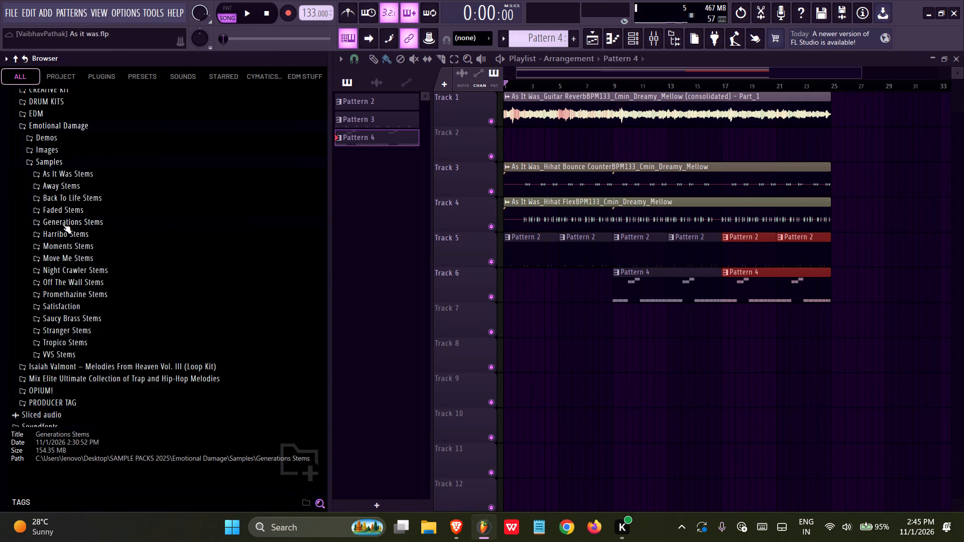
Audition the loops in the Harribo Stems folder, including the FX, flute, drums, strings and violin samples.
{"action": "left_click", "coordinate": [58, 236]}
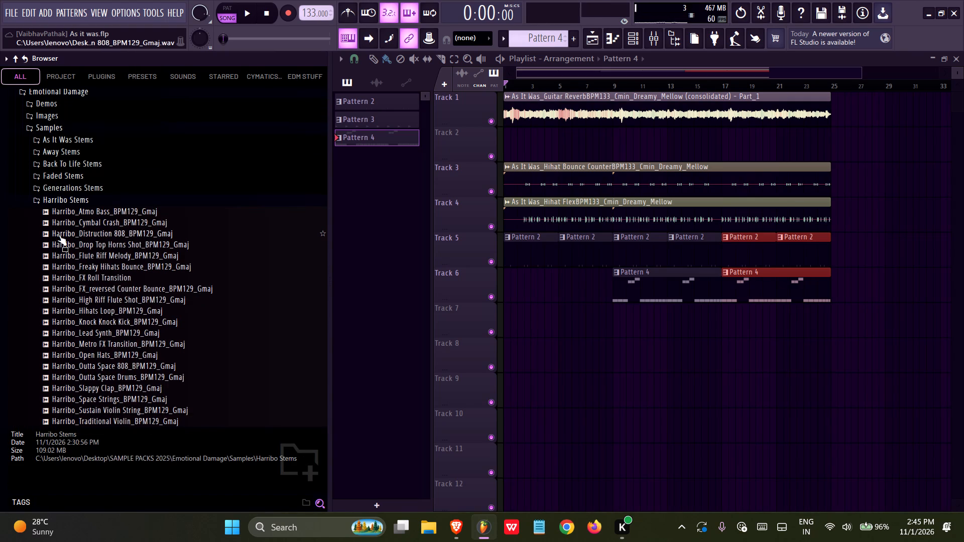
{"action": "left_click", "coordinate": [71, 255]}
{"action": "left_click", "coordinate": [81, 278]}
{"action": "left_click", "coordinate": [89, 292]}
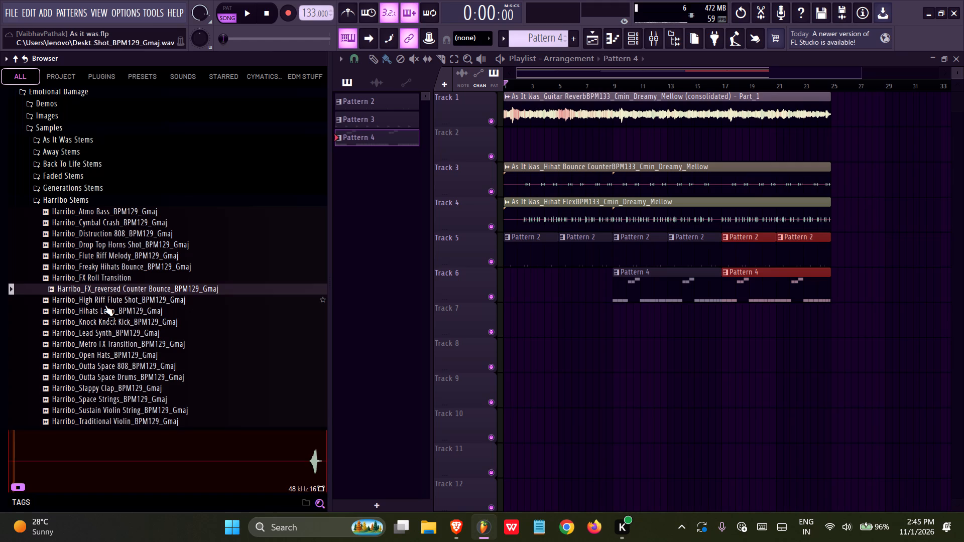
{"action": "left_click", "coordinate": [105, 305]}
{"action": "left_click", "coordinate": [105, 305]}
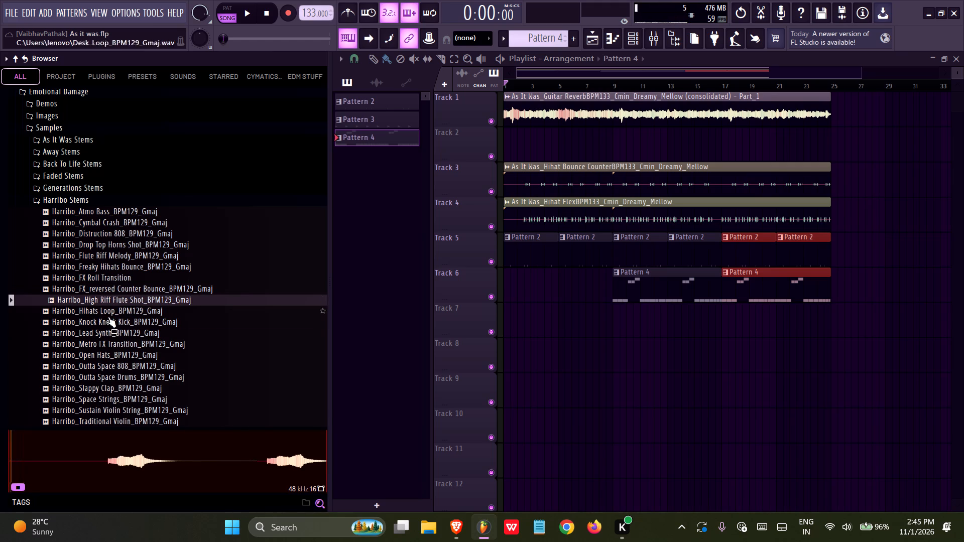
{"action": "left_click", "coordinate": [109, 321]}
{"action": "left_click", "coordinate": [115, 333]}
{"action": "left_click", "coordinate": [114, 344]}
{"action": "left_click", "coordinate": [111, 376]}
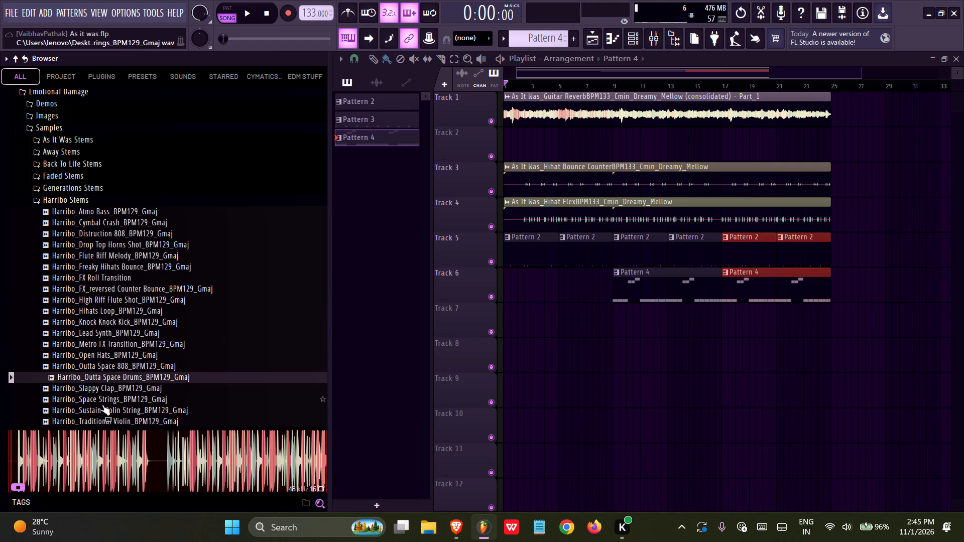
{"action": "left_click", "coordinate": [102, 404]}
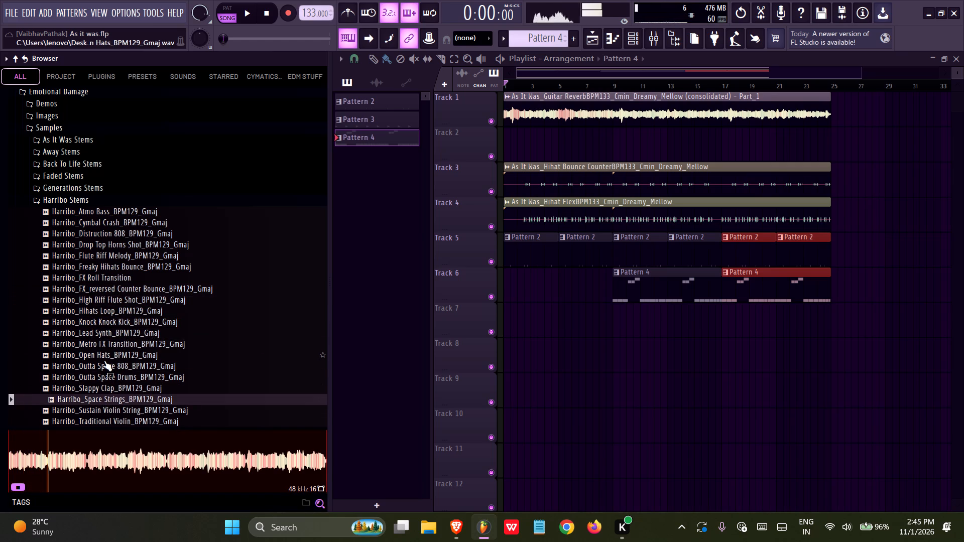
{"action": "scroll", "coordinate": [117, 350], "scroll_direction": "down", "scroll_amount": 2}
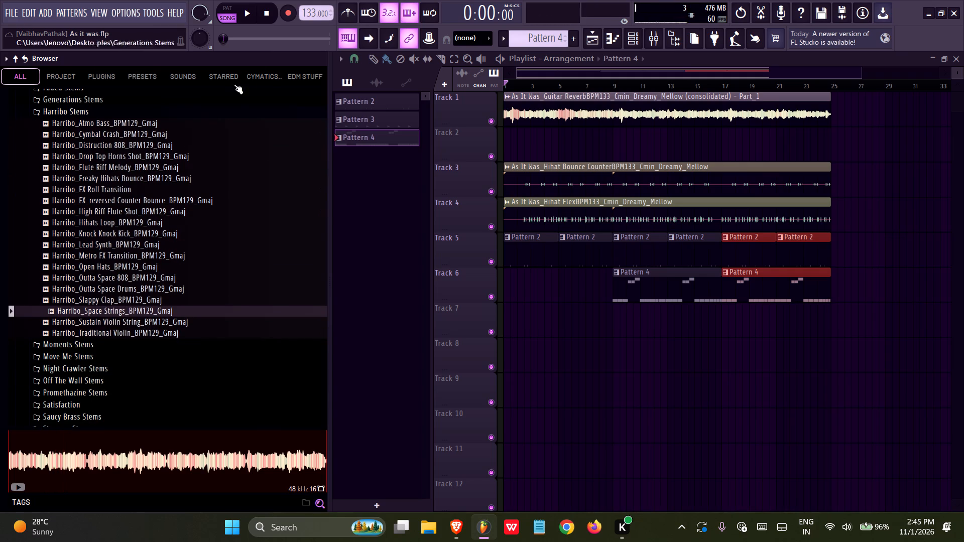
{"action": "left_click", "coordinate": [142, 313]}
{"action": "left_click", "coordinate": [128, 322]}
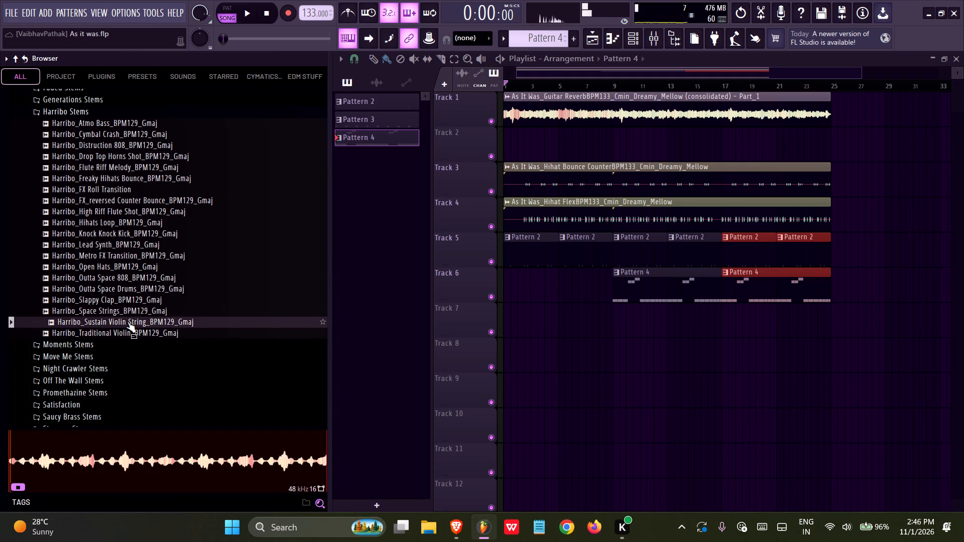
{"action": "left_click", "coordinate": [121, 326]}
{"action": "left_click", "coordinate": [117, 332]}
Place the Harribo Slappy Clap, Space Strings, Sustain Violin String and Traditional Violin samples on Tracks 8 to 11 of the playlist.
{"action": "left_click", "coordinate": [108, 302]}
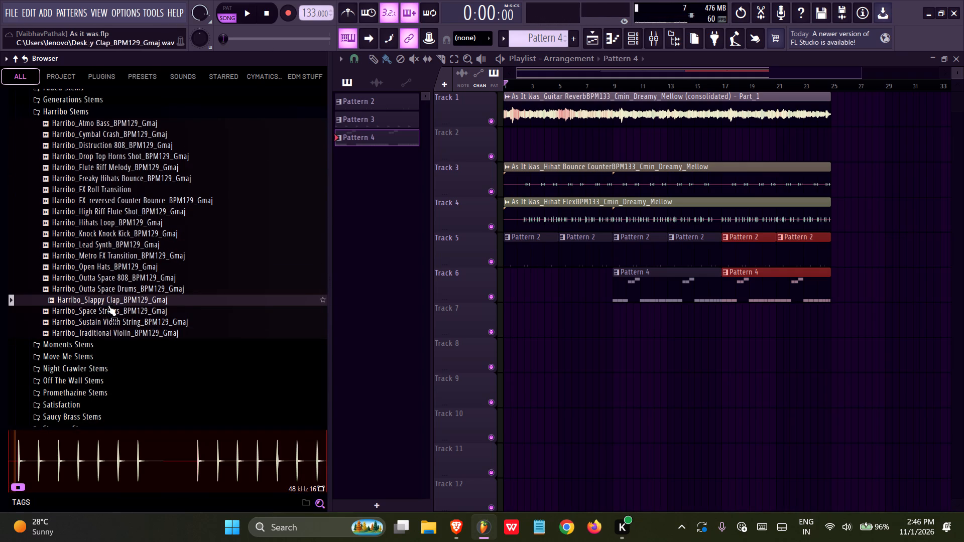
{"action": "left_click", "coordinate": [108, 330], "text": "shift"}
{"action": "left_click_drag", "start_coordinate": [108, 330], "coordinate": [527, 364]}
Fit the Harribo Slappy Clap clip on Track 8 to the project tempo, with a source tempo of 129 BPM.
{"action": "left_click", "coordinate": [532, 339]}
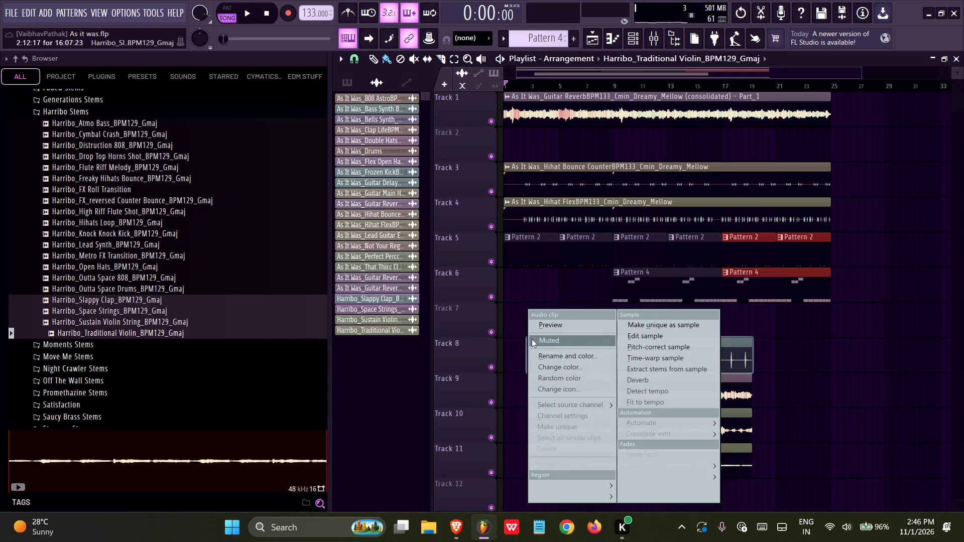
{"action": "left_click", "coordinate": [635, 402]}
{"action": "left_click", "coordinate": [486, 387]}
{"action": "key", "text": "1"}
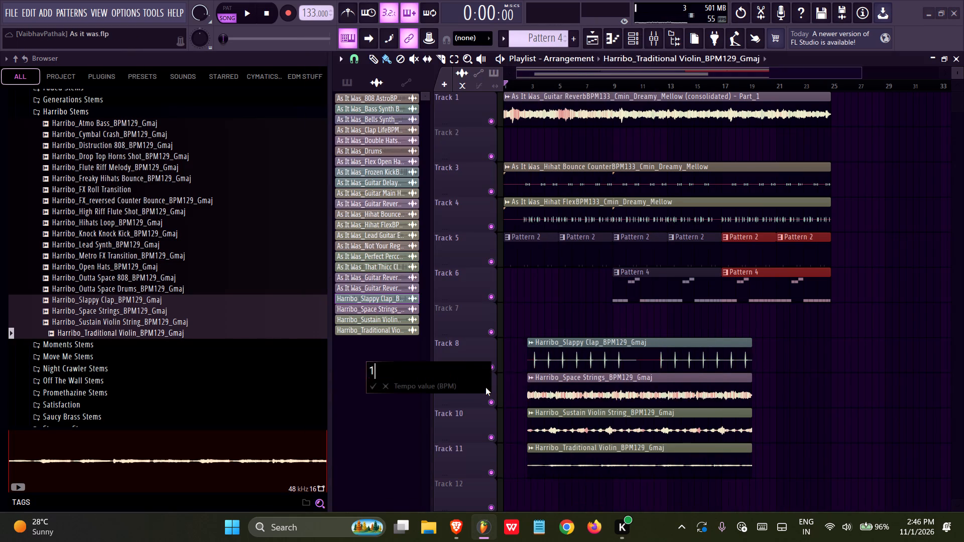
{"action": "key", "text": "2"}
{"action": "key", "text": "9"}
{"action": "key", "text": "Return"}
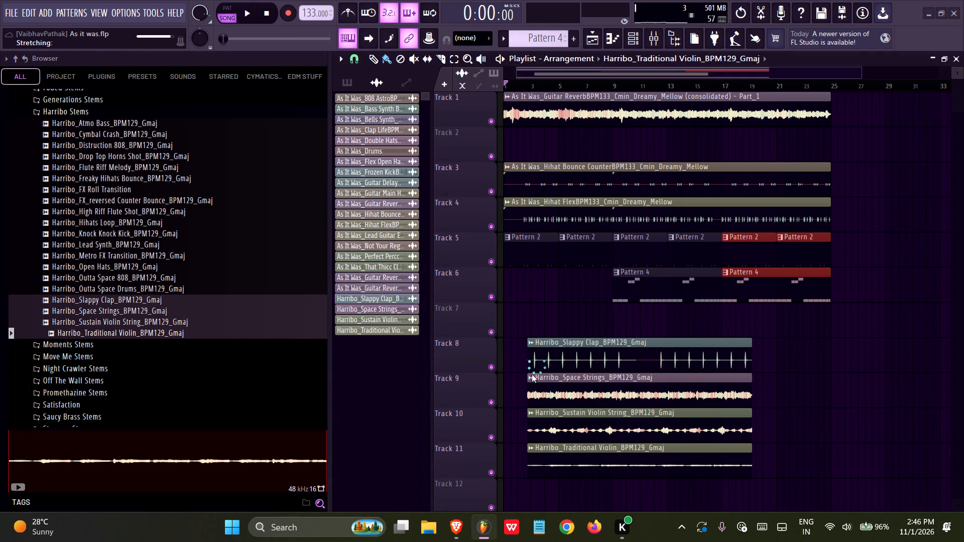
Fit the Harribo Space Strings clip on Track 9 to the project tempo, with a source tempo of 129 BPM.
{"action": "left_click", "coordinate": [530, 375]}
{"action": "left_click", "coordinate": [624, 400]}
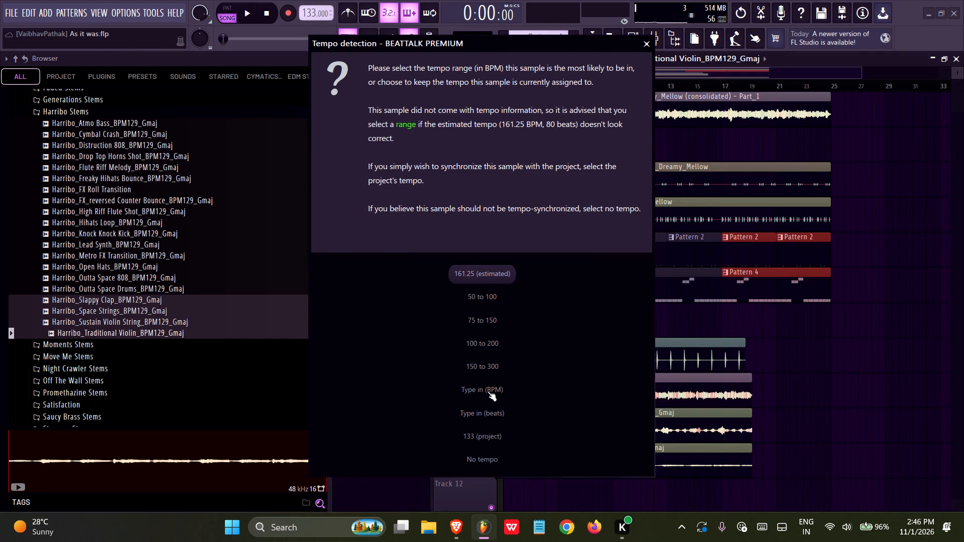
{"action": "left_click", "coordinate": [487, 391]}
{"action": "type", "text": "129"}
{"action": "key", "text": "Return"}
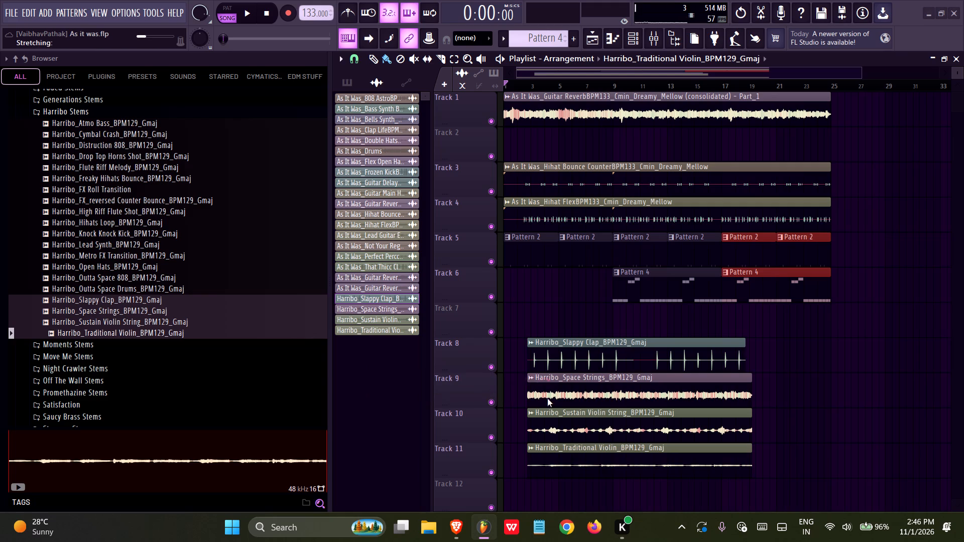
Fit the Harribo Sustain Violin String clip on Track 10 to the project tempo, with a source tempo of 129 BPM.
{"action": "left_click", "coordinate": [530, 410]}
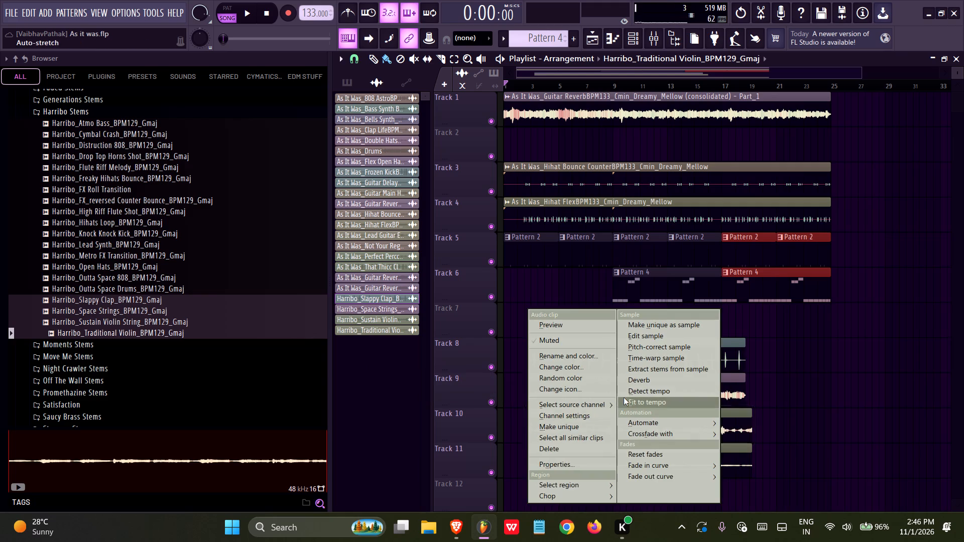
{"action": "left_click", "coordinate": [624, 397]}
{"action": "left_click", "coordinate": [494, 392]}
{"action": "key", "text": "1"}
{"action": "key", "text": "2"}
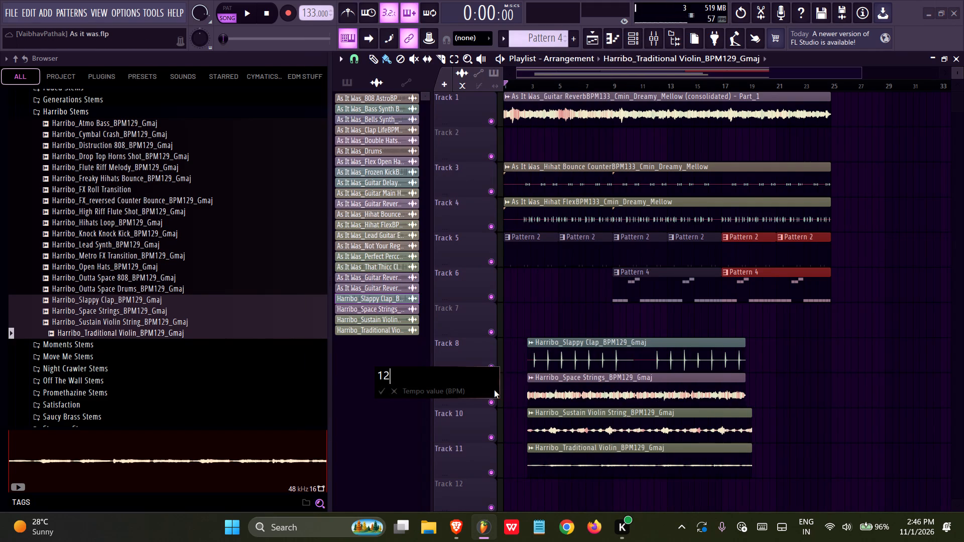
{"action": "key", "text": "9"}
{"action": "key", "text": "Return"}
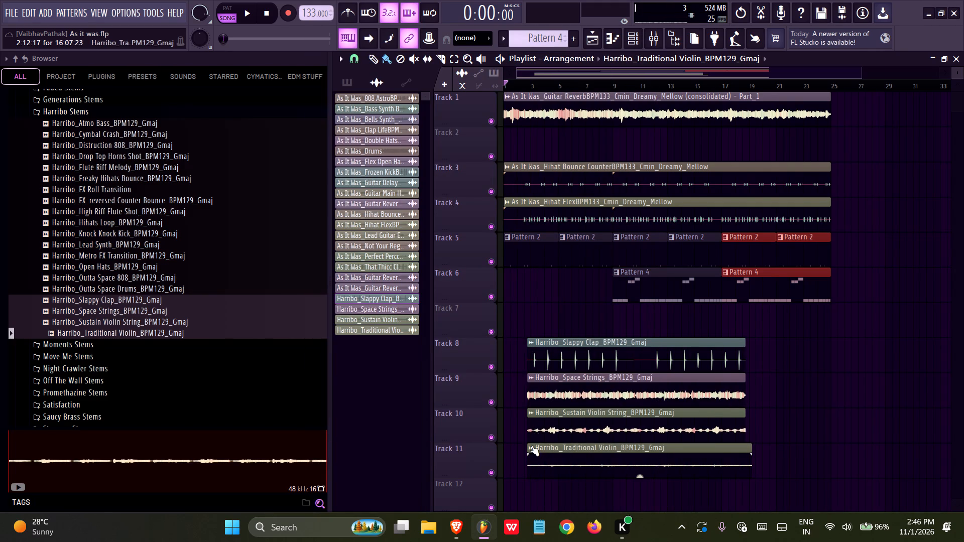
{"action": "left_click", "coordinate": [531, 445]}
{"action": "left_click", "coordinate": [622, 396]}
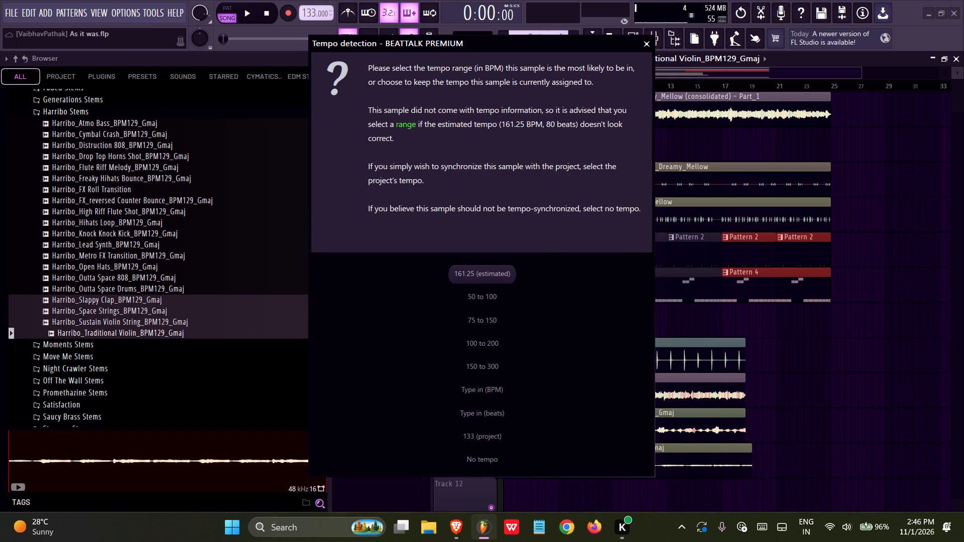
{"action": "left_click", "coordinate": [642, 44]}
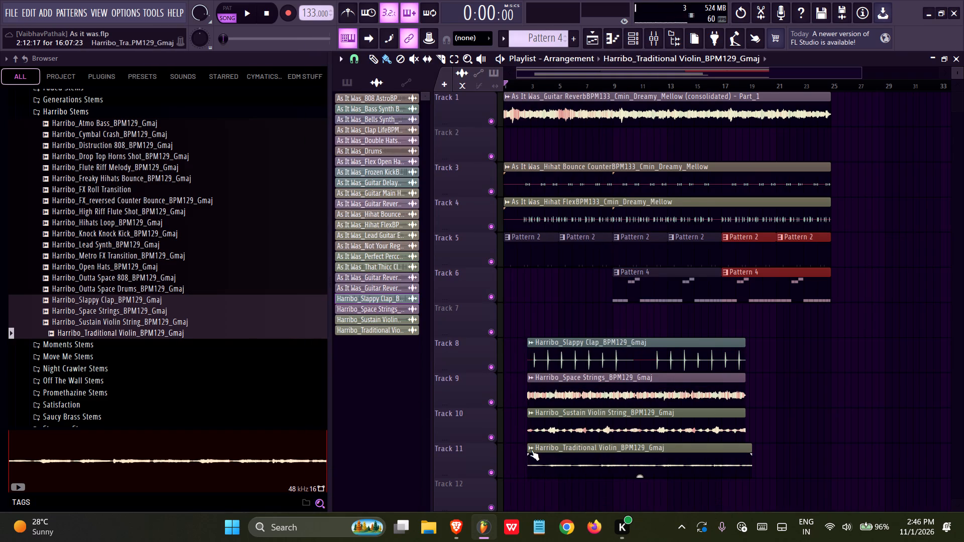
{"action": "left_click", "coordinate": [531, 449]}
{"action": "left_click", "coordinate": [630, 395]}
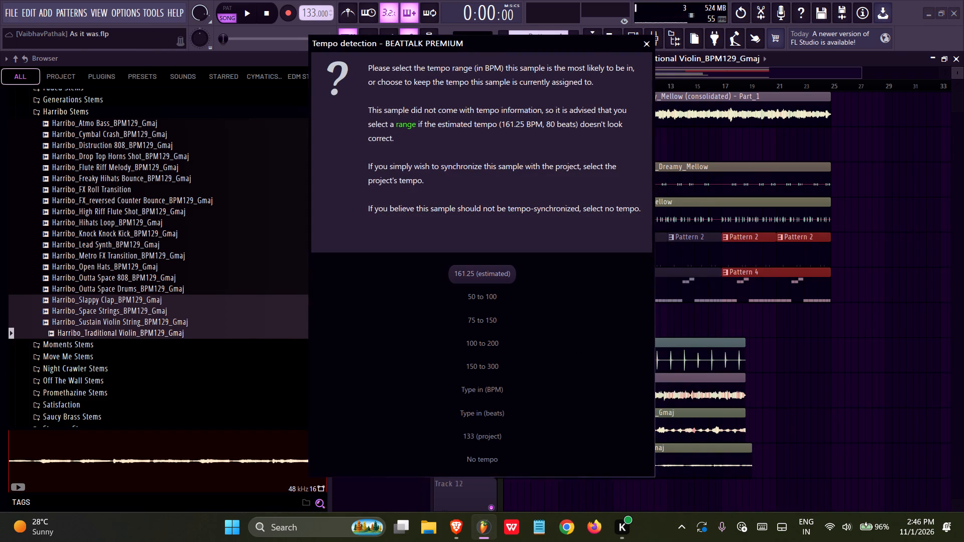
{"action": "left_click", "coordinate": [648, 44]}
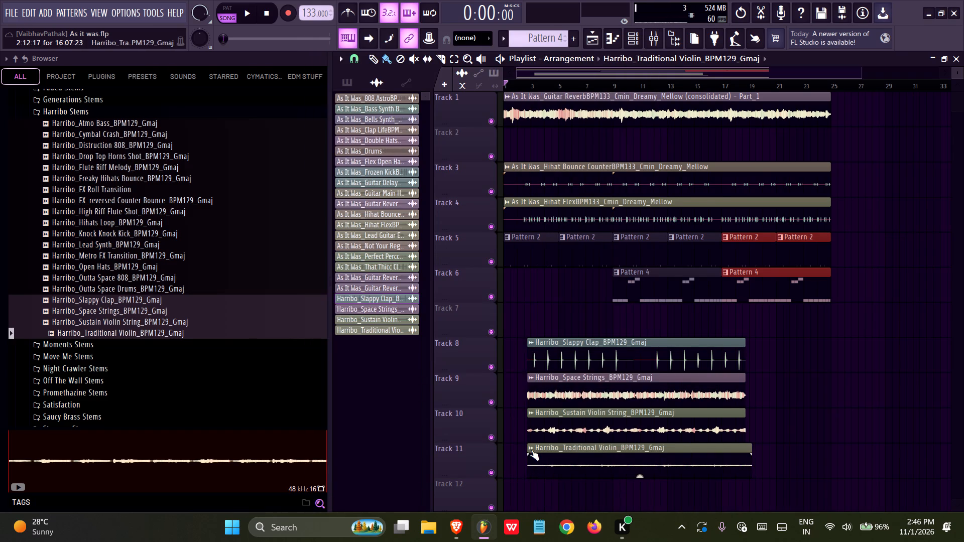
Fit the Harribo Traditional Violin clip on Track 11 to the project tempo, with a source tempo of 129 BPM.
{"action": "left_click", "coordinate": [531, 449]}
{"action": "left_click", "coordinate": [626, 407]}
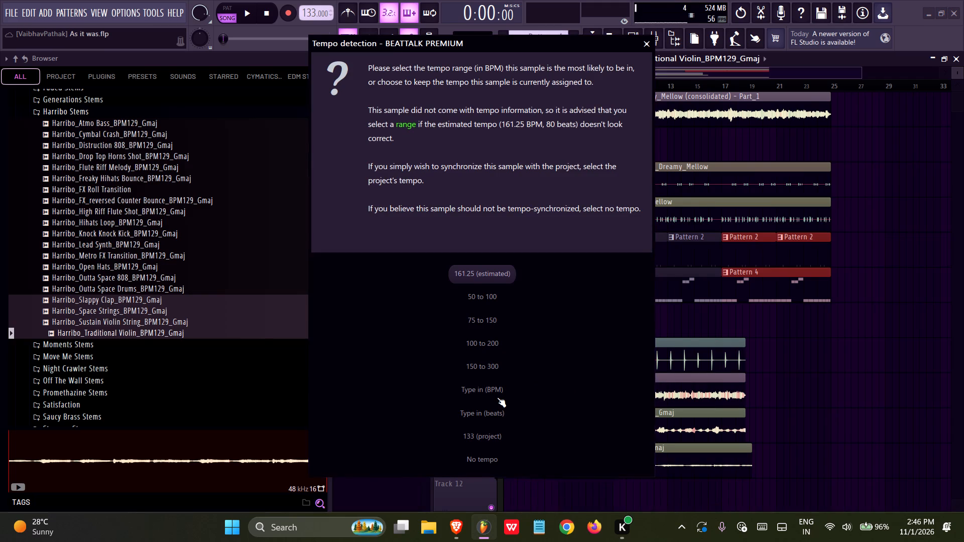
{"action": "left_click", "coordinate": [497, 397]}
{"action": "type", "text": "129"}
{"action": "key", "text": "Return"}
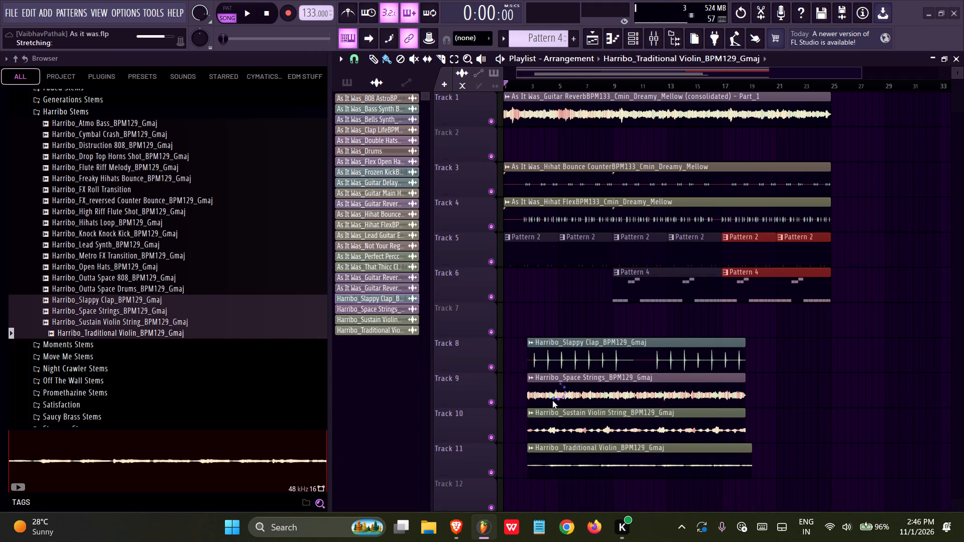
Consolidate the Space Strings, Sustain Violin String and Traditional Violin clips on Tracks 9 to 11 into one audio clip.
{"action": "key", "text": "space"}
{"action": "key", "text": "space"}
{"action": "left_click_drag", "start_coordinate": [749, 344], "coordinate": [617, 426], "text": "ctrl"}
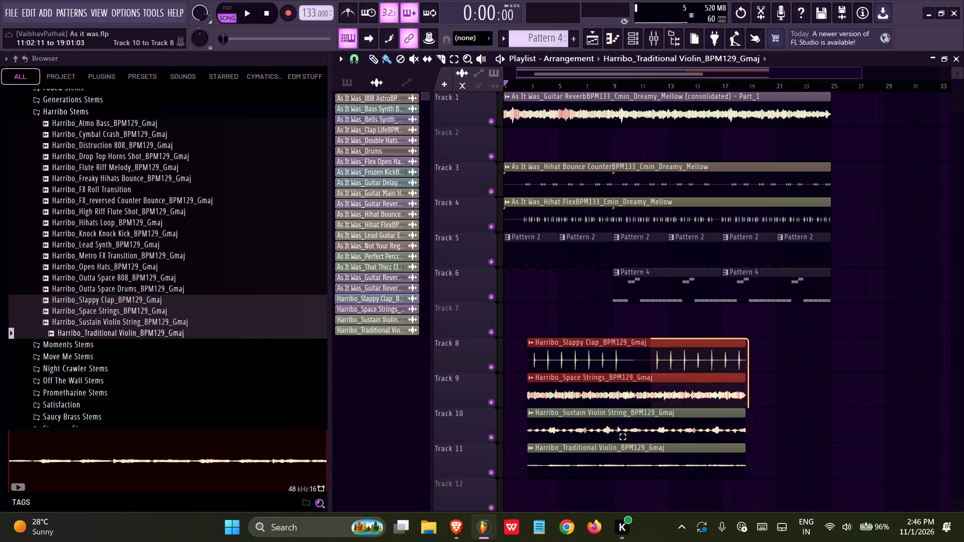
{"action": "left_click_drag", "start_coordinate": [617, 426], "coordinate": [561, 458], "text": "ctrl"}
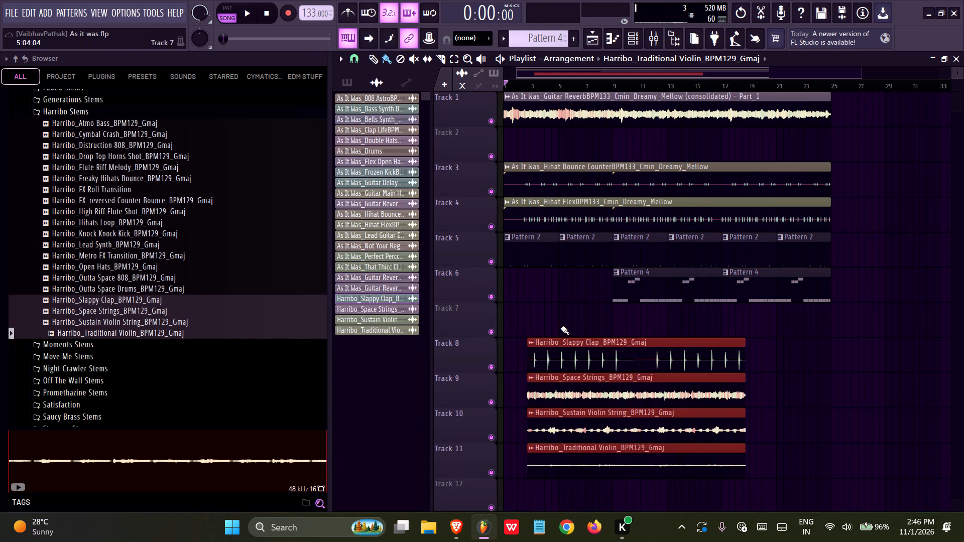
{"action": "right_click", "coordinate": [561, 326]}
{"action": "left_click_drag", "start_coordinate": [792, 406], "coordinate": [601, 468], "text": "ctrl"}
{"action": "key", "text": "ctrl+g"}
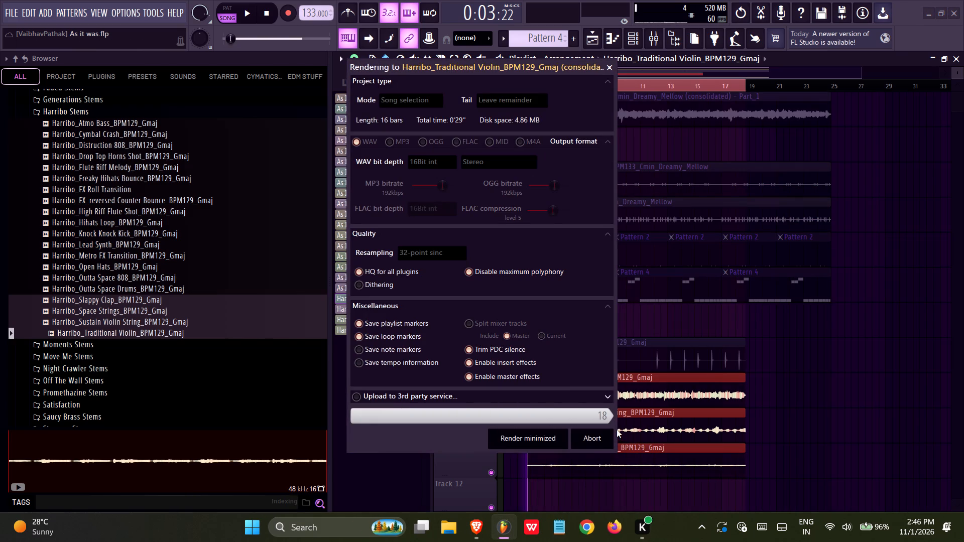
{"action": "right_click_drag", "start_coordinate": [643, 149], "coordinate": [641, 144]}
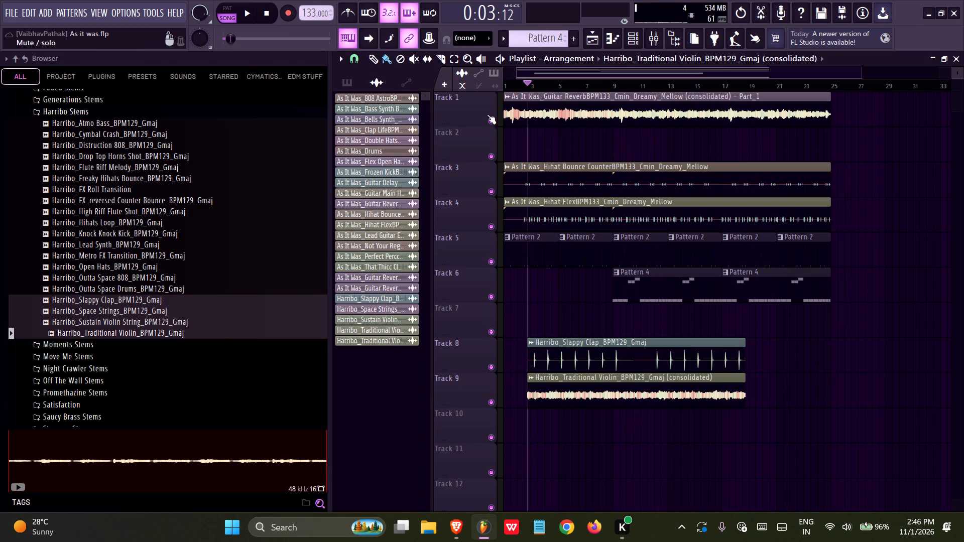
Mute the reversed guitar on Track 1.
{"action": "left_click", "coordinate": [486, 121]}
{"action": "left_click", "coordinate": [490, 121]}
Move the consolidated violin clip on Track 9 and the Slappy Clap clip on Track 8 to start at bar 1, and save the project.
{"action": "left_click_drag", "start_coordinate": [611, 387], "coordinate": [454, 392]}
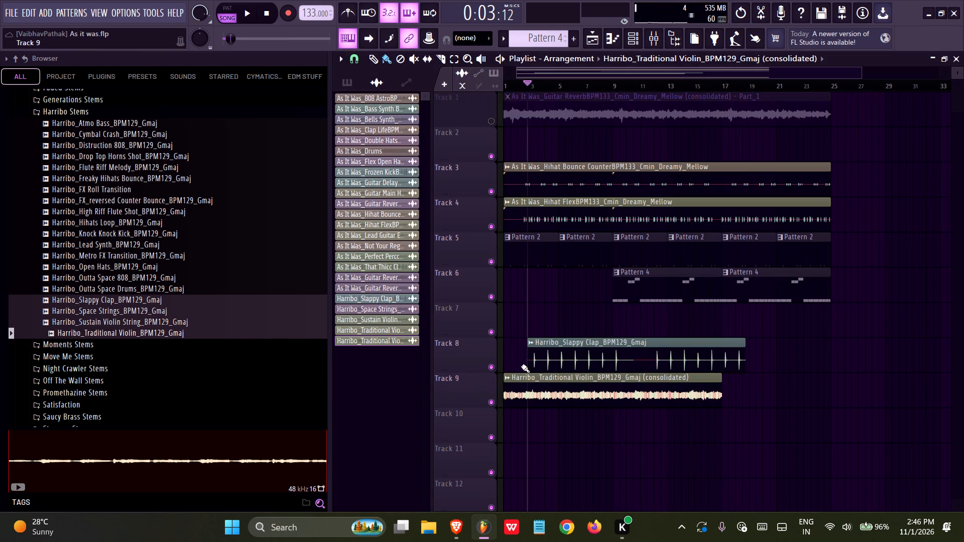
{"action": "left_click_drag", "start_coordinate": [552, 354], "coordinate": [439, 354]}
{"action": "scroll", "coordinate": [521, 325], "scroll_direction": "up", "scroll_amount": 9, "text": "ctrl"}
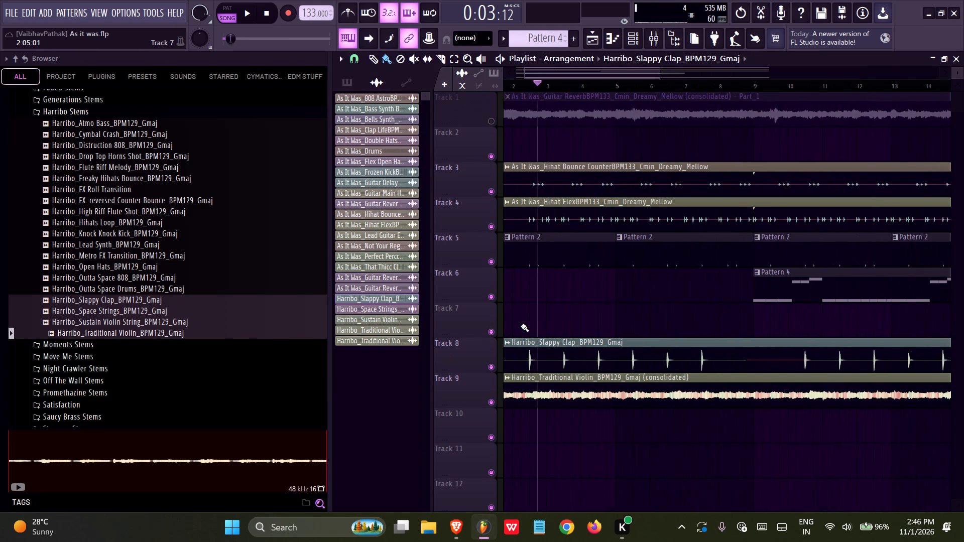
{"action": "key", "text": "ctrl+s"}
Open Pattern 4's 808 notes in the piano roll and set the snap scale to G Major (Ionian).
{"action": "left_click", "coordinate": [546, 240]}
{"action": "double_click", "coordinate": [821, 293]}
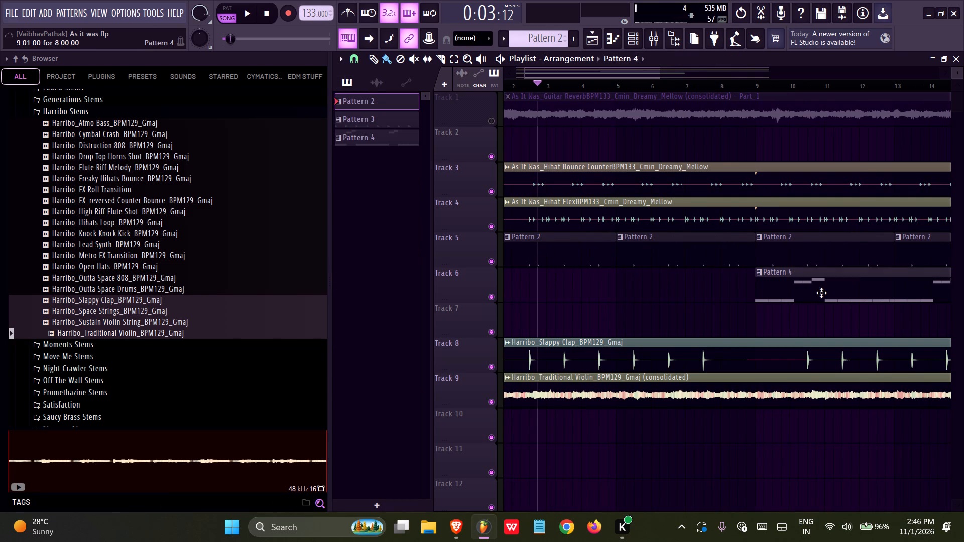
{"action": "right_click", "coordinate": [386, 59]}
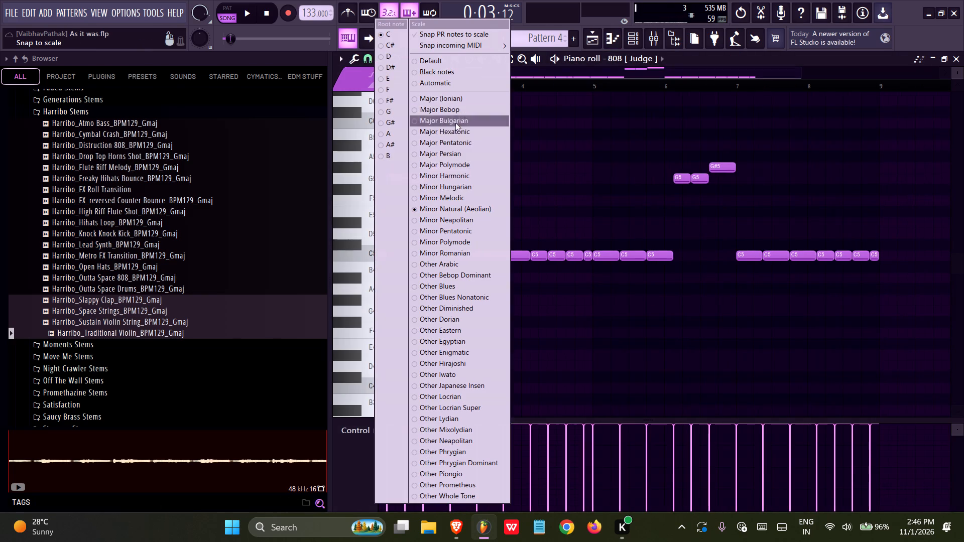
{"action": "left_click", "coordinate": [429, 102]}
{"action": "right_click", "coordinate": [382, 63]}
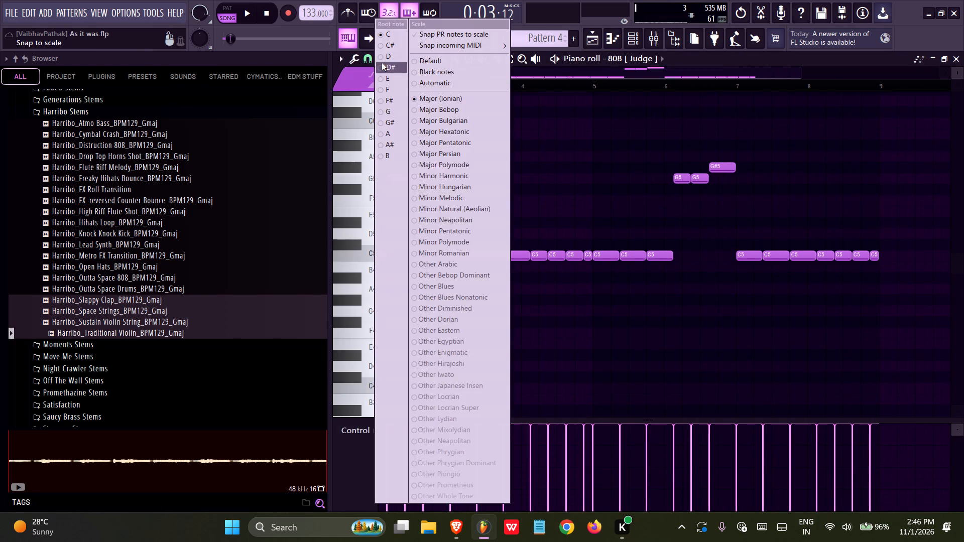
{"action": "left_click", "coordinate": [384, 110]}
Transpose all 808 notes in Pattern 4 up seven semitones, so the C5 notes become G5.
{"action": "key", "text": "ctrl+a"}
{"action": "middle_click_drag", "start_coordinate": [477, 195], "coordinate": [729, 199]}
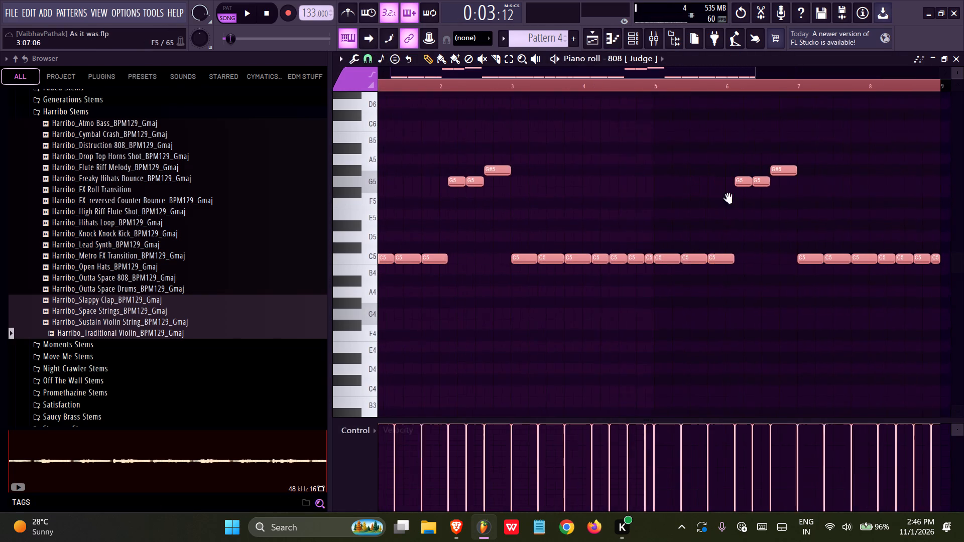
{"action": "middle_click_drag", "start_coordinate": [729, 199], "coordinate": [822, 198]}
{"action": "key", "text": "shift+Up"}
{"action": "key", "text": "shift+Up"}
{"action": "key", "text": "shift+Up"}
{"action": "key", "text": "shift+Up"}
{"action": "key", "text": "shift+Up"}
{"action": "key", "text": "shift+Up"}
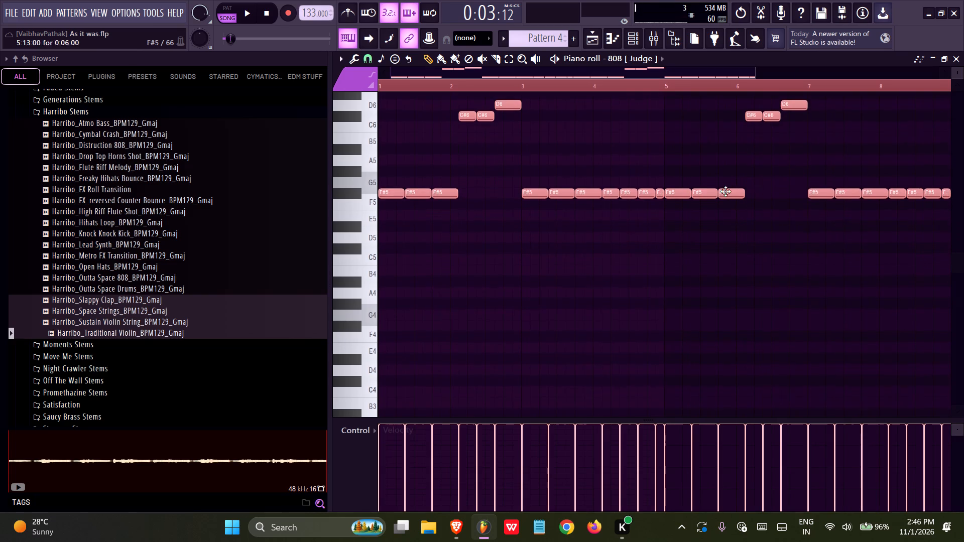
{"action": "key", "text": "shift+Up"}
{"action": "right_click", "coordinate": [691, 144]}
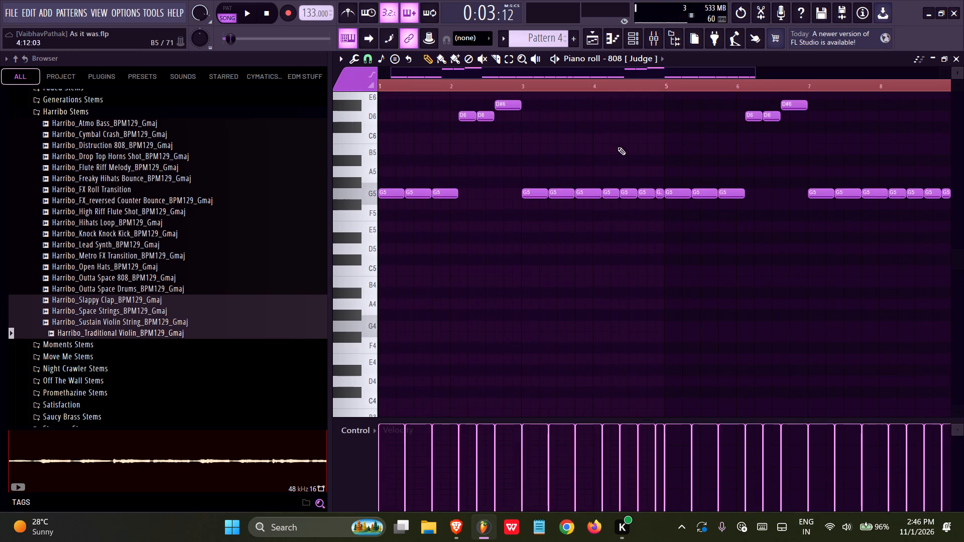
Raise the two D#6 notes of the 808 pattern one semitone to E6.
{"action": "scroll", "coordinate": [560, 157], "scroll_direction": "down", "scroll_amount": 4, "text": "ctrl"}
{"action": "left_click_drag", "start_coordinate": [718, 100], "coordinate": [433, 99], "text": "ctrl"}
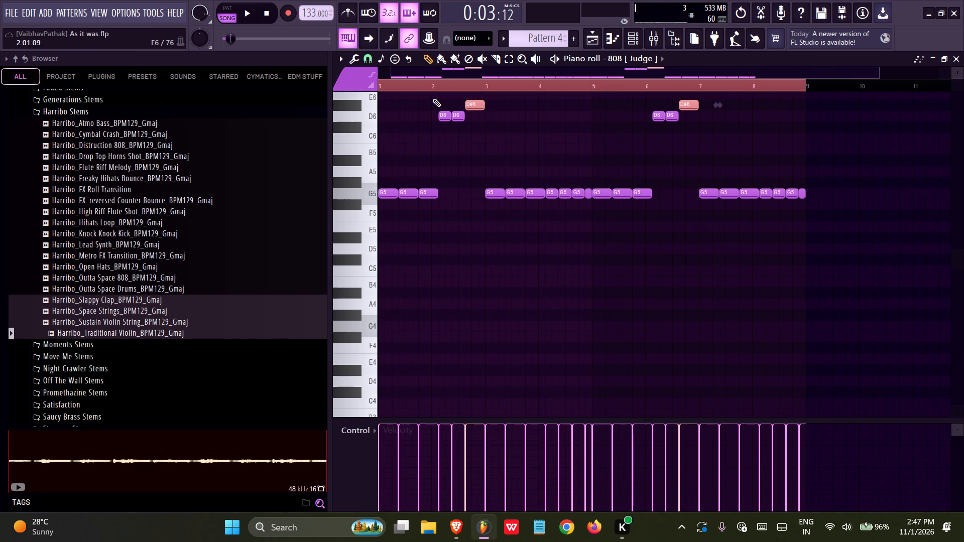
{"action": "key", "text": "shift+Up"}
Play Pattern 4 in pattern mode and save the project.
{"action": "left_click", "coordinate": [226, 10]}
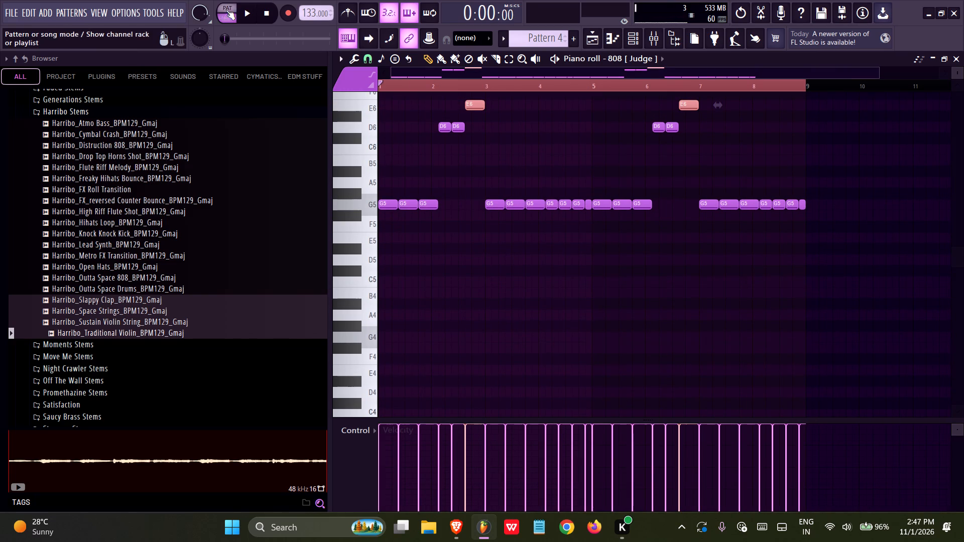
{"action": "left_click", "coordinate": [250, 10]}
{"action": "key", "text": "ctrl+s"}
Collapse the Harribo Stems, Samples and Emotional Damage folders in the browser and save the project.
{"action": "scroll", "coordinate": [93, 332], "scroll_direction": "up", "scroll_amount": 3}
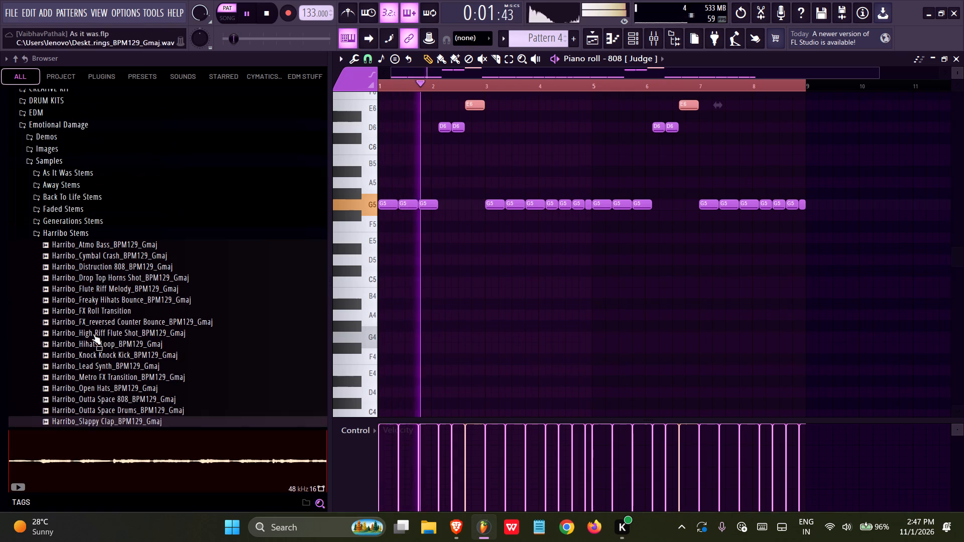
{"action": "left_click", "coordinate": [58, 242]}
{"action": "scroll", "coordinate": [47, 264], "scroll_direction": "up", "scroll_amount": 3}
{"action": "left_click", "coordinate": [50, 306]}
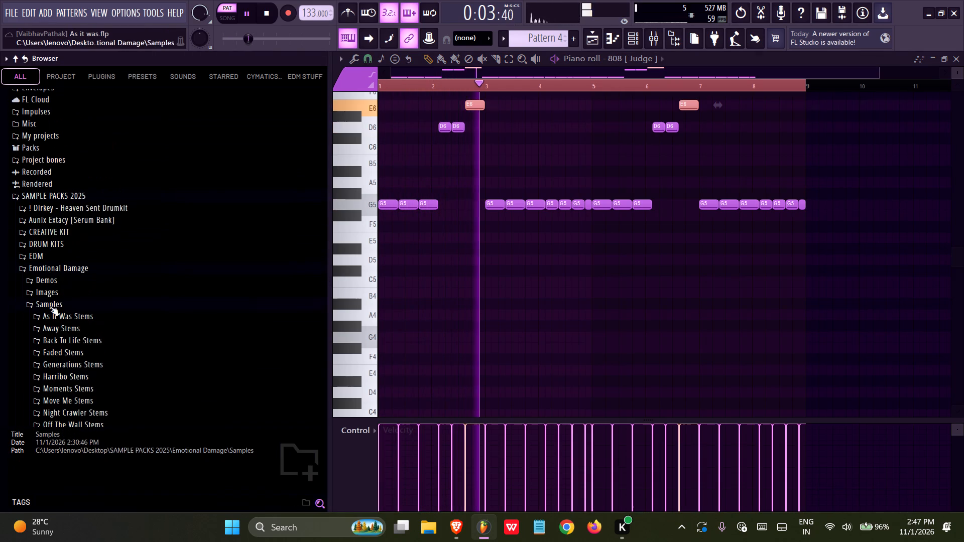
{"action": "left_click", "coordinate": [53, 277]}
{"action": "key", "text": "ctrl+s"}
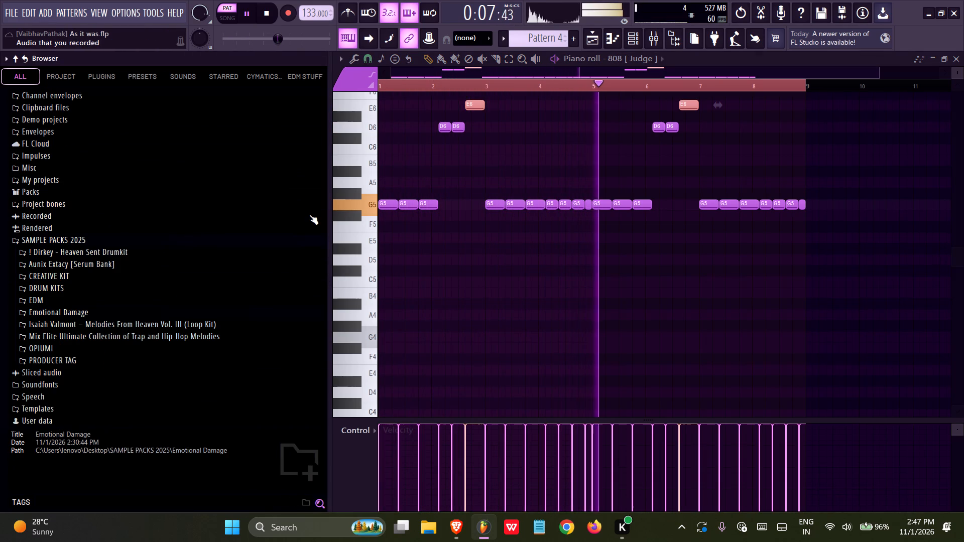
Open the 808 [ Judge ] channel's settings, save the project, stop playback, and expand the Heaven Sent Drumkit's 808s folder.
{"action": "left_click", "coordinate": [640, 31]}
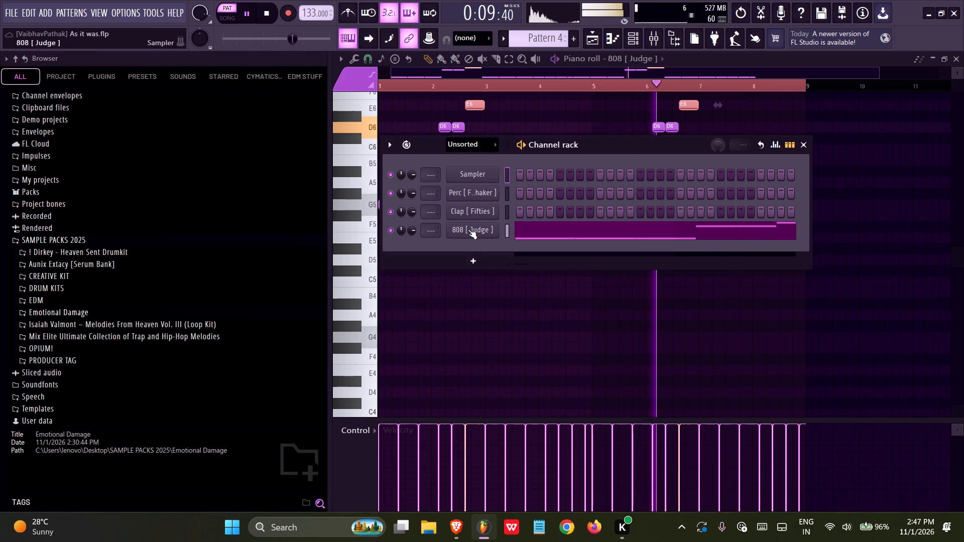
{"action": "left_click", "coordinate": [468, 229]}
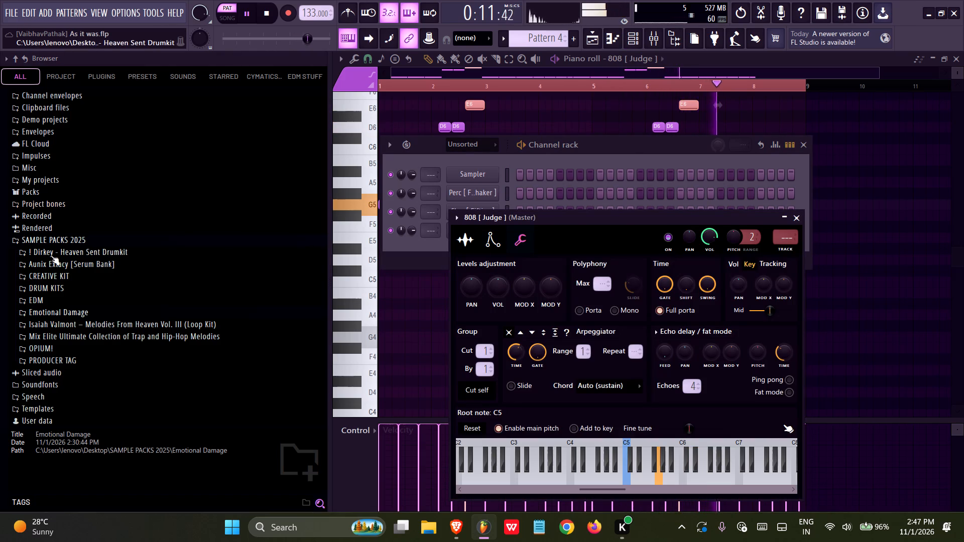
{"action": "key", "text": "ctrl+s"}
{"action": "left_click", "coordinate": [51, 253]}
{"action": "key", "text": "space"}
{"action": "left_click", "coordinate": [55, 268]}
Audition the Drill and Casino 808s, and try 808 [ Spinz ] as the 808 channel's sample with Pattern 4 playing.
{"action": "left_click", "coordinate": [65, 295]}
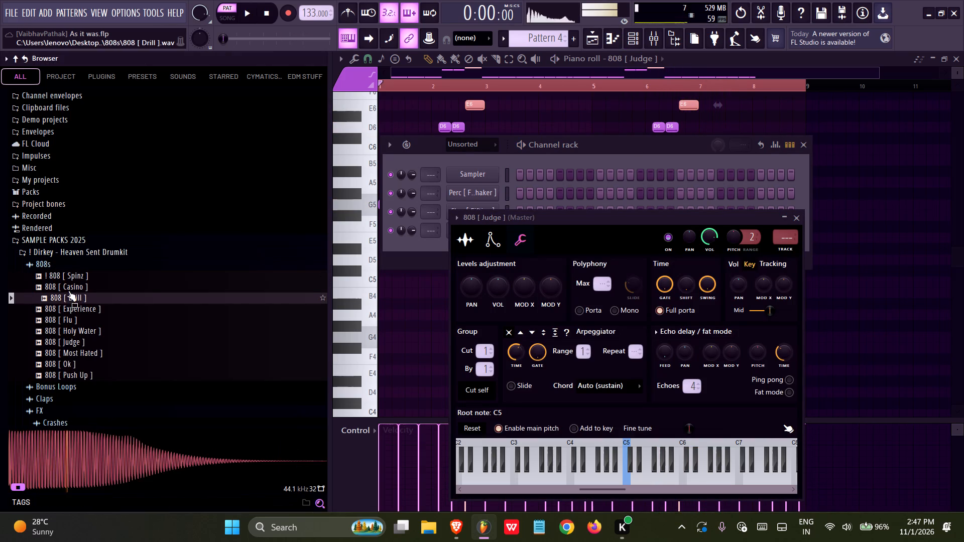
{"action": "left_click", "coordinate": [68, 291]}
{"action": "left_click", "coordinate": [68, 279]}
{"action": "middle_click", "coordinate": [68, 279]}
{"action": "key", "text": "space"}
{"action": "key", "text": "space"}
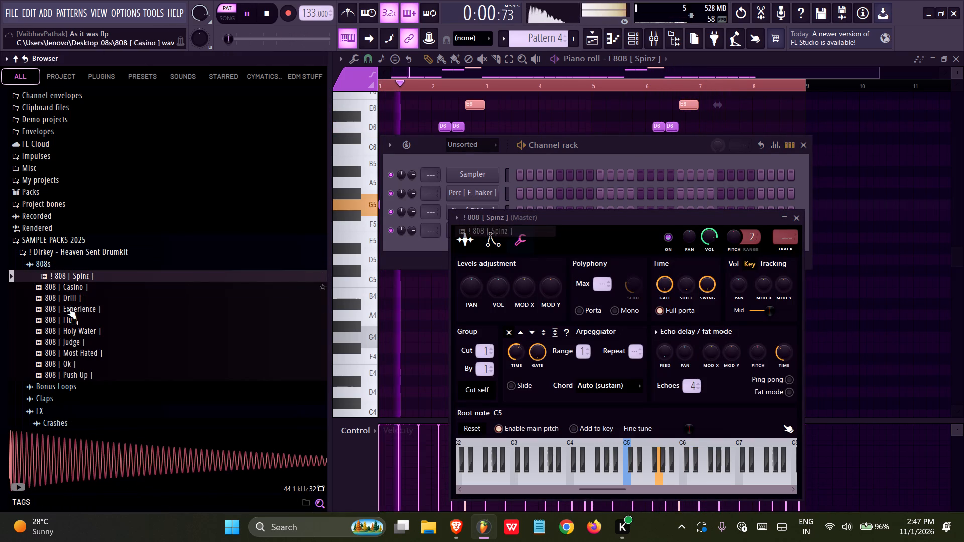
Preview 808 [ Experience ], load 808 [ Flu ] into the 808 channel, and play Pattern 4.
{"action": "left_click", "coordinate": [68, 311]}
{"action": "left_click", "coordinate": [69, 321]}
{"action": "middle_click", "coordinate": [69, 321]}
{"action": "key", "text": "space"}
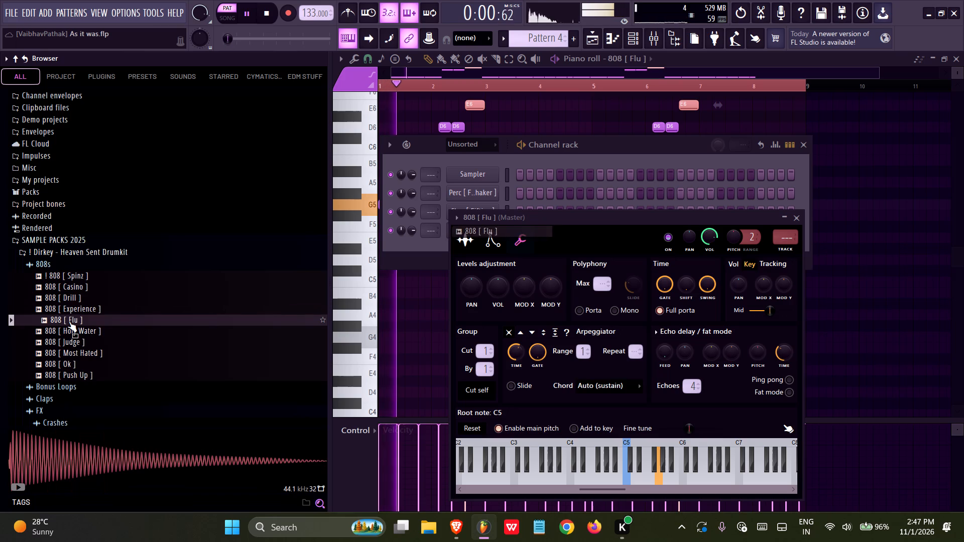
Play the playlist arrangement from bar 1 in song mode to hear the changed 808.
{"action": "left_click", "coordinate": [602, 43]}
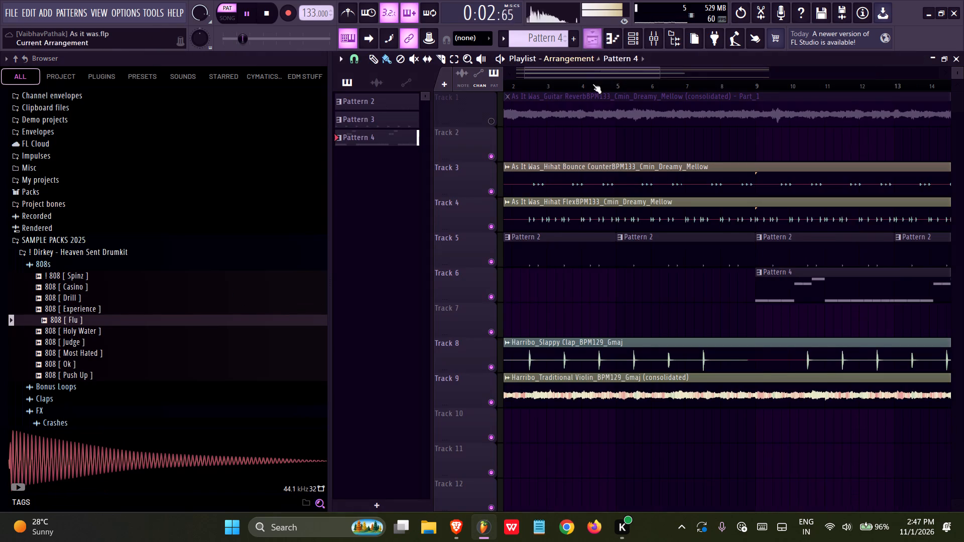
{"action": "scroll", "coordinate": [608, 212], "scroll_direction": "down", "scroll_amount": 4, "text": "ctrl"}
{"action": "key", "text": "space"}
{"action": "left_click_drag", "start_coordinate": [520, 83], "coordinate": [362, 107]}
{"action": "key", "text": "space"}
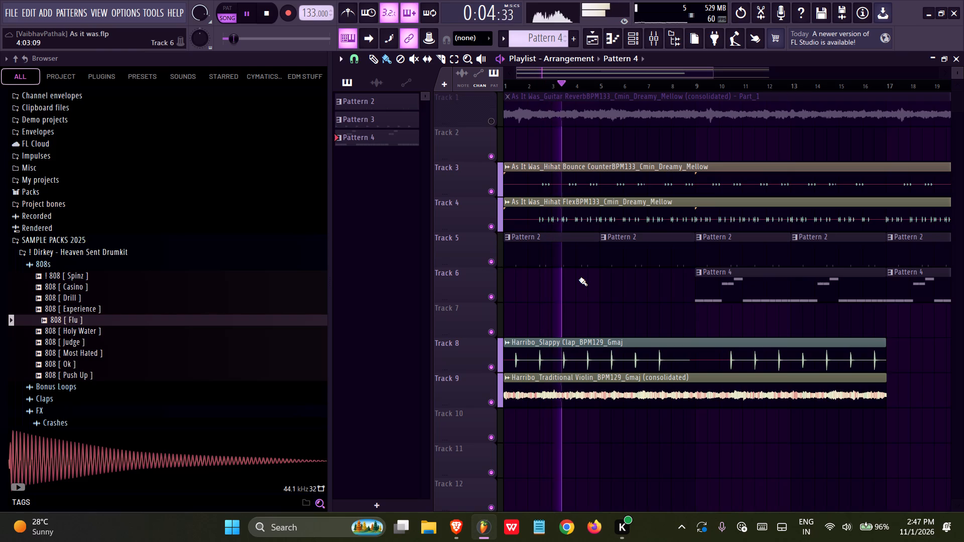
{"action": "scroll", "coordinate": [579, 279], "scroll_direction": "down", "scroll_amount": 4, "text": "ctrl"}
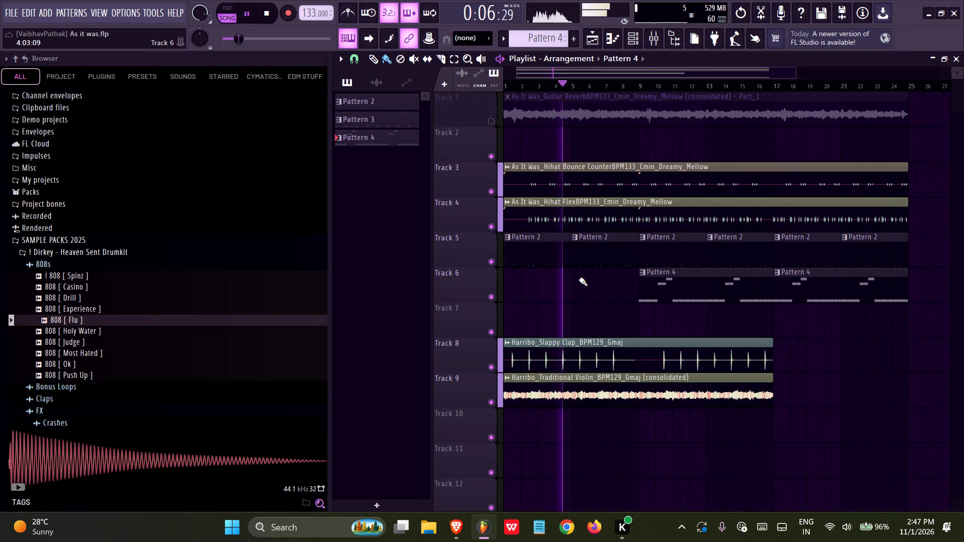
Collapse the 808s folder in the browser and save the project.
{"action": "left_click", "coordinate": [46, 263]}
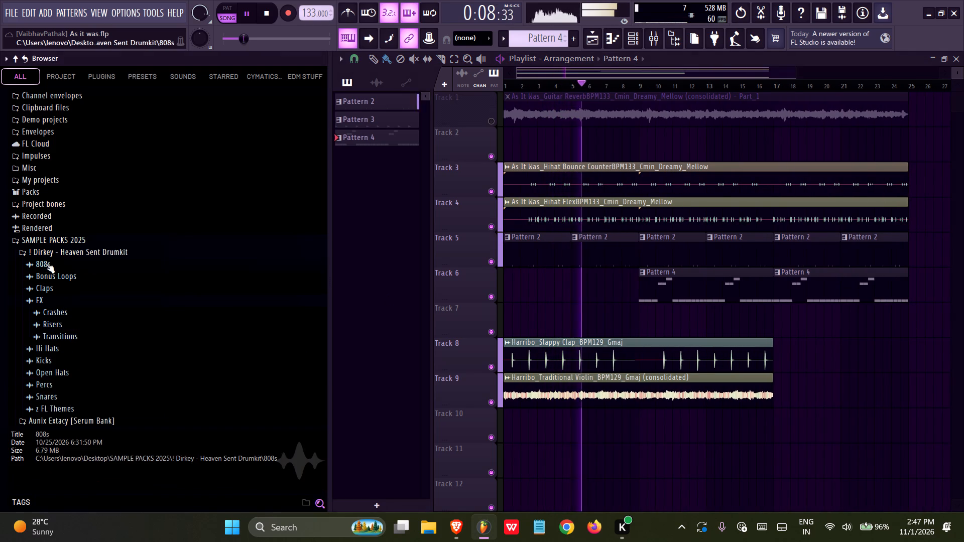
{"action": "key", "text": "ctrl+s"}
{"action": "key", "text": "ctrl+s"}
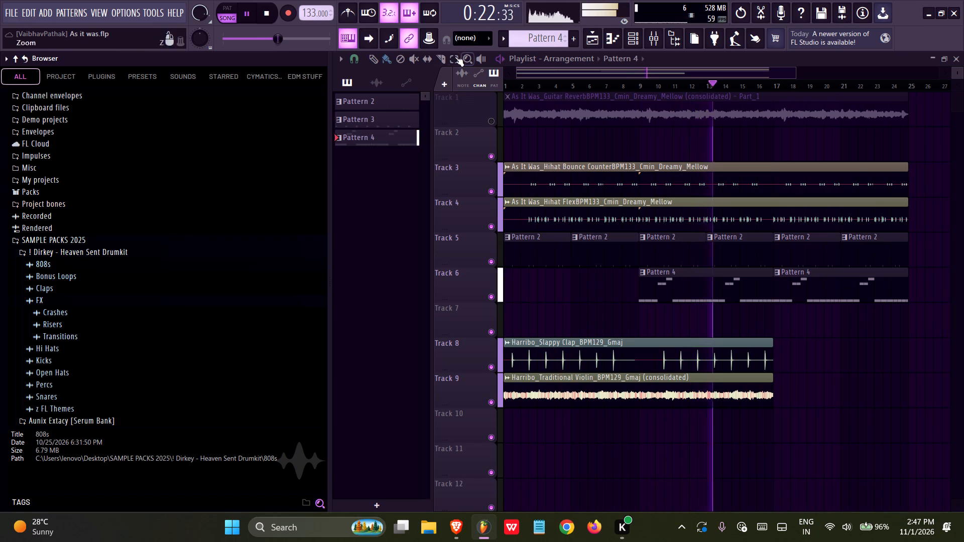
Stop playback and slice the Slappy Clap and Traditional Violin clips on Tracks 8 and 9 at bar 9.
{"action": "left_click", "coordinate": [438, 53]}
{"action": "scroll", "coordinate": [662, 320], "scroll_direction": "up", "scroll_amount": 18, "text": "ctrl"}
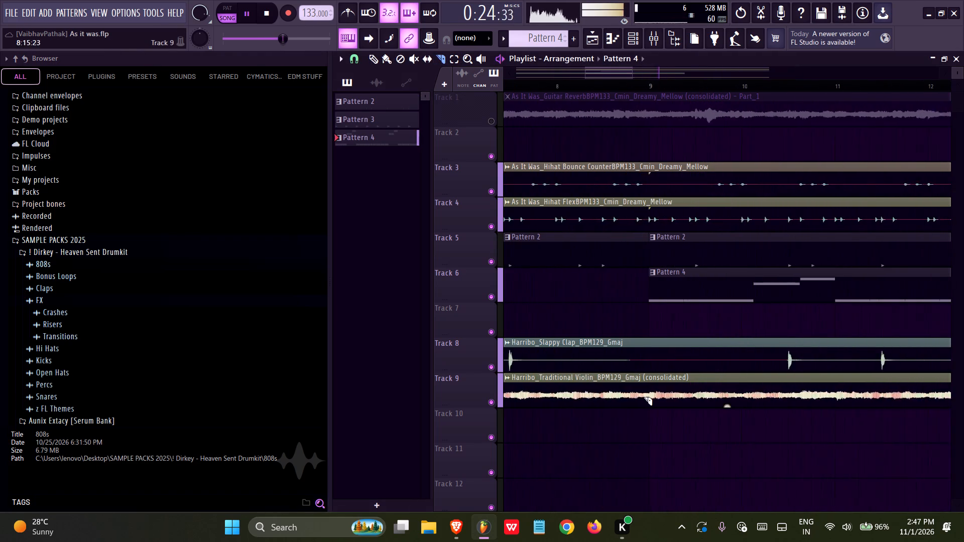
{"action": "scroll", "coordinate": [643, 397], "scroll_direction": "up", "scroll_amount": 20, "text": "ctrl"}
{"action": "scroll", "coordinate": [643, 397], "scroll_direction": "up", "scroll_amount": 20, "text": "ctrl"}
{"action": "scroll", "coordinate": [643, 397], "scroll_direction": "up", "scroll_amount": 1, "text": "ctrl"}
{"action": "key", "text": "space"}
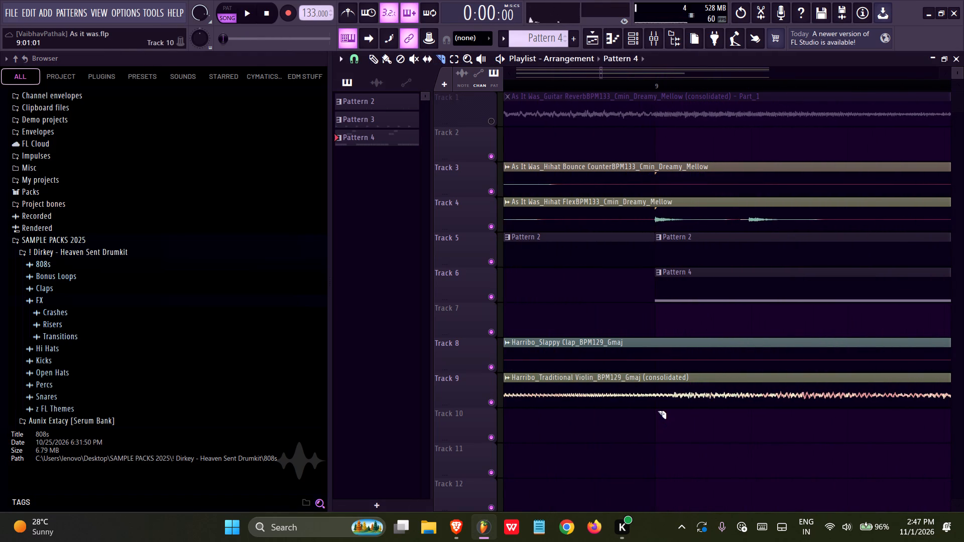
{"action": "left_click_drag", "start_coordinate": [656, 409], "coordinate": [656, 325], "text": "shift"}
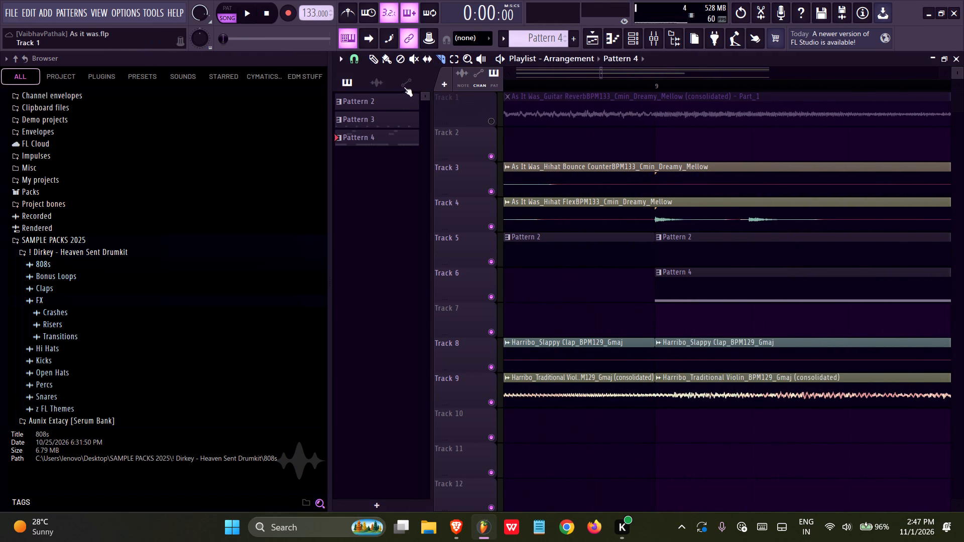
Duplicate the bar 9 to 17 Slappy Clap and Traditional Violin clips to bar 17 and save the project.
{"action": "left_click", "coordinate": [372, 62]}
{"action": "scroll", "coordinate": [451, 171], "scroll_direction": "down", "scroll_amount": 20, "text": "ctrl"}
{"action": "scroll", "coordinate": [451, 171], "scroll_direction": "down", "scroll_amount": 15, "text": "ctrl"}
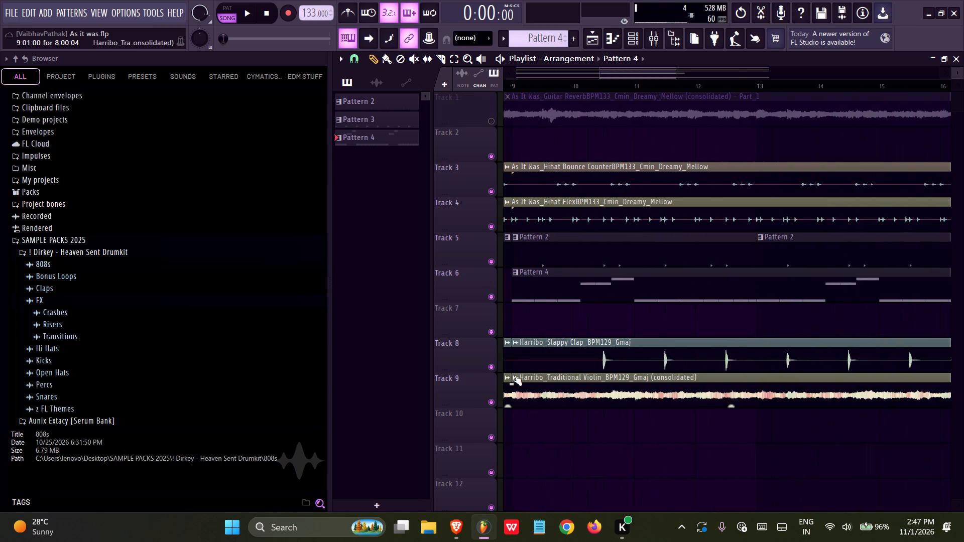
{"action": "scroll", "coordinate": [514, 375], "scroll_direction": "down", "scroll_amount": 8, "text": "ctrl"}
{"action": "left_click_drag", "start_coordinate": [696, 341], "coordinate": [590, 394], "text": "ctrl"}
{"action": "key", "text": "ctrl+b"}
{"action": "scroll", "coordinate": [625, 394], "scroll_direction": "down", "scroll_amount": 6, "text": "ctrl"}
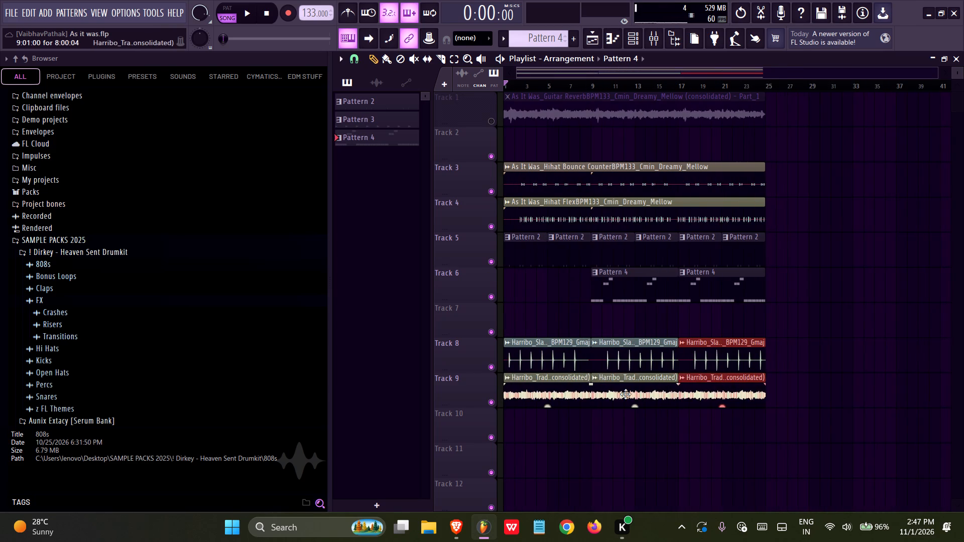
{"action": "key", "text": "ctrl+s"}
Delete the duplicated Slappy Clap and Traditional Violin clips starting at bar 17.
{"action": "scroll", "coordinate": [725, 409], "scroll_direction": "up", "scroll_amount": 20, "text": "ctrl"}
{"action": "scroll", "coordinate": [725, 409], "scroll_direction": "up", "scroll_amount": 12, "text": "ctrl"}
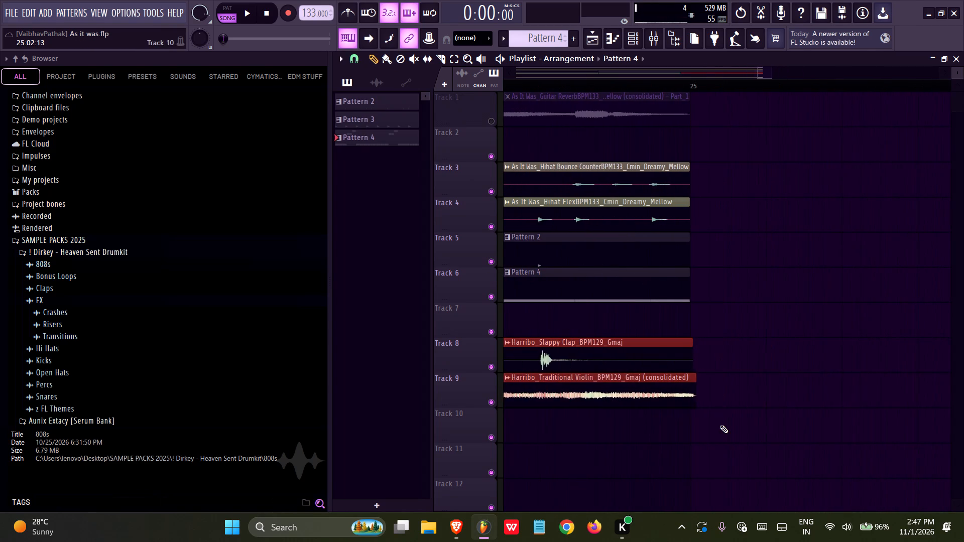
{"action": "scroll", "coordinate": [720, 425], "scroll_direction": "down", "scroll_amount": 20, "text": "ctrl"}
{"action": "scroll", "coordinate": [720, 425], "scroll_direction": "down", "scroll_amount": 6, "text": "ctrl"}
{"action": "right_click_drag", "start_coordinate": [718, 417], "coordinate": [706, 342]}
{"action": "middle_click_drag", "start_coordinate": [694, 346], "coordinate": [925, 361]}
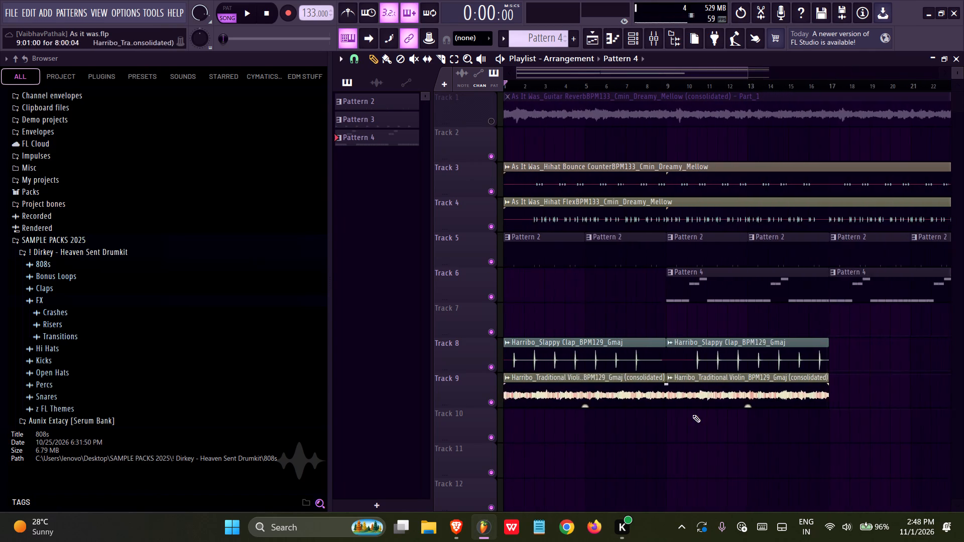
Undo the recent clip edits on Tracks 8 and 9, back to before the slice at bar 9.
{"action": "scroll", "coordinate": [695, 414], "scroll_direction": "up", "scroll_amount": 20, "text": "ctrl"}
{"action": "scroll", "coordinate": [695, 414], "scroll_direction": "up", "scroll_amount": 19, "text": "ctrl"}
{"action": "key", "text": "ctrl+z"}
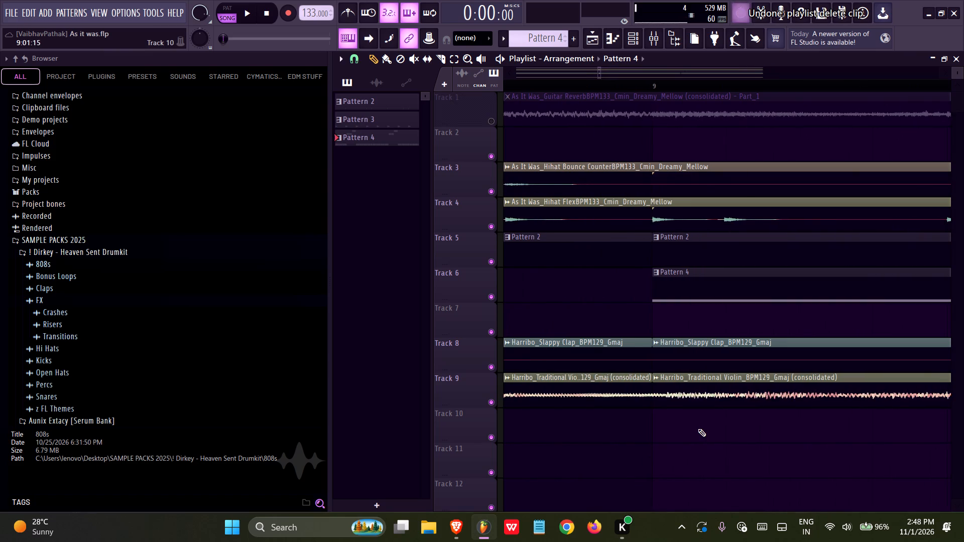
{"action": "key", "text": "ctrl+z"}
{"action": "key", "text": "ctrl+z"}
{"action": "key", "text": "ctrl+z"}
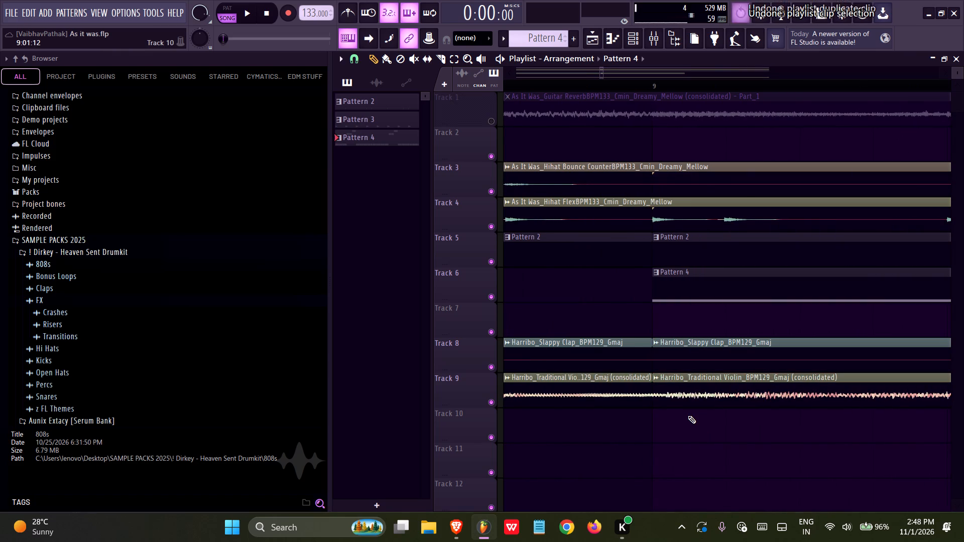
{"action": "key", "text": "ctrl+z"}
Slice the Slappy Clap and Traditional Violin clips on Tracks 8 and 9 at bar 9, and return to the Draw tool.
{"action": "left_click", "coordinate": [432, 49]}
{"action": "left_click", "coordinate": [440, 55]}
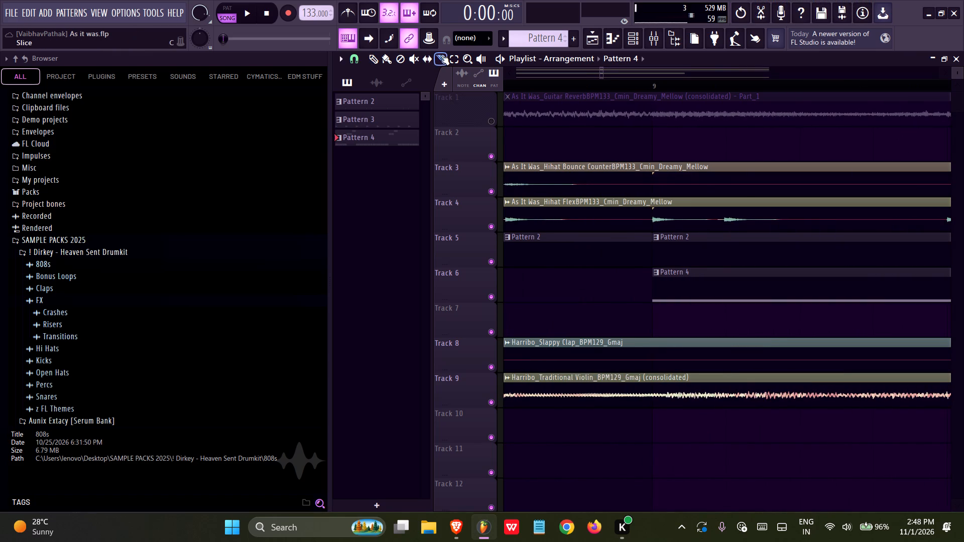
{"action": "scroll", "coordinate": [627, 348], "scroll_direction": "up", "scroll_amount": 9, "text": "ctrl"}
{"action": "left_click_drag", "start_coordinate": [657, 406], "coordinate": [657, 385], "text": "shift"}
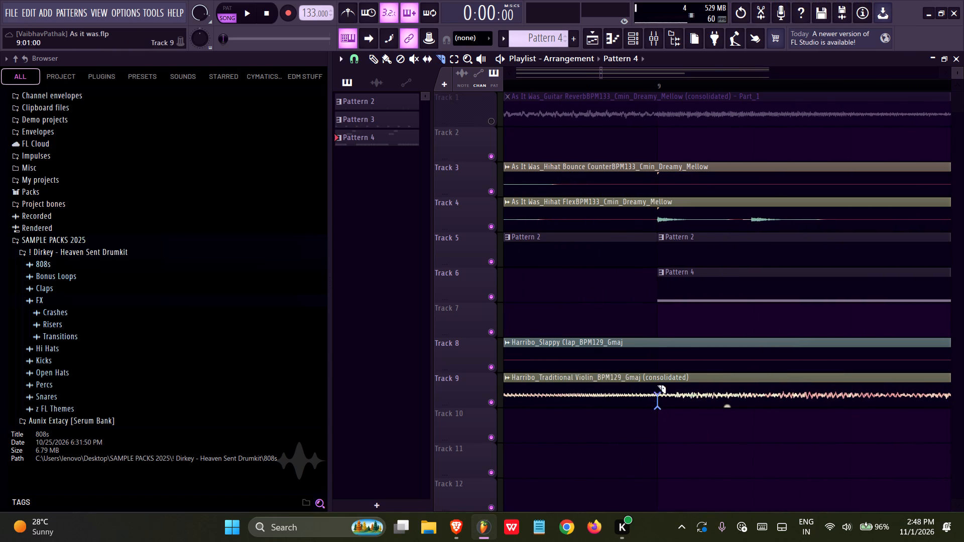
{"action": "left_click_drag", "start_coordinate": [657, 385], "coordinate": [658, 322], "text": "shift"}
{"action": "scroll", "coordinate": [691, 394], "scroll_direction": "up", "scroll_amount": 4, "text": "ctrl"}
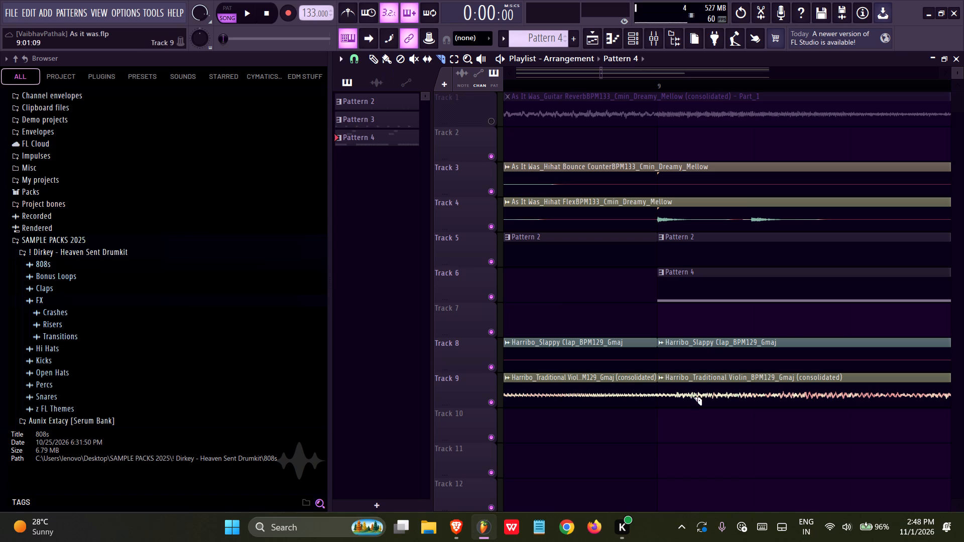
{"action": "scroll", "coordinate": [693, 397], "scroll_direction": "up", "scroll_amount": 8, "text": "ctrl"}
{"action": "left_click", "coordinate": [376, 51]}
{"action": "left_click", "coordinate": [374, 60]}
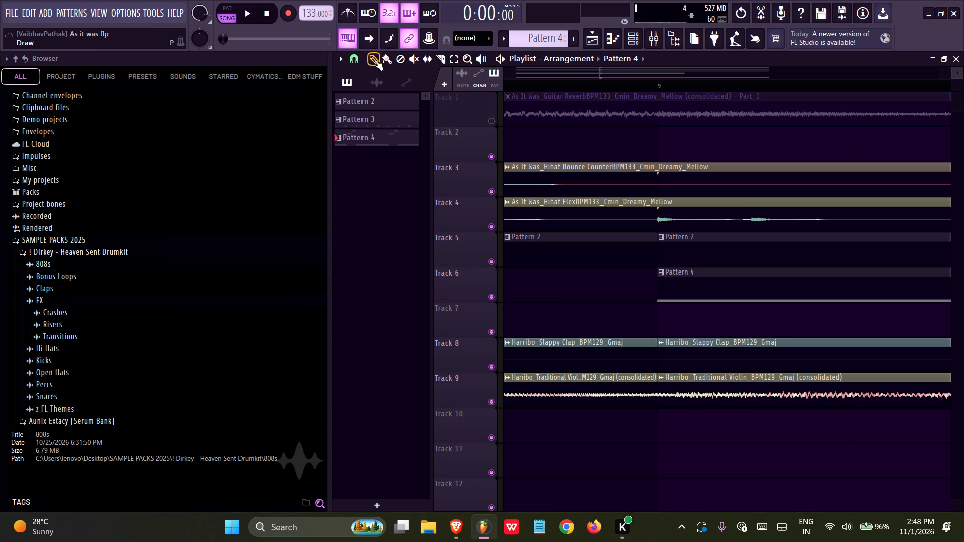
Trim the end of the Traditional Violin clip on Track 9 to land exactly on bar 17.
{"action": "scroll", "coordinate": [398, 153], "scroll_direction": "down", "scroll_amount": 20, "text": "ctrl"}
{"action": "scroll", "coordinate": [398, 153], "scroll_direction": "down", "scroll_amount": 16, "text": "ctrl"}
{"action": "scroll", "coordinate": [760, 388], "scroll_direction": "up", "scroll_amount": 16, "text": "ctrl"}
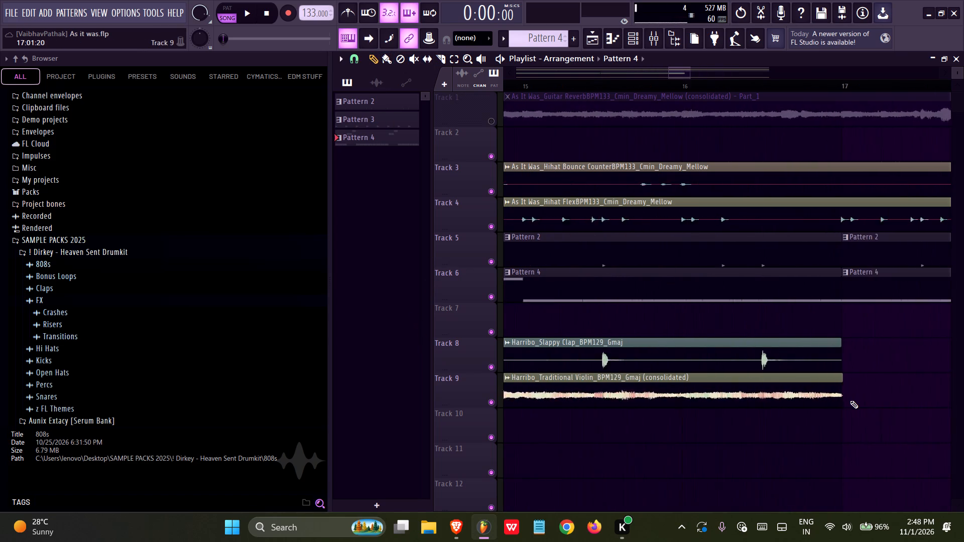
{"action": "scroll", "coordinate": [850, 400], "scroll_direction": "up", "scroll_amount": 20, "text": "ctrl"}
{"action": "scroll", "coordinate": [850, 400], "scroll_direction": "up", "scroll_amount": 4, "text": "ctrl"}
{"action": "left_click_drag", "start_coordinate": [796, 376], "coordinate": [781, 373]}
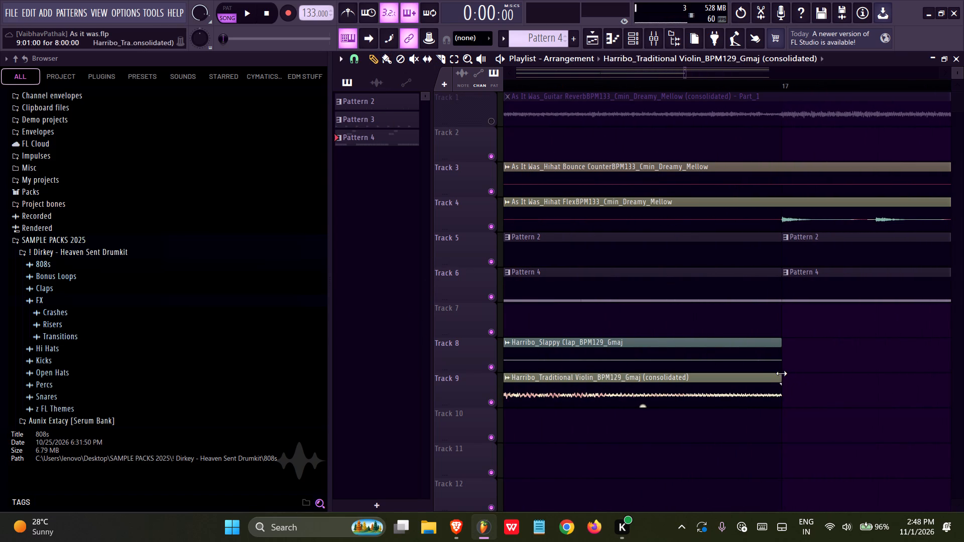
{"action": "left_click_drag", "start_coordinate": [781, 373], "coordinate": [780, 373]}
Duplicate the Slappy Clap and Traditional Violin clips from bar 9 to bar 17 and save the project.
{"action": "scroll", "coordinate": [789, 379], "scroll_direction": "down", "scroll_amount": 20, "text": "ctrl"}
{"action": "scroll", "coordinate": [789, 379], "scroll_direction": "down", "scroll_amount": 20, "text": "ctrl"}
{"action": "scroll", "coordinate": [789, 379], "scroll_direction": "down", "scroll_amount": 5, "text": "ctrl"}
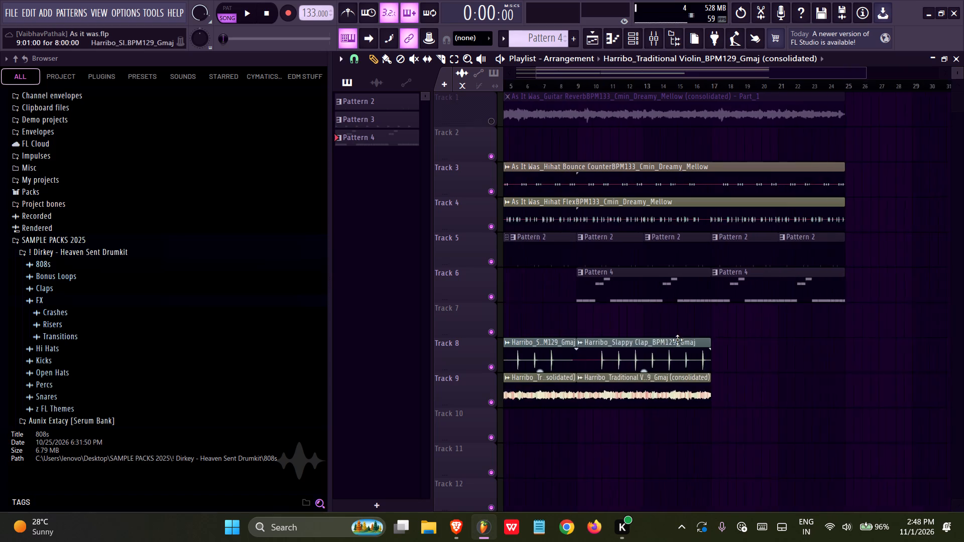
{"action": "left_click_drag", "start_coordinate": [703, 343], "coordinate": [600, 394], "text": "ctrl"}
{"action": "key", "text": "ctrl+b"}
{"action": "scroll", "coordinate": [745, 334], "scroll_direction": "down", "scroll_amount": 1, "text": "ctrl"}
{"action": "key", "text": "ctrl+s"}
Move all clips on Tracks 3 to 9 together so they start exactly at bar 9, save, and collapse the SAMPLE PACKS 2025 folder.
{"action": "middle_click_drag", "start_coordinate": [568, 150], "coordinate": [738, 150]}
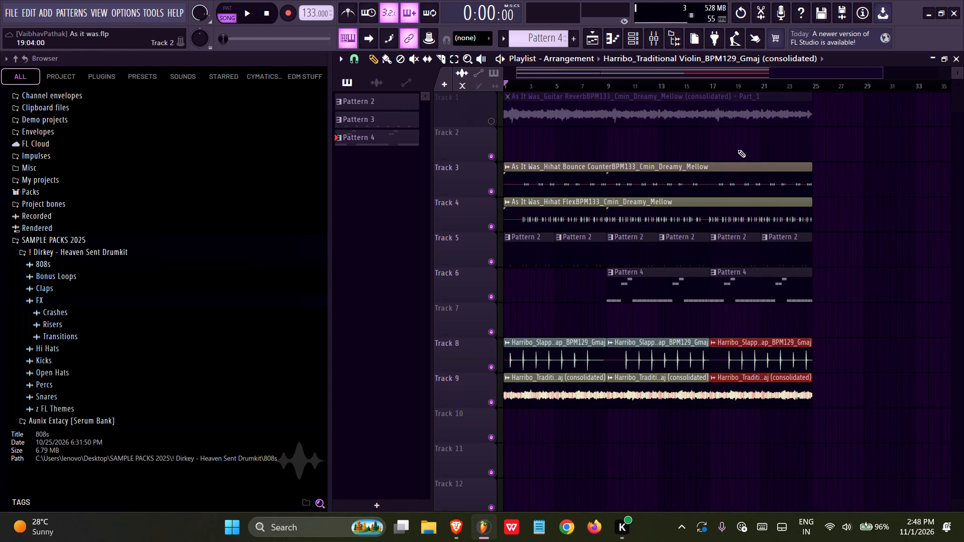
{"action": "left_click_drag", "start_coordinate": [833, 168], "coordinate": [510, 376], "text": "ctrl"}
{"action": "left_click_drag", "start_coordinate": [529, 383], "coordinate": [634, 385]}
{"action": "scroll", "coordinate": [623, 389], "scroll_direction": "up", "scroll_amount": 13, "text": "ctrl"}
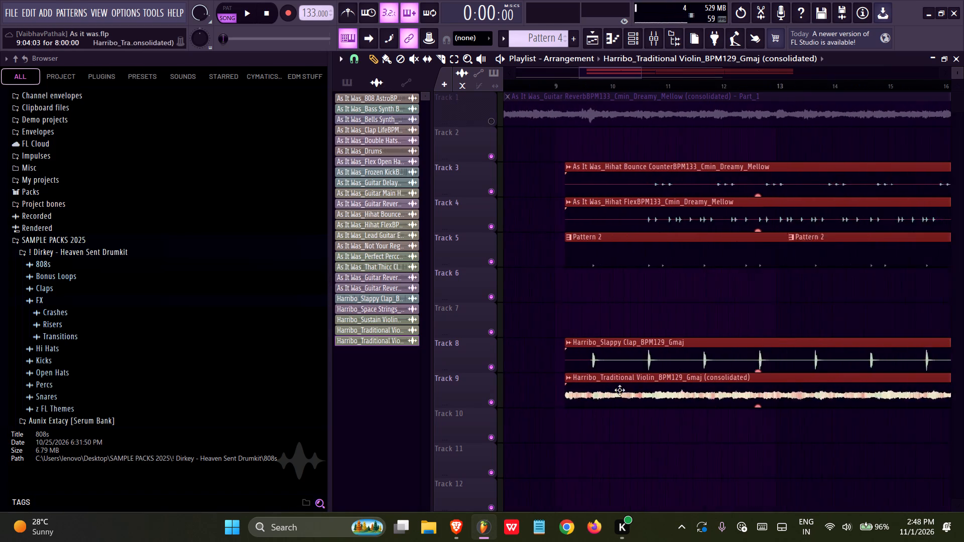
{"action": "scroll", "coordinate": [620, 390], "scroll_direction": "up", "scroll_amount": 20, "text": "ctrl"}
{"action": "middle_click_drag", "start_coordinate": [557, 410], "coordinate": [651, 420]}
{"action": "left_click_drag", "start_coordinate": [664, 390], "coordinate": [593, 380]}
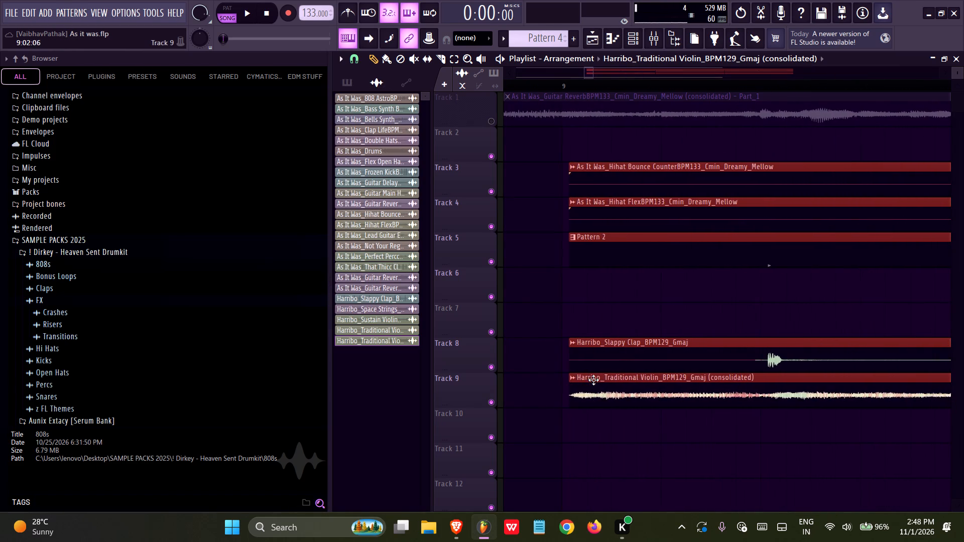
{"action": "left_click_drag", "start_coordinate": [593, 380], "coordinate": [592, 379]}
{"action": "scroll", "coordinate": [538, 399], "scroll_direction": "up", "scroll_amount": 13, "text": "ctrl"}
{"action": "left_click_drag", "start_coordinate": [663, 398], "coordinate": [643, 387]}
{"action": "key", "text": "ctrl+s"}
{"action": "left_click", "coordinate": [43, 240]}
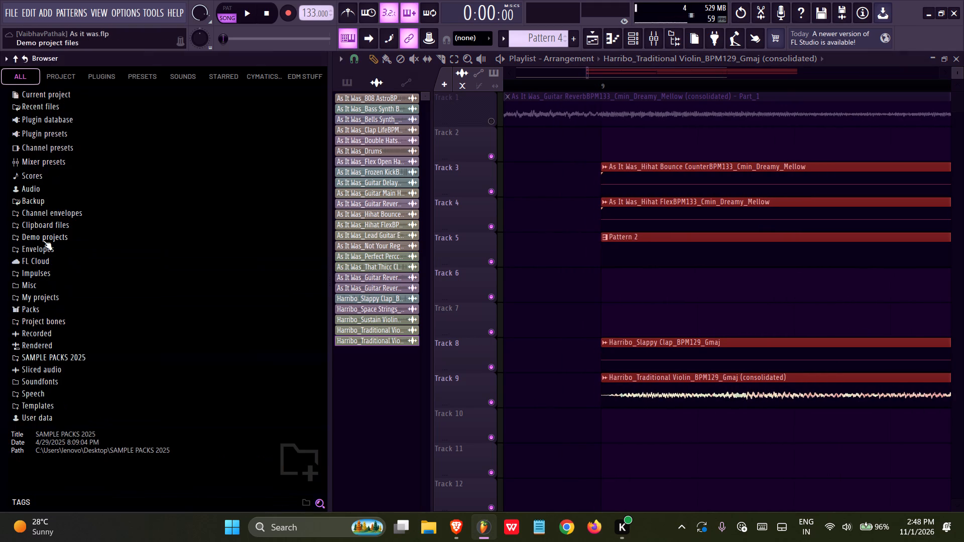
{"action": "key", "text": "ctrl+s"}
Switch to Brave and open the Sample Focus website in a new tab.
{"action": "left_click", "coordinate": [464, 516]}
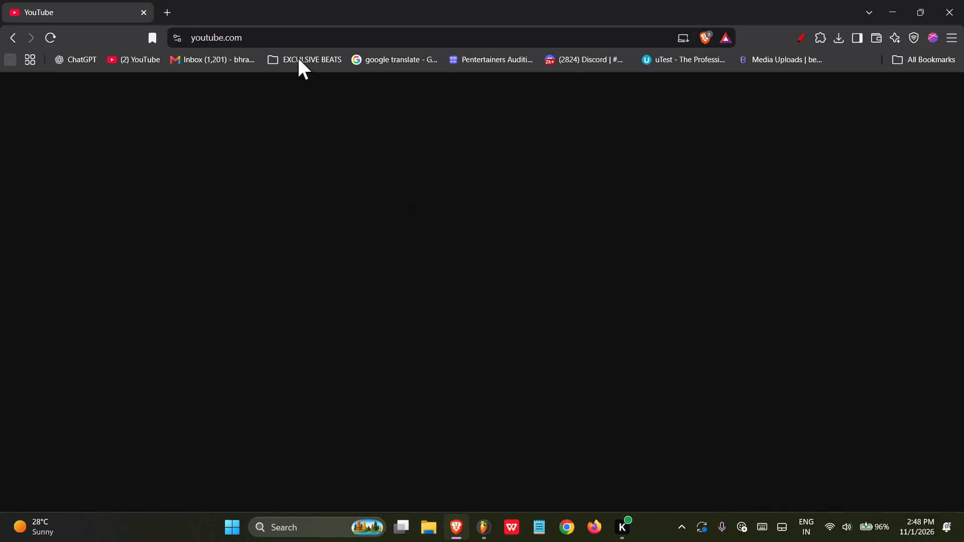
{"action": "left_click", "coordinate": [171, 12]}
{"action": "type", "text": "SA"}
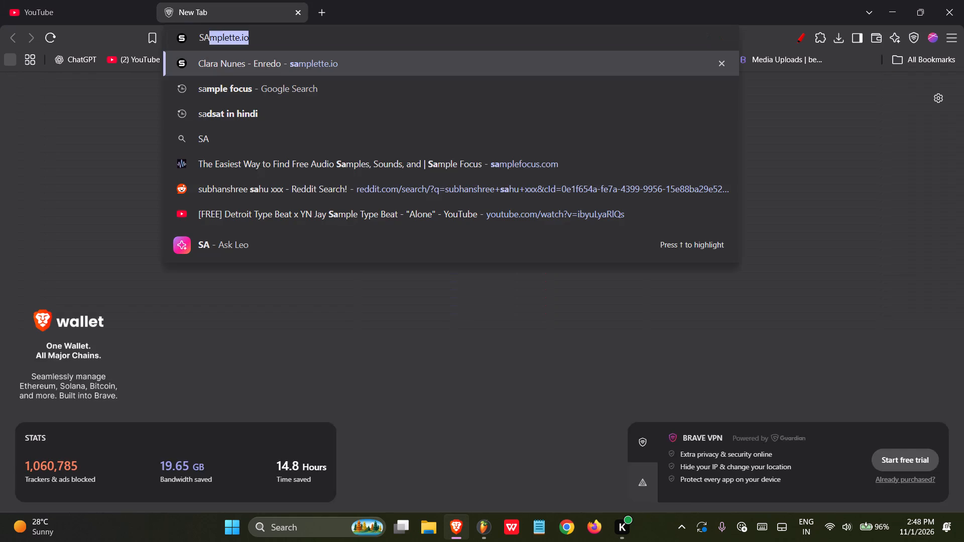
{"action": "key", "text": "Down"}
{"action": "key", "text": "Return"}
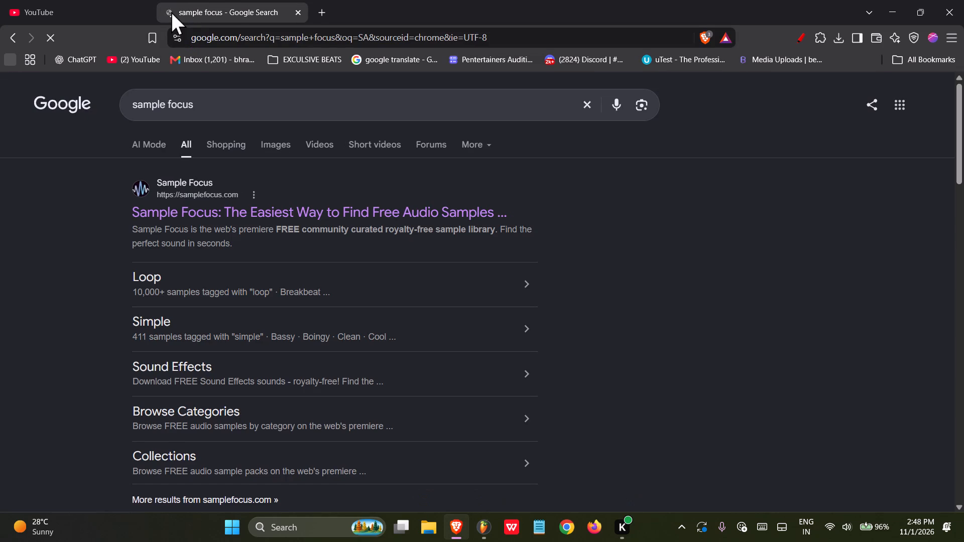
{"action": "left_click", "coordinate": [174, 208]}
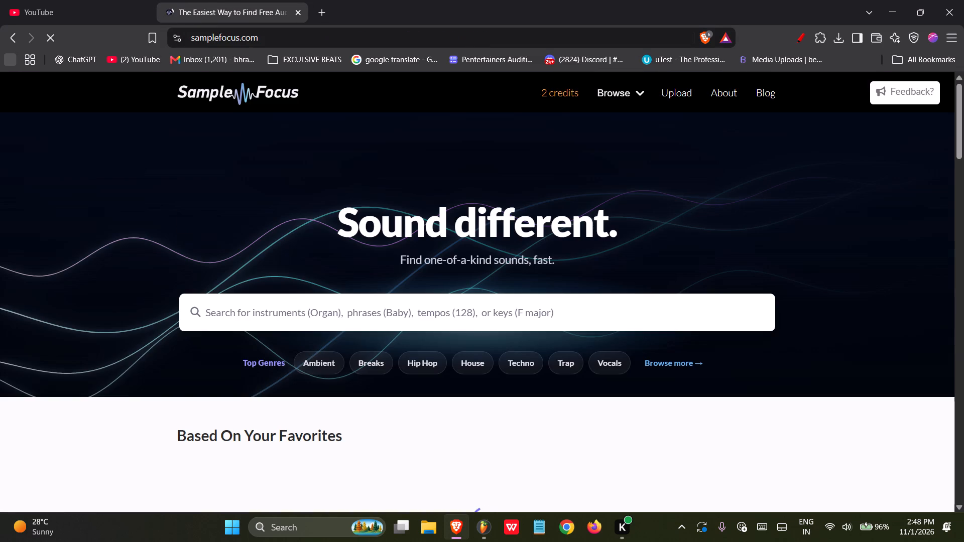
Search Sample Focus for "intro dialogs".
{"action": "left_click", "coordinate": [300, 317]}
{"action": "type", "text": "intro dialogs"}
{"action": "key", "text": "Return"}
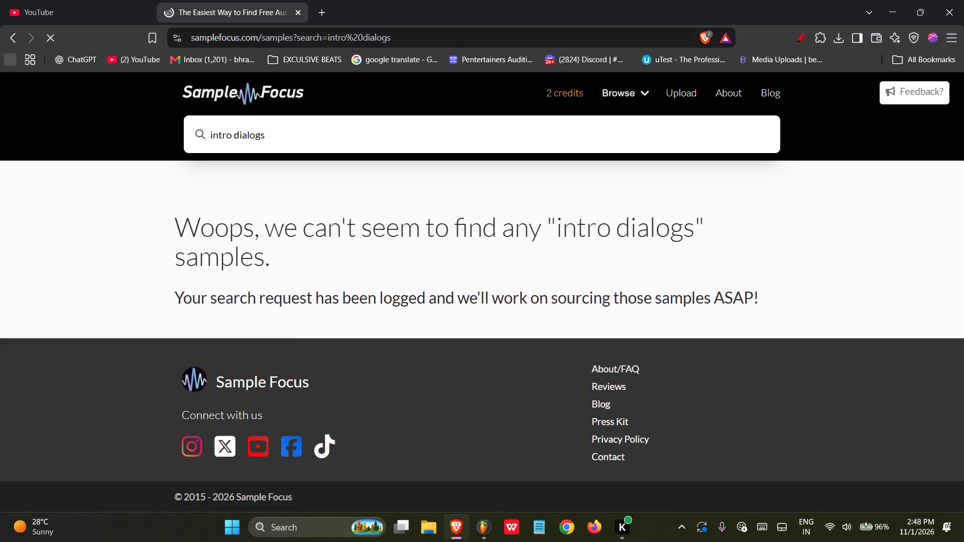
Shorten the Sample Focus search to "dialogs" and preview the sample results.
{"action": "left_click", "coordinate": [235, 131]}
{"action": "key", "text": "BackSpace"}
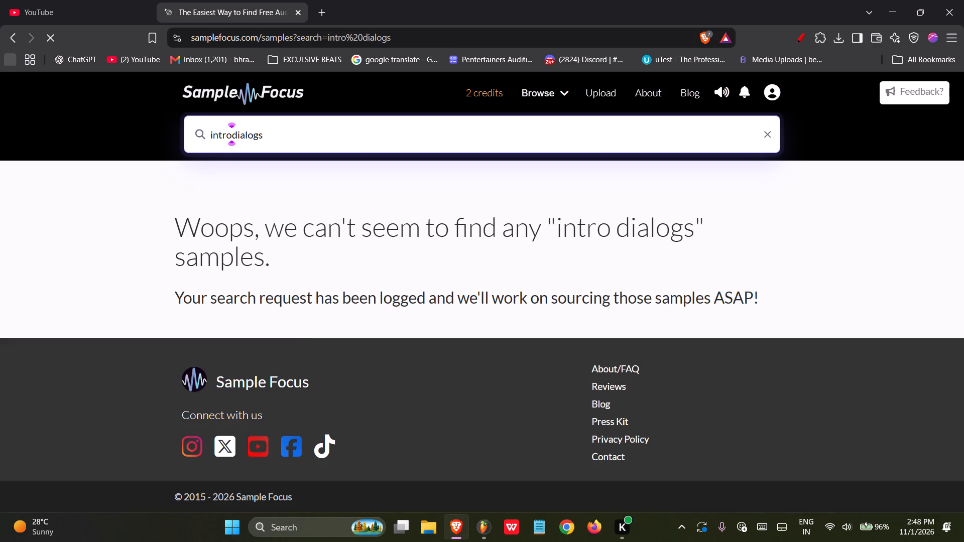
{"action": "key", "text": "BackSpace"}
{"action": "key", "text": "BackSpace"}
{"action": "key", "text": "BackSpace"}
{"action": "key", "text": "BackSpace"}
{"action": "key", "text": "BackSpace"}
{"action": "key", "text": "Return"}
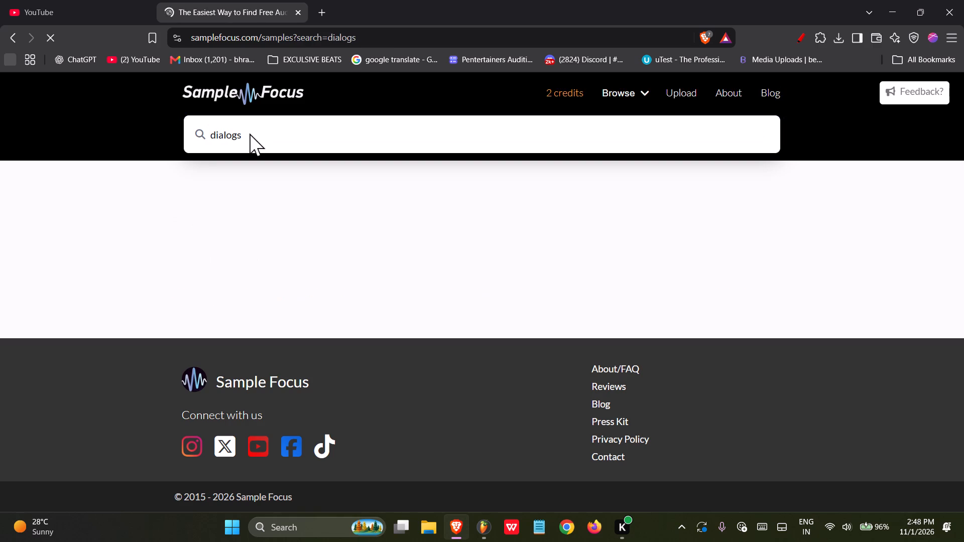
{"action": "scroll", "coordinate": [68, 238], "scroll_direction": "down", "scroll_amount": 4}
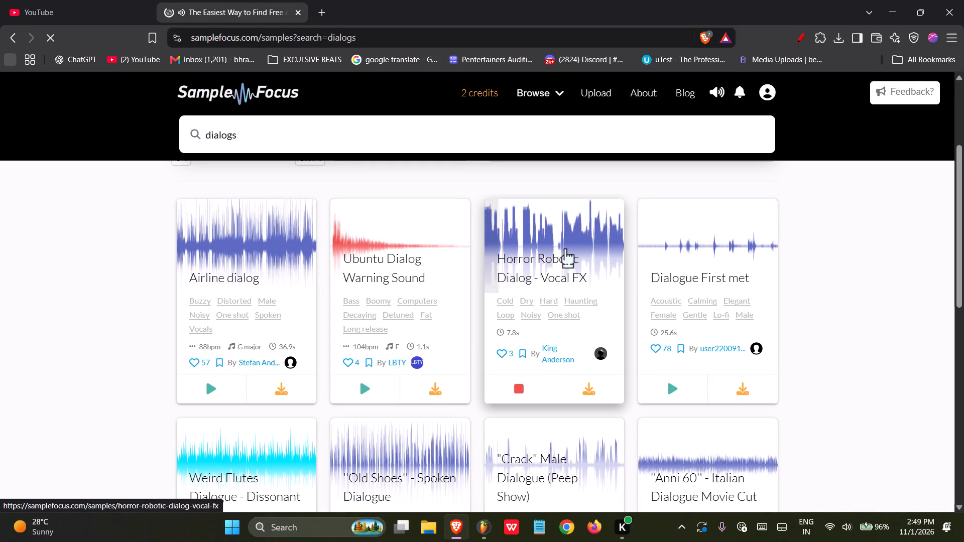
{"action": "scroll", "coordinate": [565, 248], "scroll_direction": "down", "scroll_amount": 4}
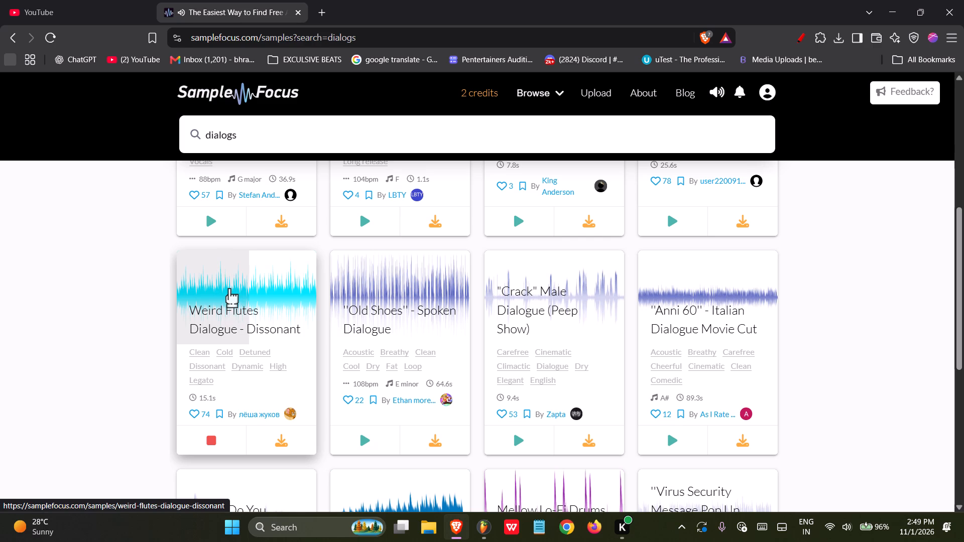
Open the "Weird Flutes Dialogue - Dissonant" sample page and download the sample.
{"action": "left_click", "coordinate": [229, 288]}
{"action": "left_click", "coordinate": [328, 458]}
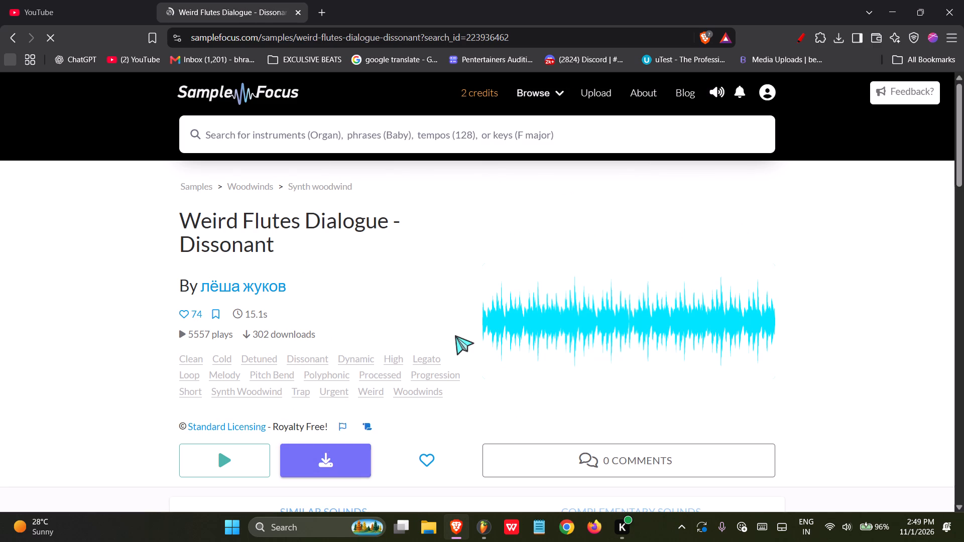
Open vocalremover.org in a new tab and check back on the Weird Flutes Dialogue sample page.
{"action": "left_click", "coordinate": [323, 15]}
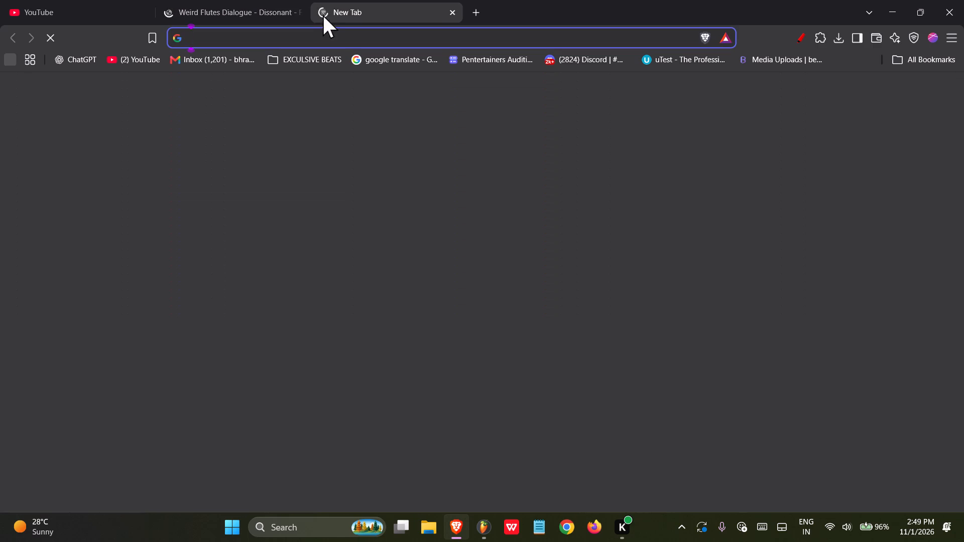
{"action": "type", "text": "vo"}
{"action": "key", "text": "Right"}
{"action": "key", "text": "Return"}
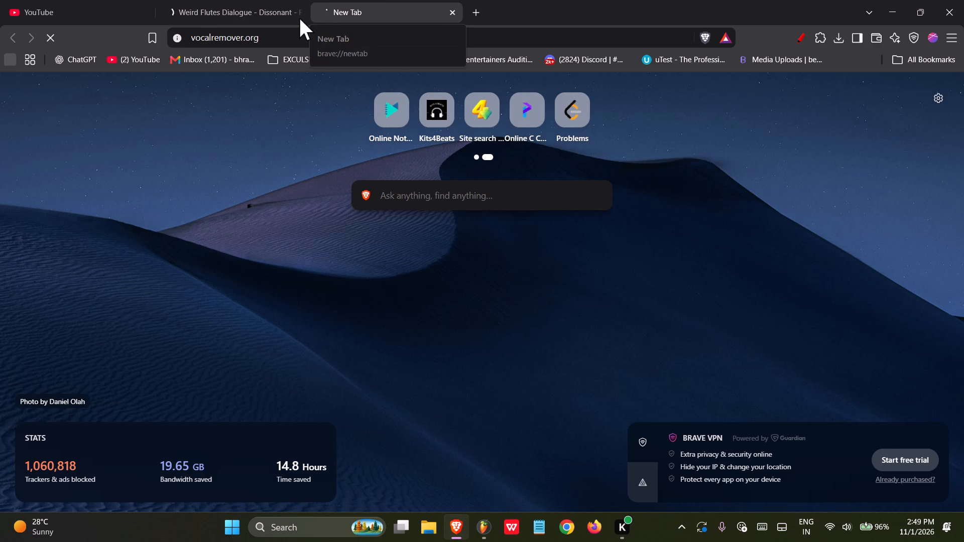
{"action": "left_click", "coordinate": [235, 0]}
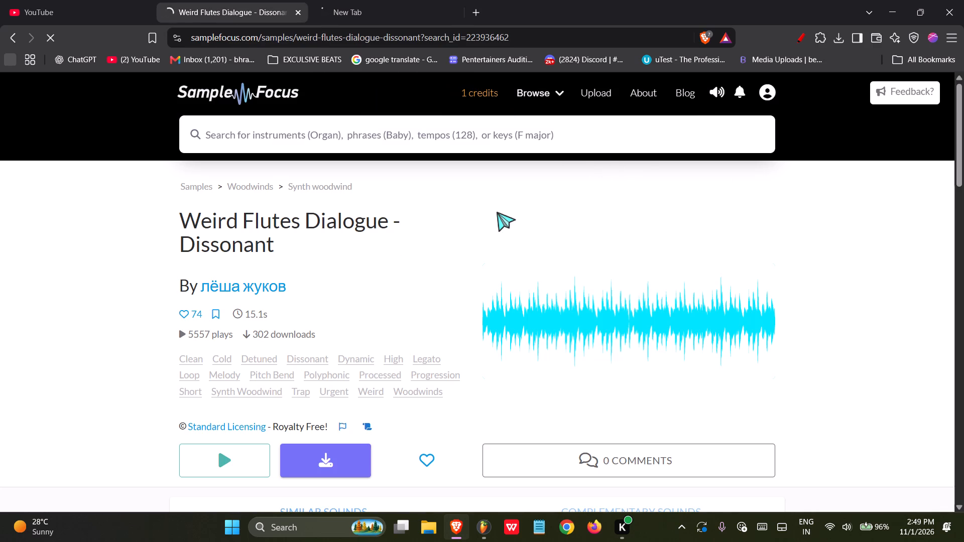
{"action": "scroll", "coordinate": [494, 211], "scroll_direction": "down", "scroll_amount": 5}
{"action": "scroll", "coordinate": [434, 194], "scroll_direction": "up", "scroll_amount": 9}
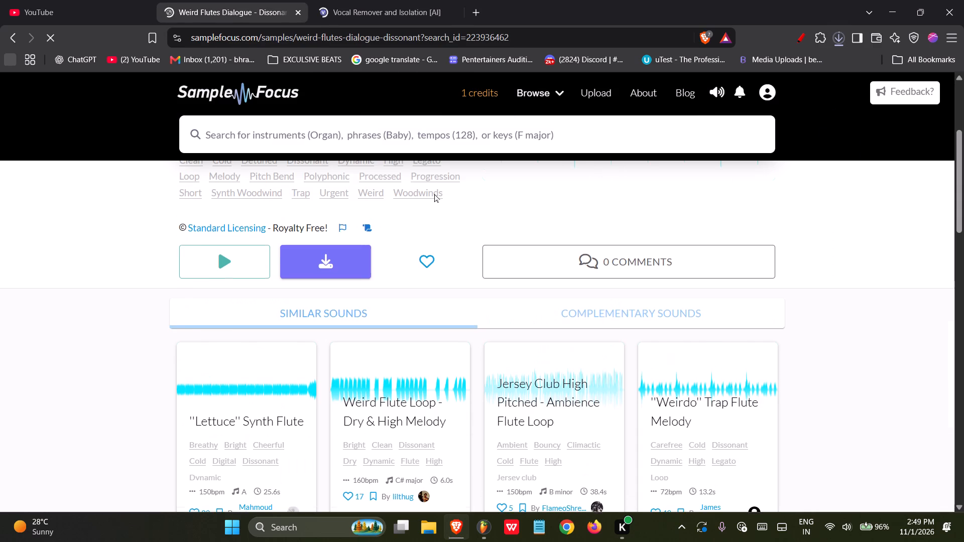
{"action": "scroll", "coordinate": [434, 194], "scroll_direction": "up", "scroll_amount": 1}
Analyze the downloaded weird-flutes-dialogue-dissonant file with vocalremover.org's Key BPM Finder.
{"action": "left_click", "coordinate": [364, 0]}
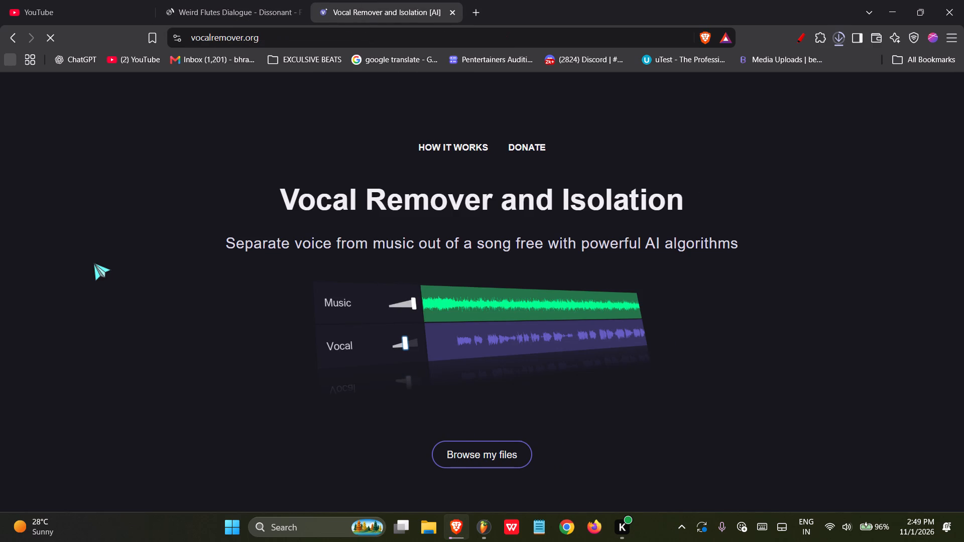
{"action": "left_click", "coordinate": [41, 296]}
{"action": "left_click", "coordinate": [30, 292]}
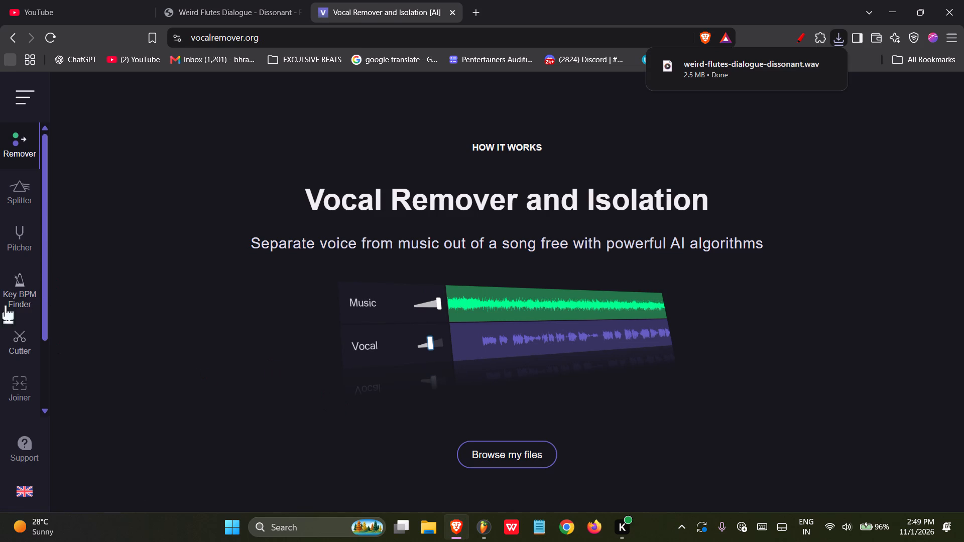
{"action": "left_click", "coordinate": [9, 299]}
{"action": "left_click", "coordinate": [515, 381]}
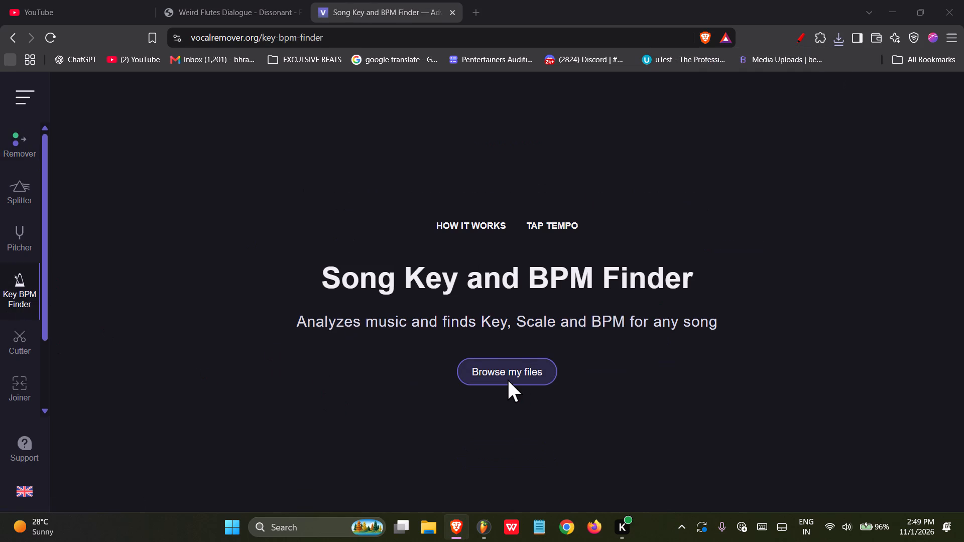
{"action": "left_click", "coordinate": [378, 262]}
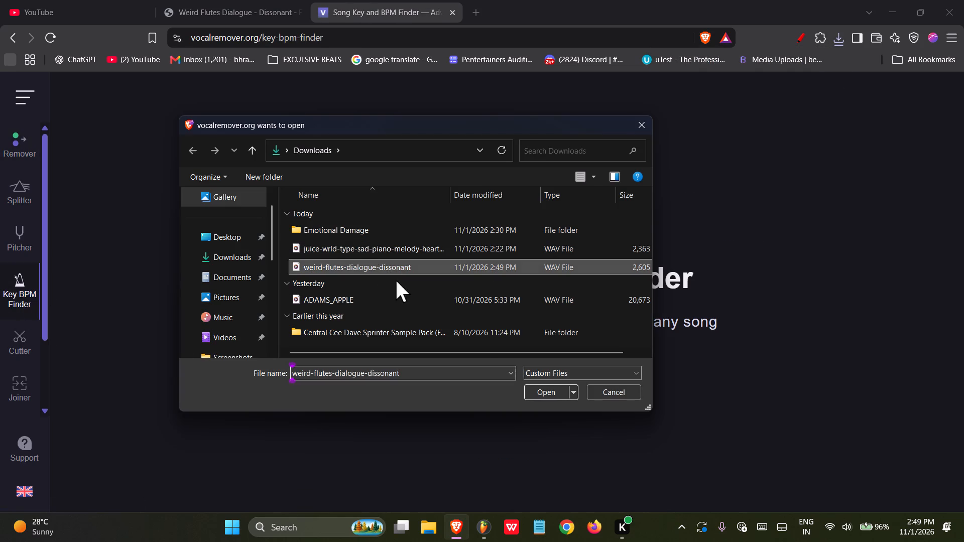
{"action": "left_click", "coordinate": [543, 384]}
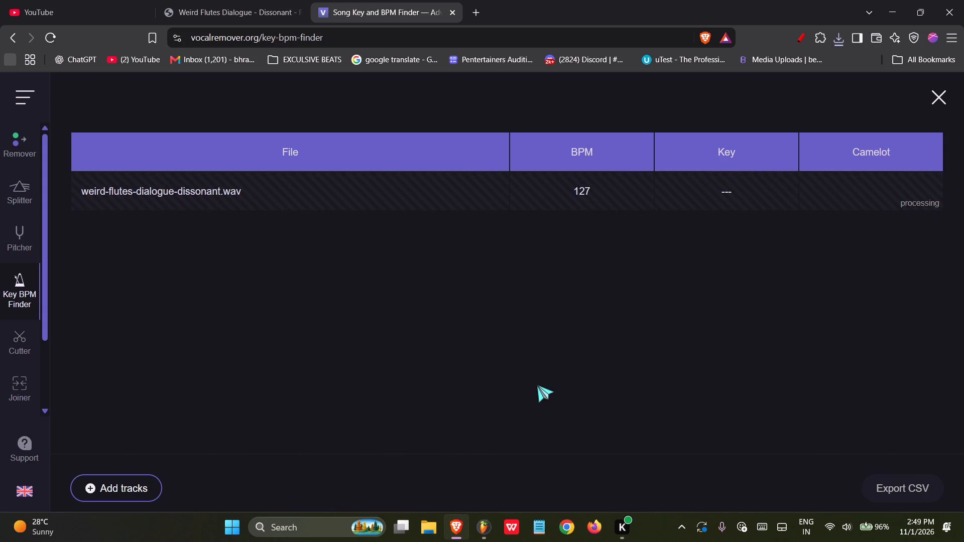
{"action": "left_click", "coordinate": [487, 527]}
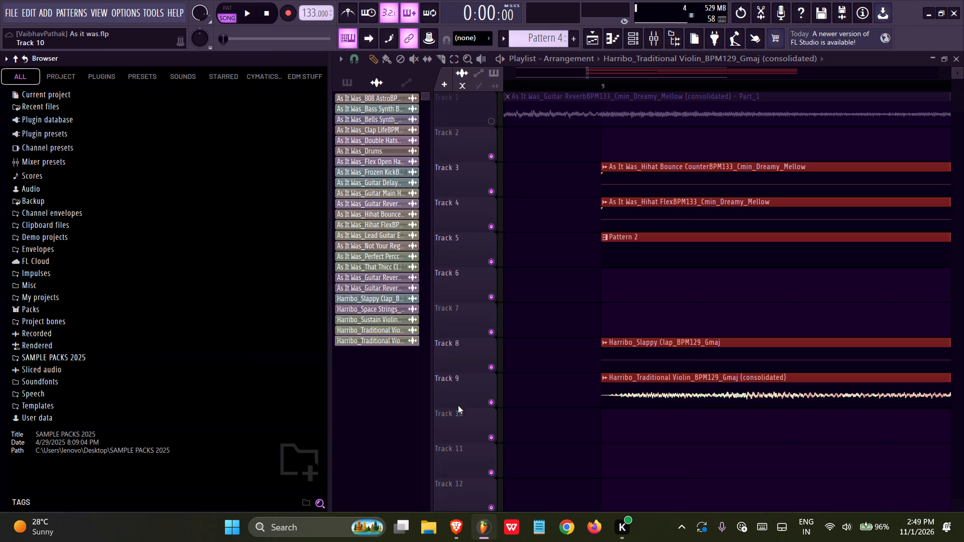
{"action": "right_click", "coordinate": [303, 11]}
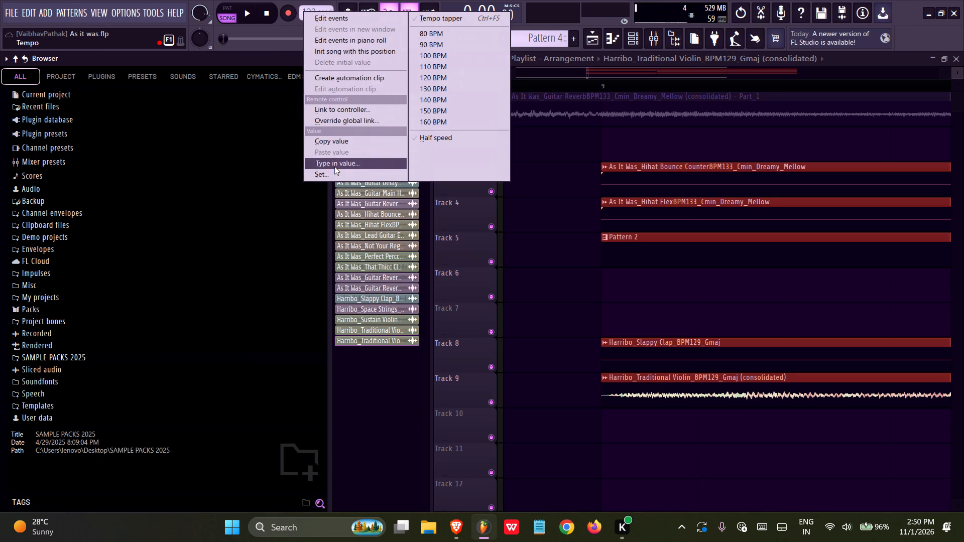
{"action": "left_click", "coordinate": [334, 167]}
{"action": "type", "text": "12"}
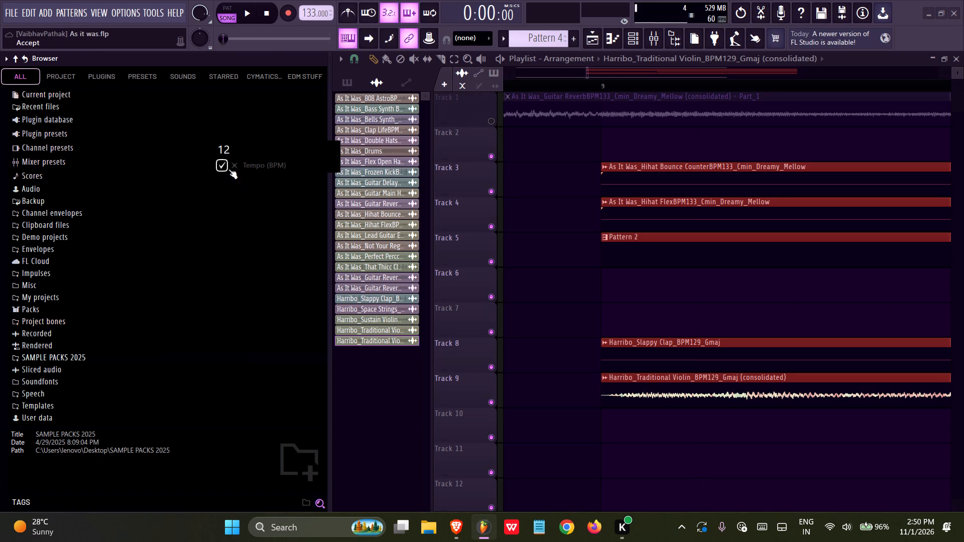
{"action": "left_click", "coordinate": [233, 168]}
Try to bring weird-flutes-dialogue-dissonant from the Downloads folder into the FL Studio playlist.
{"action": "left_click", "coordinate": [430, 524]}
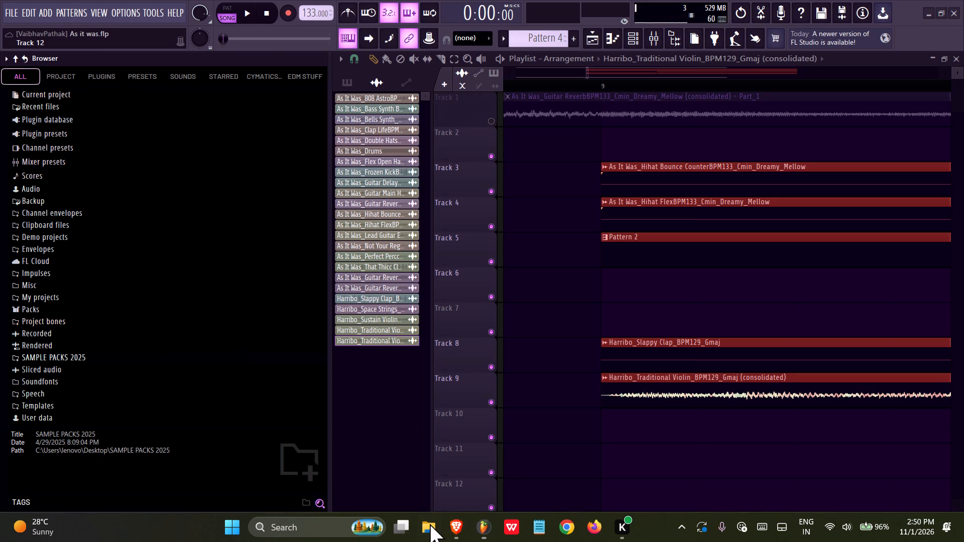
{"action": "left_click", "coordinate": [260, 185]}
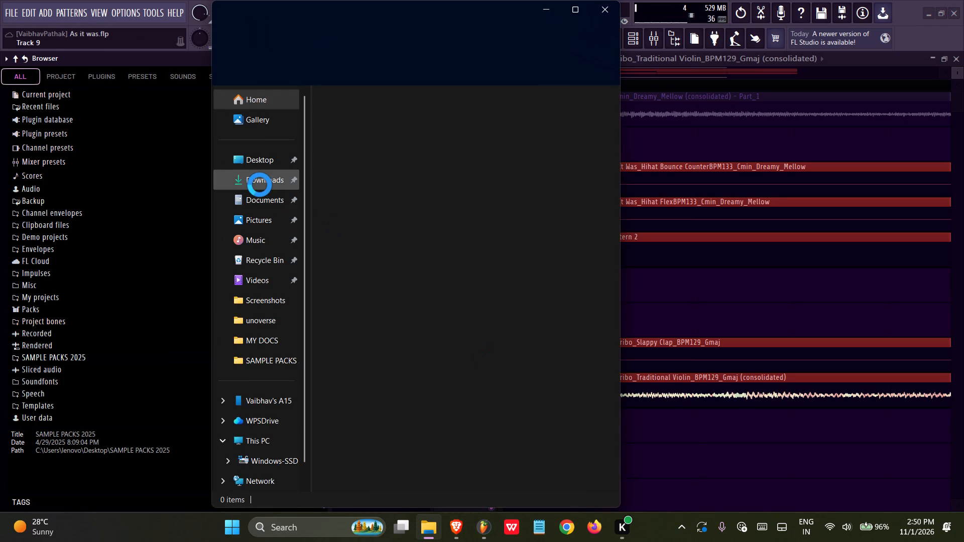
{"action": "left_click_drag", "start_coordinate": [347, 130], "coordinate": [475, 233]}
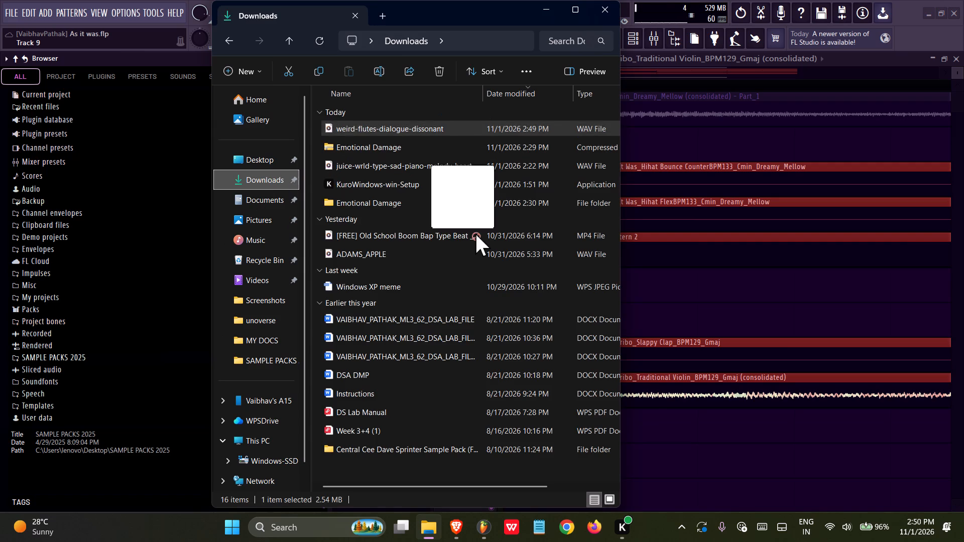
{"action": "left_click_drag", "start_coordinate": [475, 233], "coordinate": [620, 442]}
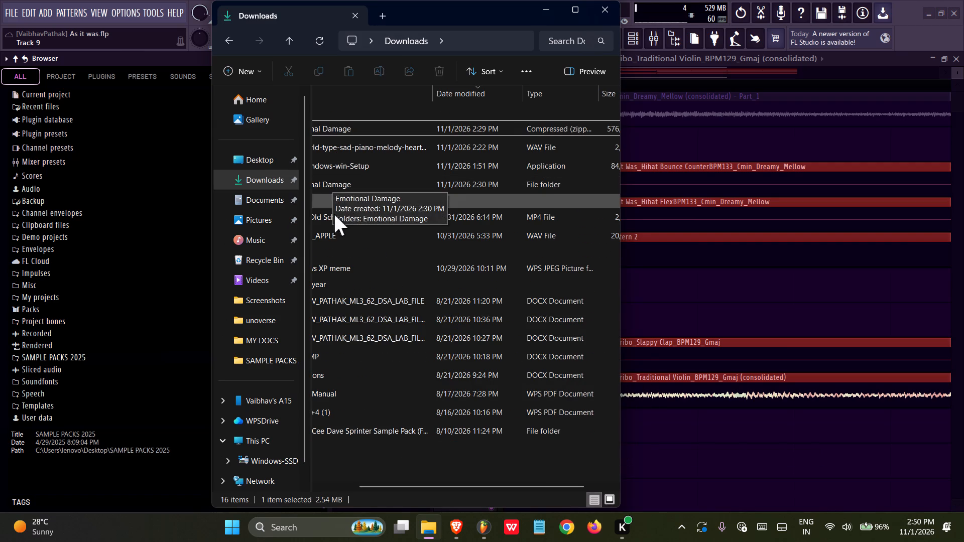
Look through the Downloads folder for the weird-flutes-dialogue-dissonant file.
{"action": "left_click_drag", "start_coordinate": [445, 484], "coordinate": [278, 453]}
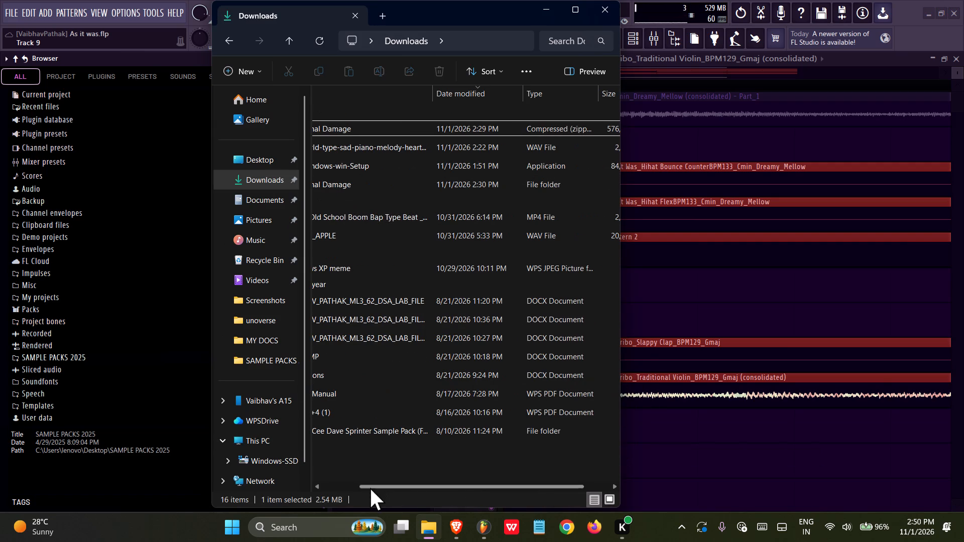
{"action": "left_click_drag", "start_coordinate": [370, 488], "coordinate": [308, 483]}
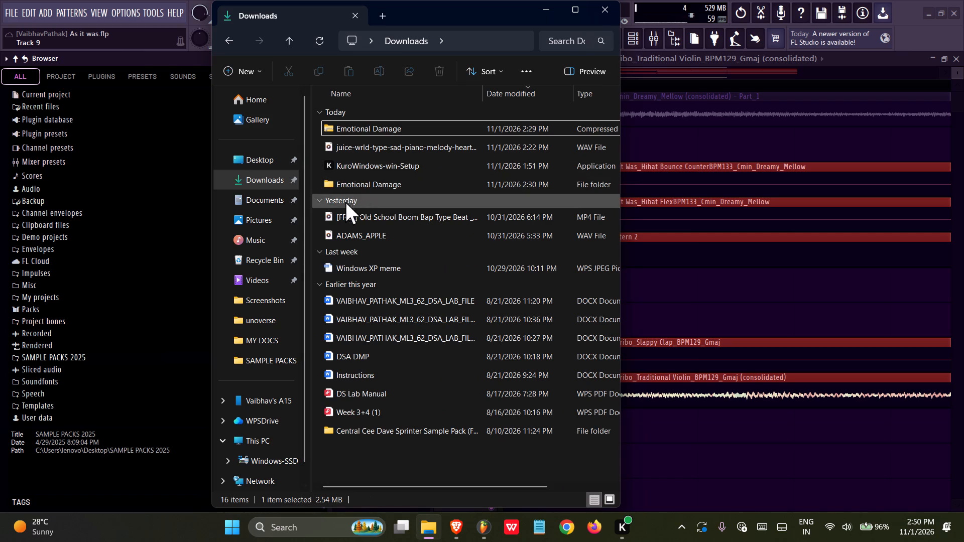
{"action": "left_click", "coordinate": [348, 459]}
{"action": "scroll", "coordinate": [391, 217], "scroll_direction": "up", "scroll_amount": 3}
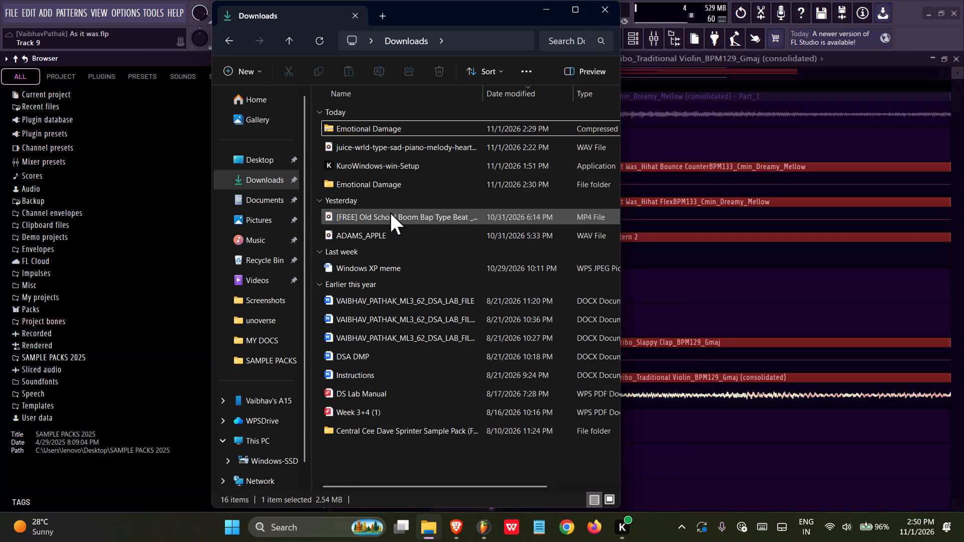
{"action": "scroll", "coordinate": [390, 212], "scroll_direction": "up", "scroll_amount": 1}
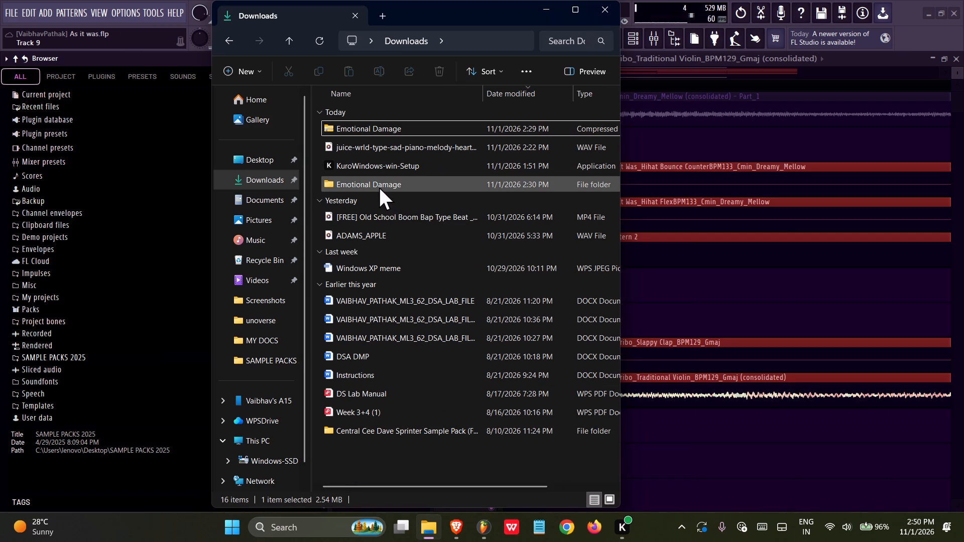
{"action": "scroll", "coordinate": [379, 187], "scroll_direction": "up", "scroll_amount": 8}
{"action": "left_click", "coordinate": [237, 183]}
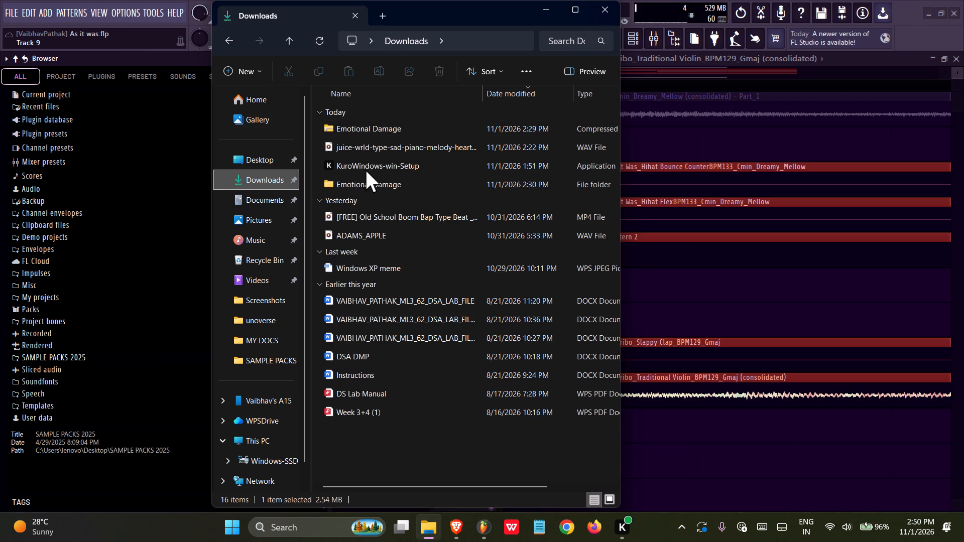
{"action": "scroll", "coordinate": [416, 294], "scroll_direction": "up", "scroll_amount": 5}
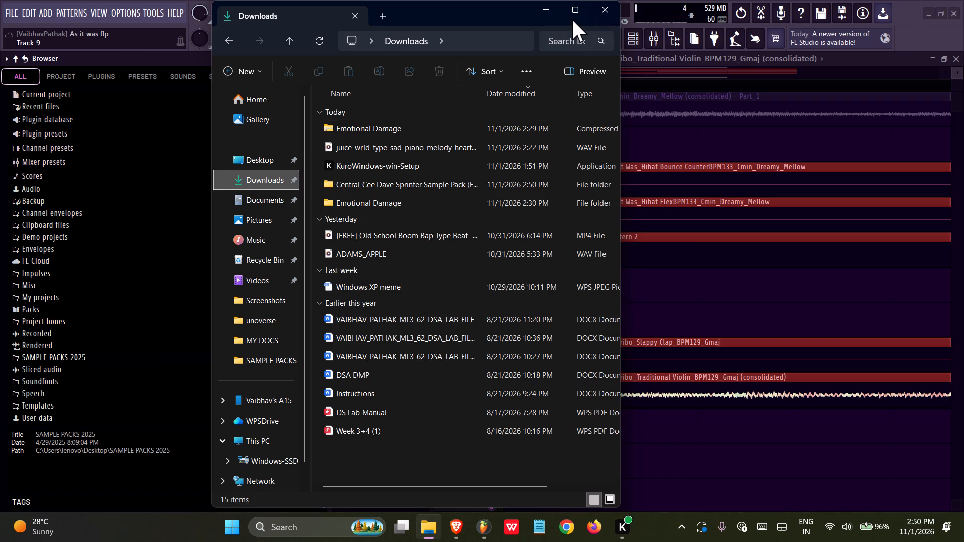
{"action": "scroll", "coordinate": [417, 274], "scroll_direction": "down", "scroll_amount": 3}
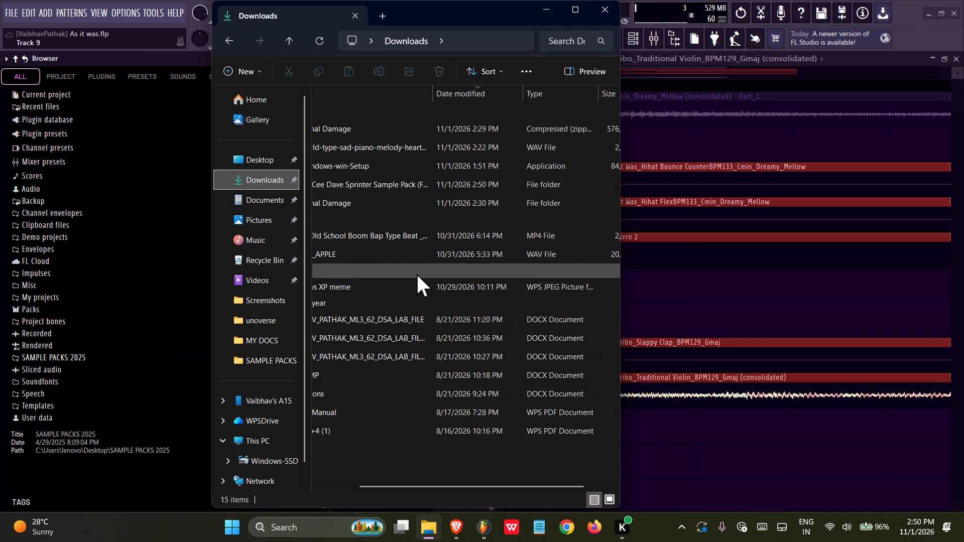
{"action": "scroll", "coordinate": [417, 274], "scroll_direction": "down", "scroll_amount": 8}
{"action": "scroll", "coordinate": [417, 274], "scroll_direction": "up", "scroll_amount": 16}
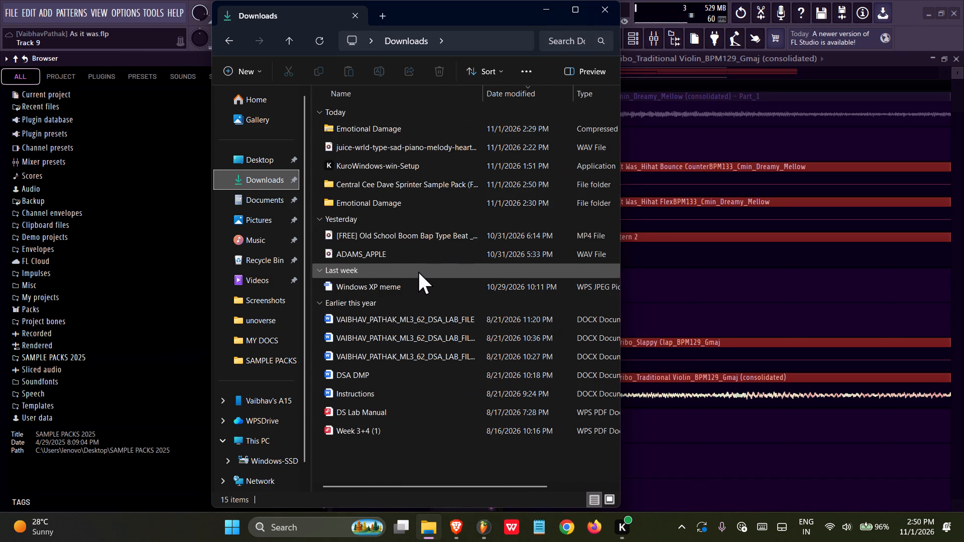
Return to FL Studio and save the project.
{"action": "right_click", "coordinate": [696, 440]}
{"action": "scroll", "coordinate": [630, 416], "scroll_direction": "down", "scroll_amount": 20, "text": "ctrl"}
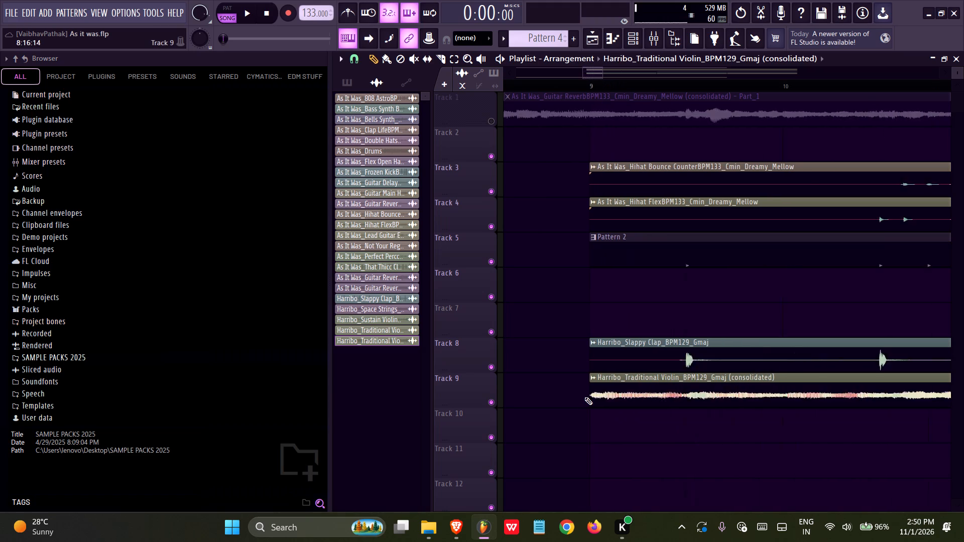
{"action": "scroll", "coordinate": [584, 397], "scroll_direction": "down", "scroll_amount": 20, "text": "ctrl"}
{"action": "scroll", "coordinate": [584, 397], "scroll_direction": "down", "scroll_amount": 10, "text": "ctrl"}
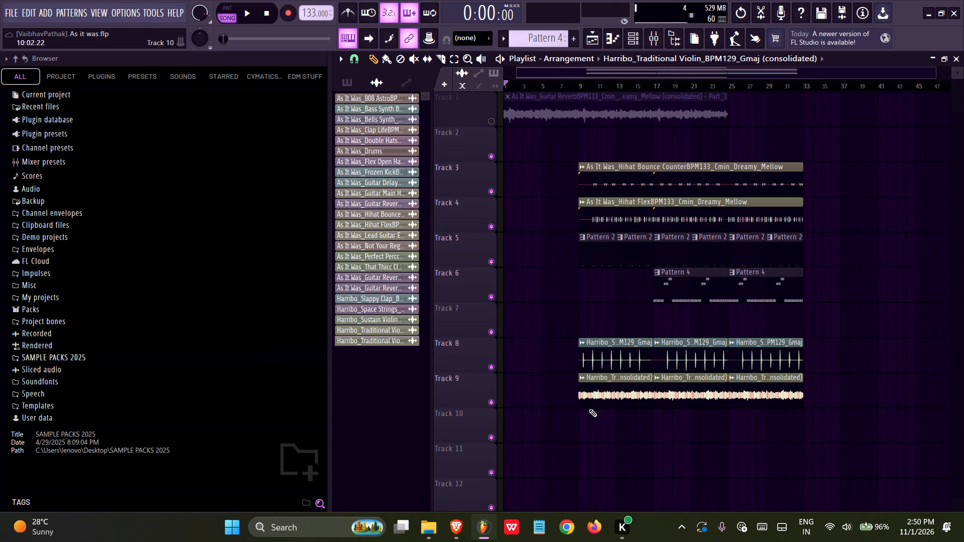
{"action": "key", "text": "ctrl+s"}
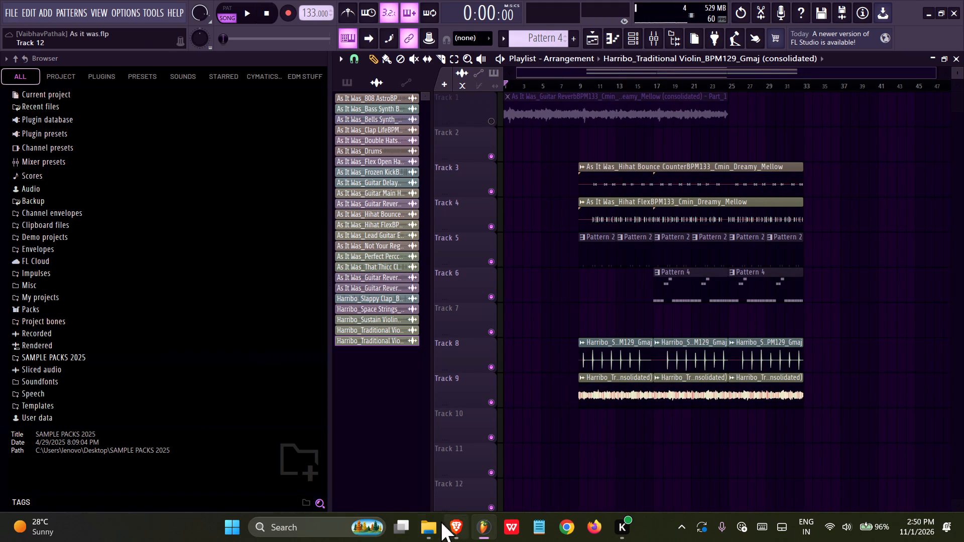
Look for the flute sample inside the Emotional Damage folders in Downloads, and close File Explorer.
{"action": "left_click", "coordinate": [439, 522]}
{"action": "scroll", "coordinate": [377, 245], "scroll_direction": "up", "scroll_amount": 3}
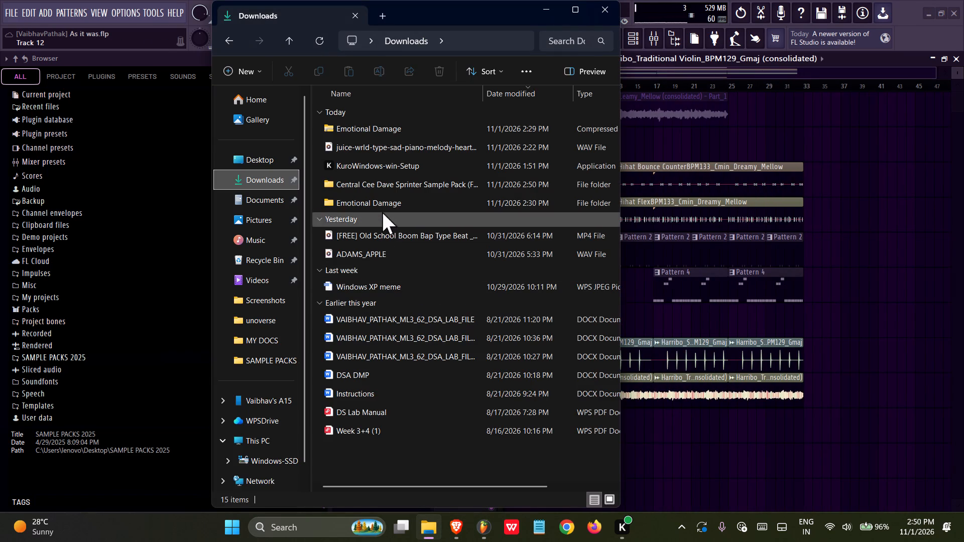
{"action": "double_click", "coordinate": [382, 207]}
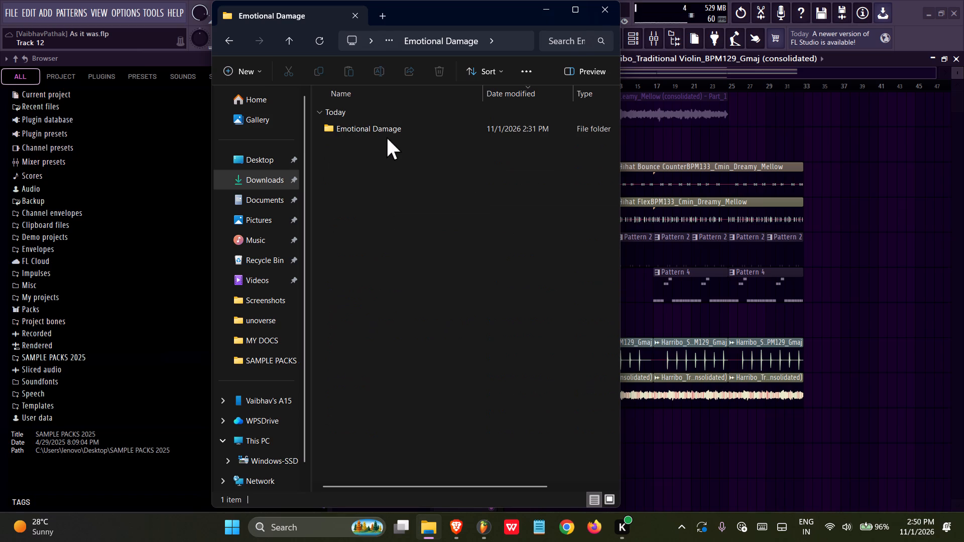
{"action": "double_click", "coordinate": [387, 136]}
{"action": "left_click", "coordinate": [387, 132]}
{"action": "double_click", "coordinate": [387, 132]}
{"action": "double_click", "coordinate": [387, 132]}
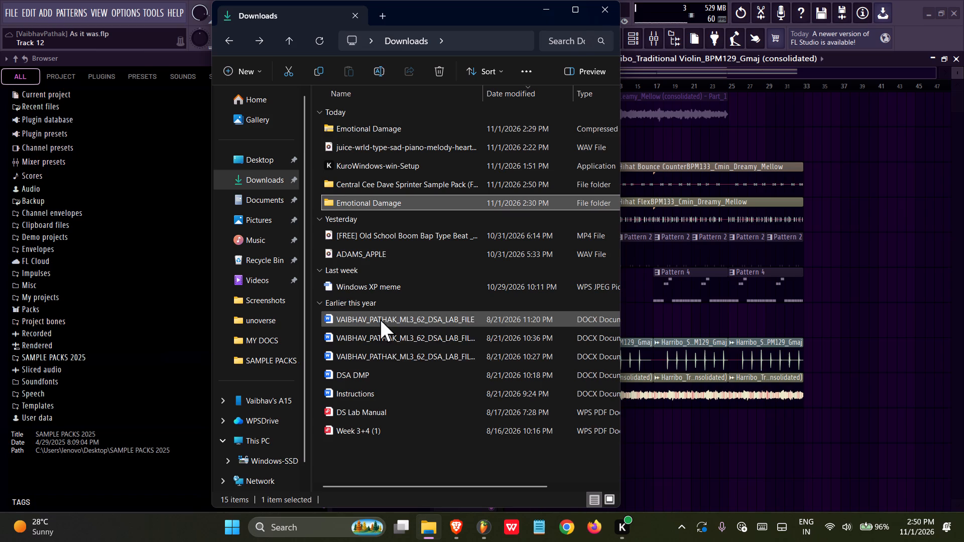
{"action": "left_click", "coordinate": [605, 13]}
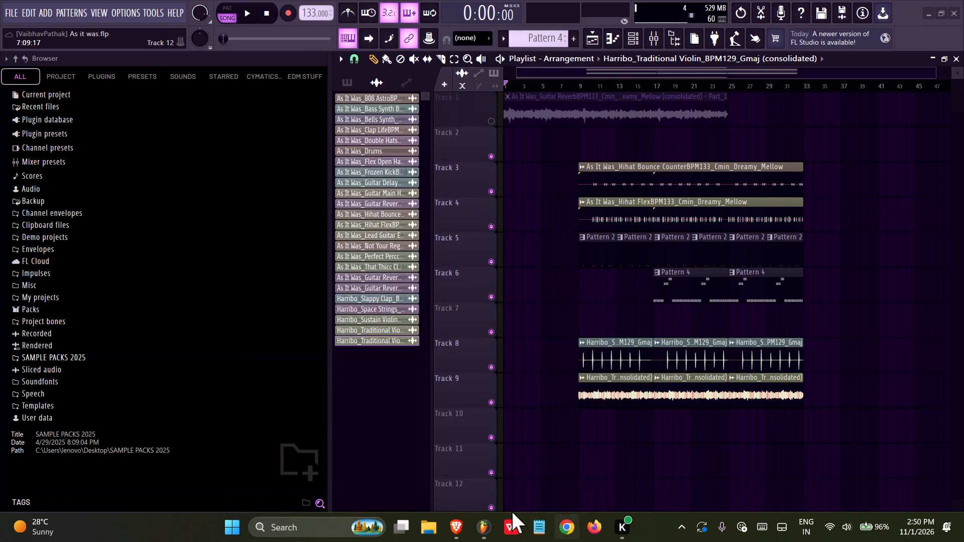
In Brave, check the download history for the flute file and download Weird Flutes Dialogue - Dissonant again from Sample Focus.
{"action": "left_click", "coordinate": [460, 523]}
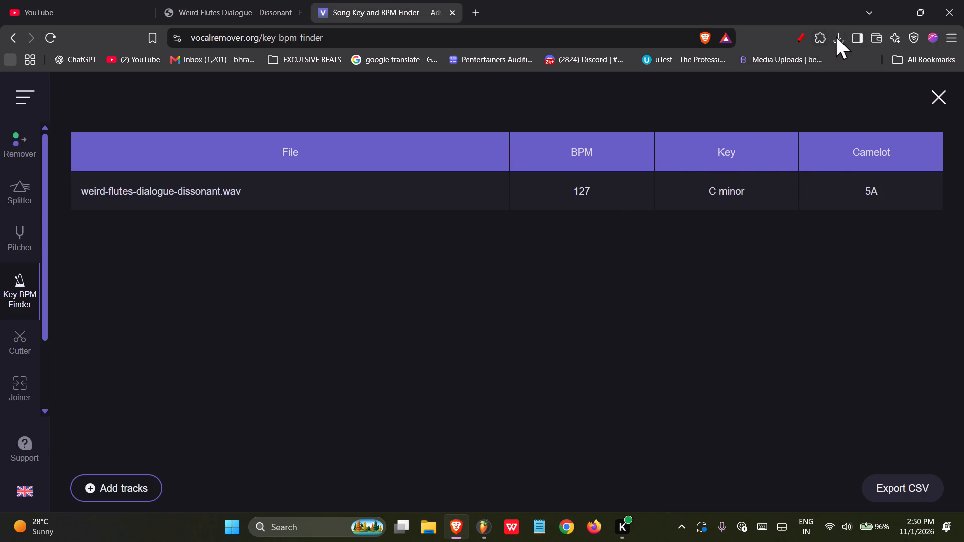
{"action": "left_click", "coordinate": [836, 36]}
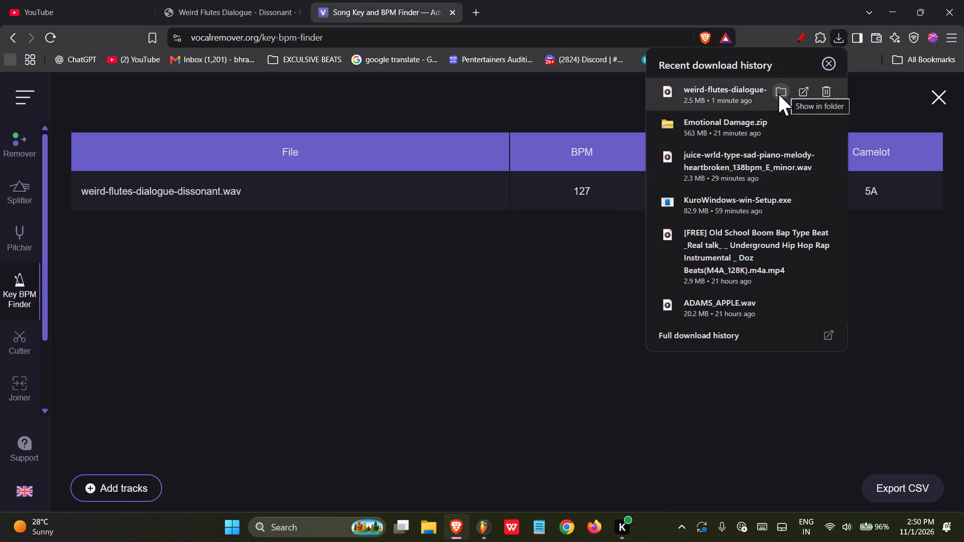
{"action": "left_click", "coordinate": [778, 93]}
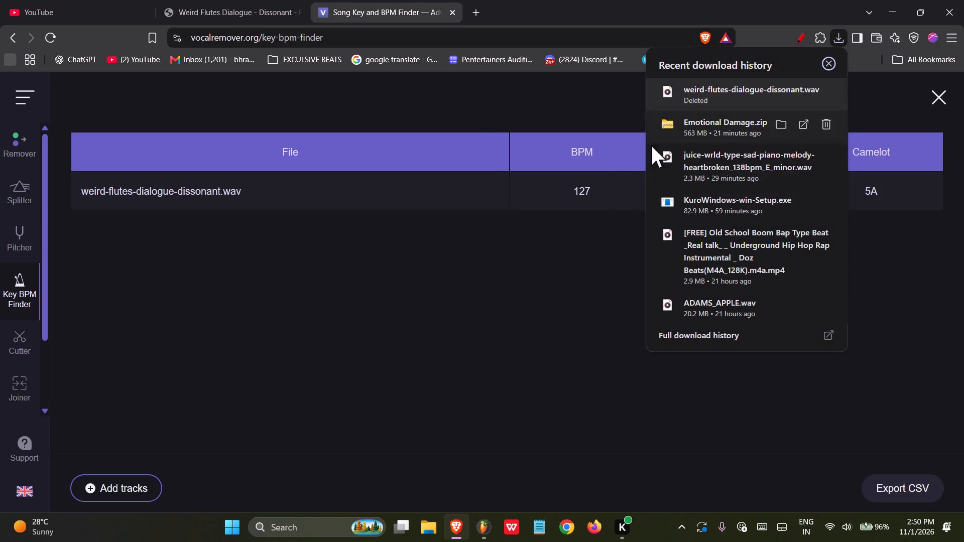
{"action": "left_click", "coordinate": [215, 0]}
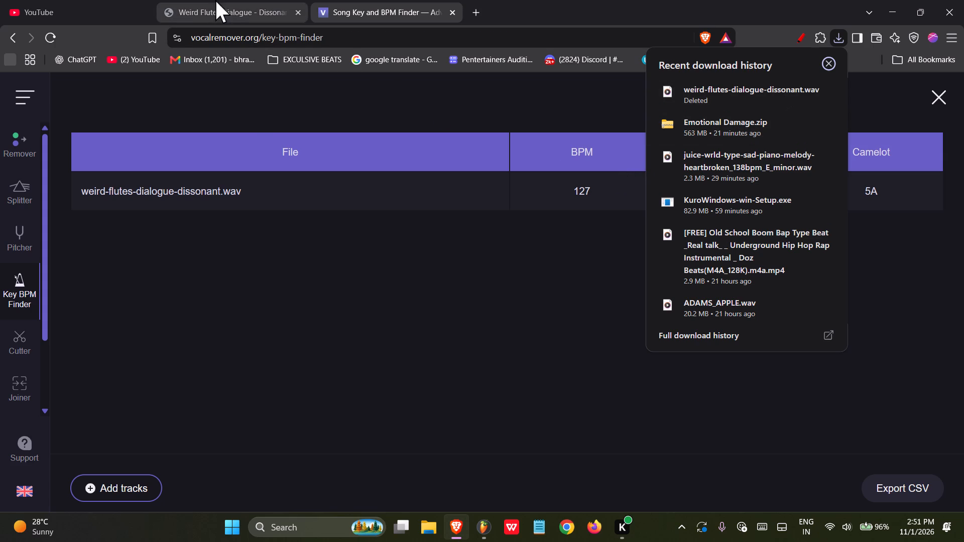
{"action": "left_click", "coordinate": [340, 456]}
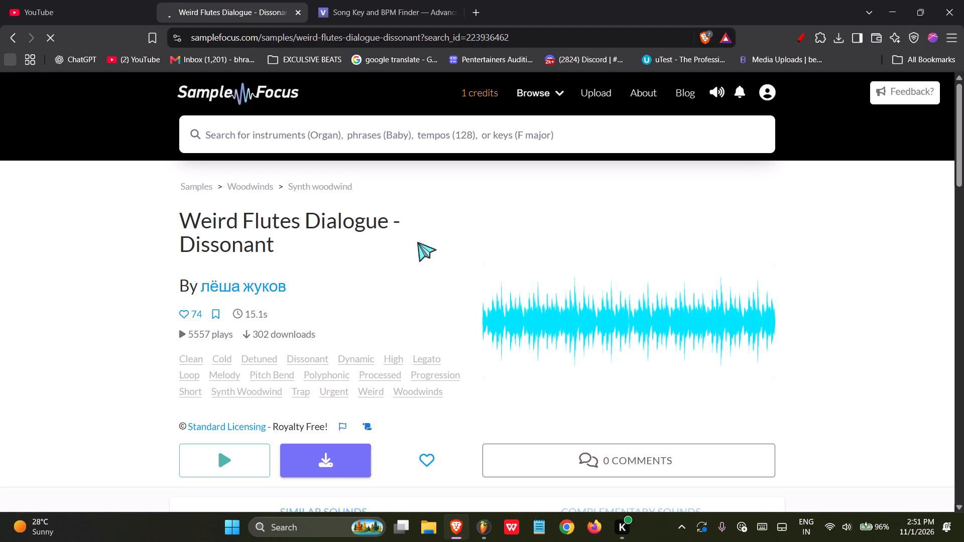
Add weird-flutes-dialogue-dissonant from Downloads to Track 10 of the FL Studio playlist, starting at bar 1.
{"action": "left_click", "coordinate": [483, 518]}
{"action": "left_click", "coordinate": [434, 523]}
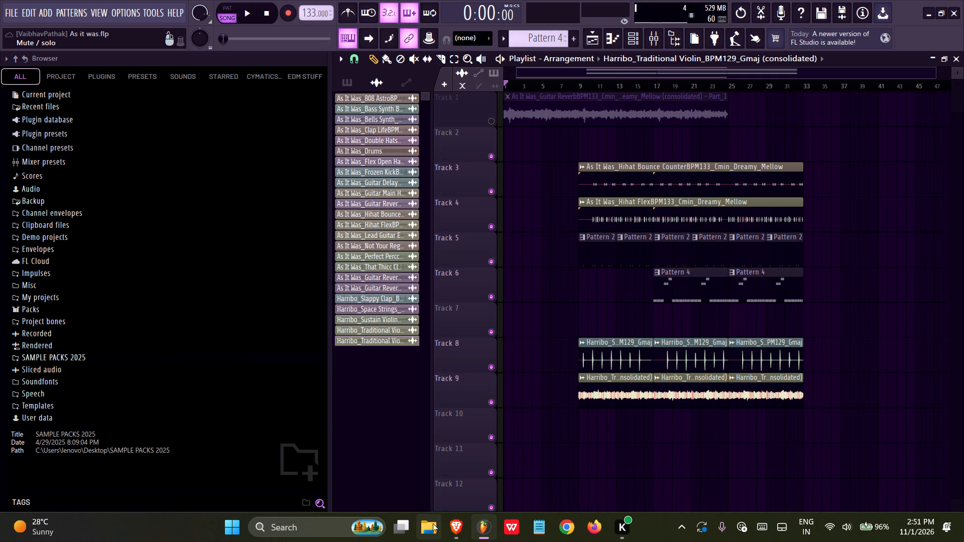
{"action": "left_click", "coordinate": [271, 179]}
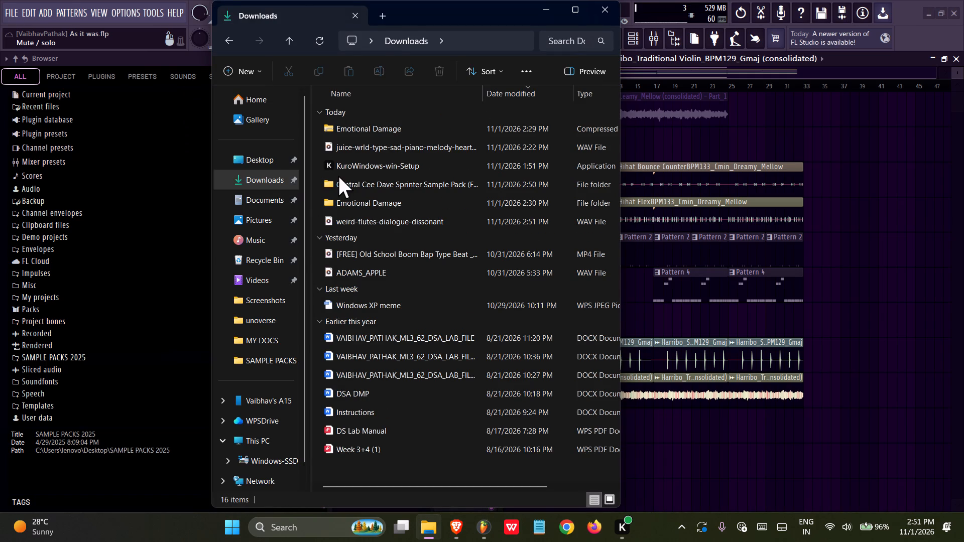
{"action": "left_click_drag", "start_coordinate": [327, 219], "coordinate": [660, 433]}
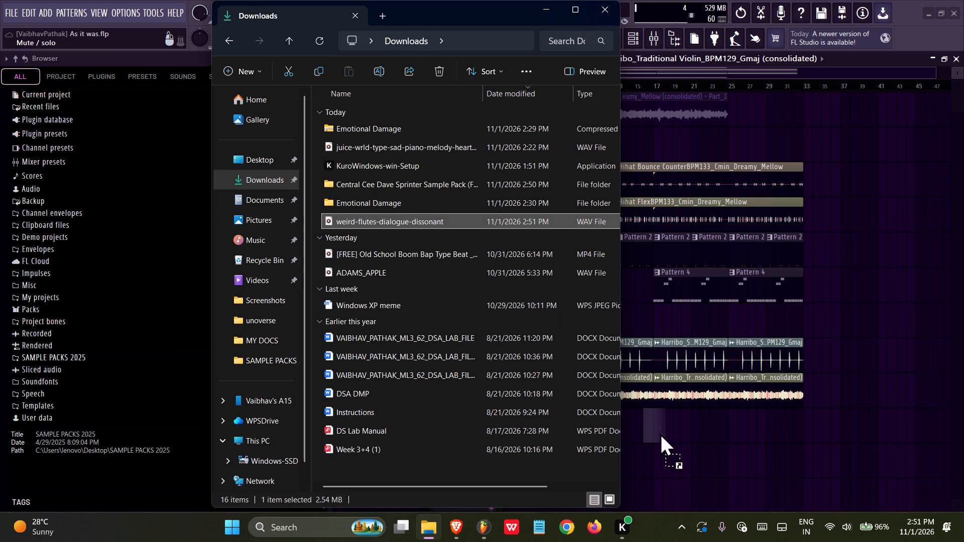
{"action": "left_click_drag", "start_coordinate": [660, 433], "coordinate": [661, 434]}
{"action": "left_click_drag", "start_coordinate": [673, 430], "coordinate": [366, 404]}
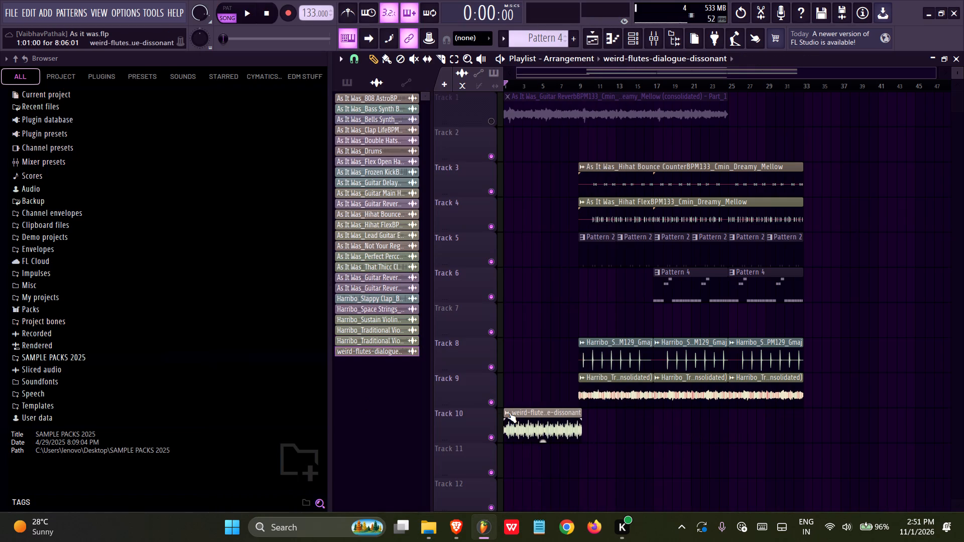
Fit the weird-flutes-dialogue-dissonant clip on Track 10 to the project tempo so it spans exactly eight bars.
{"action": "left_click", "coordinate": [509, 412]}
{"action": "left_click", "coordinate": [614, 400]}
{"action": "left_click", "coordinate": [492, 262]}
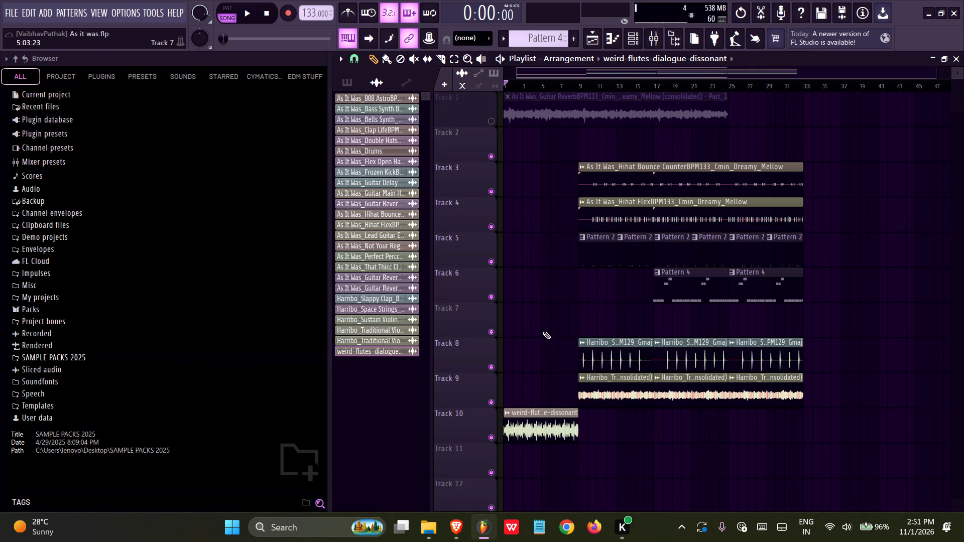
Move all the hi-hat, pattern, clap and violin clips on Tracks 3 to 9 eight bars earlier to start at bar 1.
{"action": "left_click_drag", "start_coordinate": [546, 174], "coordinate": [802, 392], "text": "ctrl"}
{"action": "left_click_drag", "start_coordinate": [606, 392], "coordinate": [490, 383]}
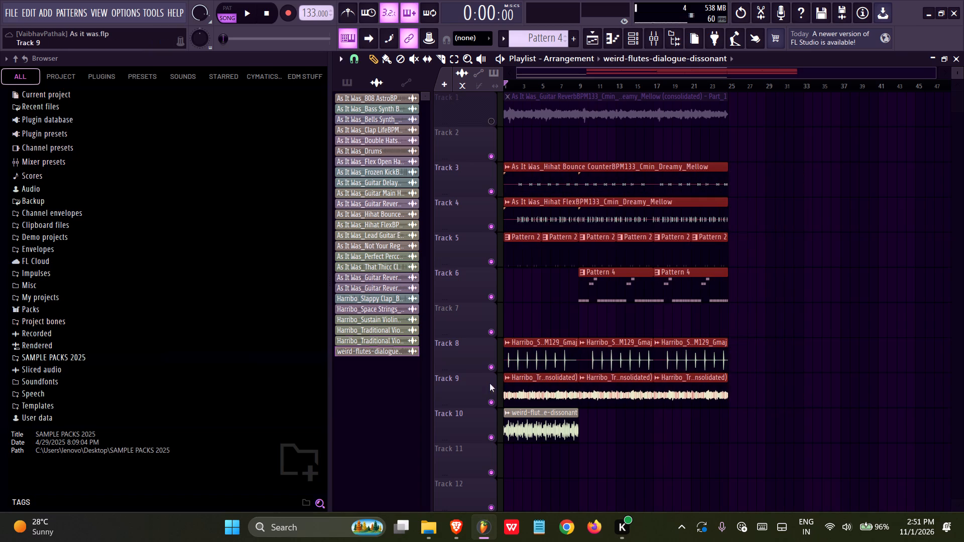
{"action": "left_click_drag", "start_coordinate": [490, 383], "coordinate": [490, 387]}
{"action": "right_click", "coordinate": [543, 286]}
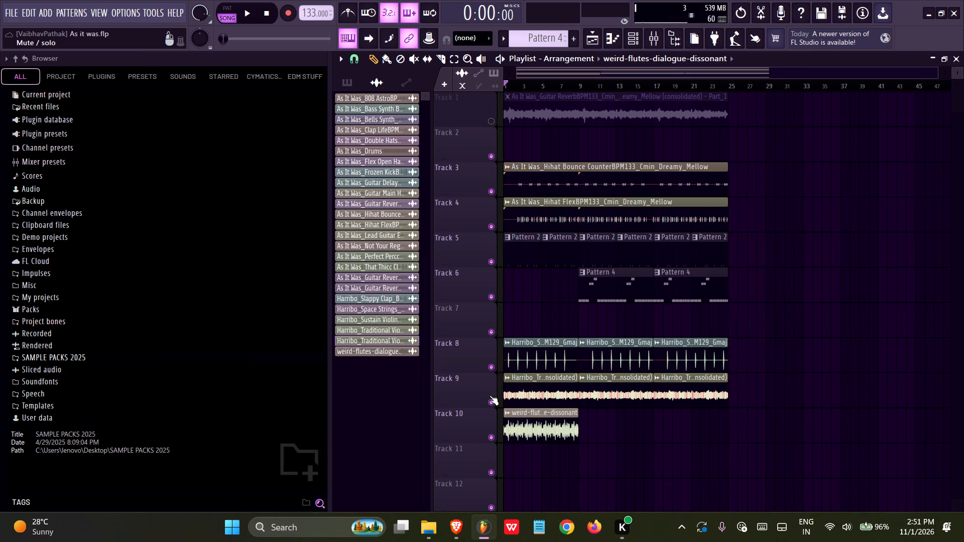
Mute the Traditional Violin on Track 9 and play the arrangement with the flute sample.
{"action": "left_click", "coordinate": [490, 400]}
{"action": "key", "text": "space"}
{"action": "scroll", "coordinate": [550, 431], "scroll_direction": "up", "scroll_amount": 3, "text": "ctrl"}
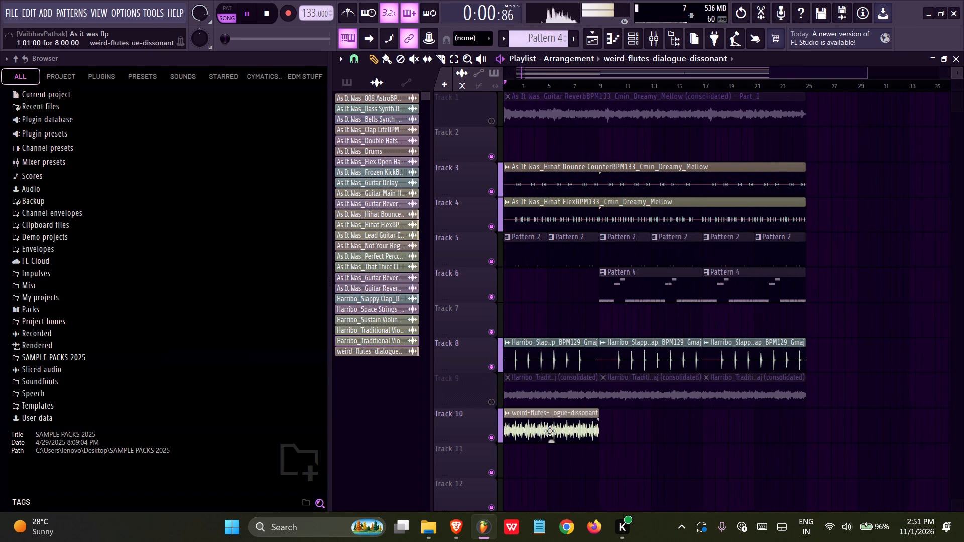
Open Pattern 4's 808 notes in the piano roll and set the snap scale to C Minor Natural (Aeolian).
{"action": "left_click", "coordinate": [624, 302]}
{"action": "left_click", "coordinate": [623, 298]}
{"action": "double_click", "coordinate": [628, 291]}
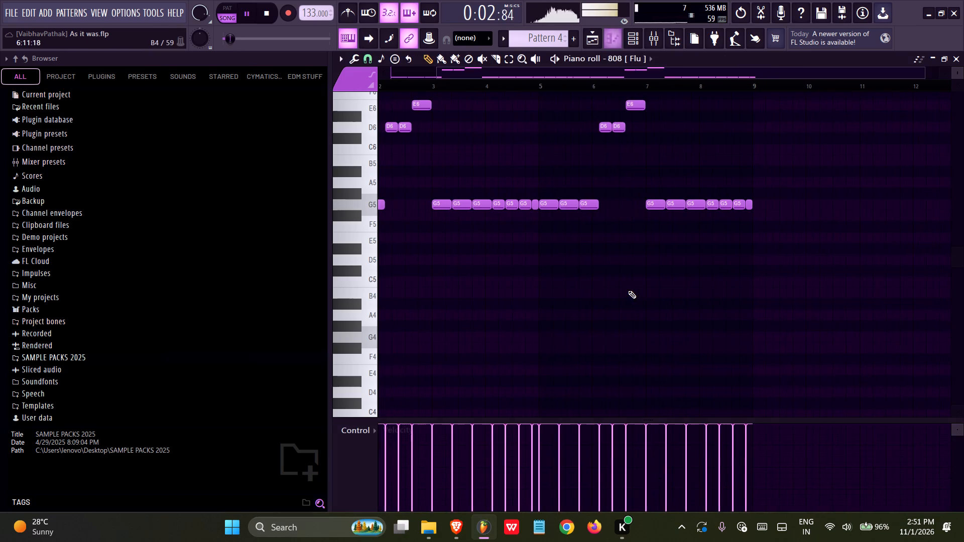
{"action": "middle_click_drag", "start_coordinate": [489, 261], "coordinate": [808, 263]}
{"action": "scroll", "coordinate": [504, 261], "scroll_direction": "up", "scroll_amount": 1}
{"action": "right_click", "coordinate": [384, 58]}
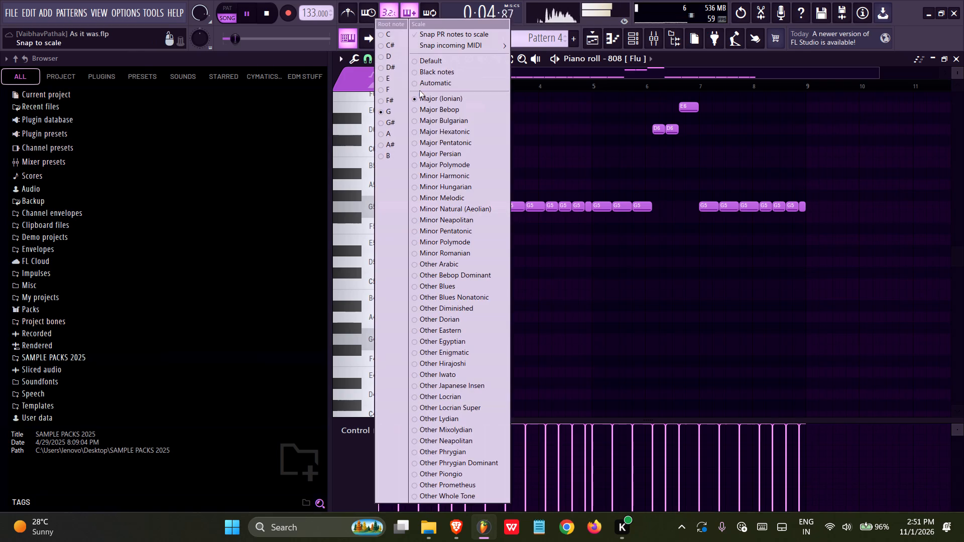
{"action": "right_click", "coordinate": [542, 115]}
{"action": "key", "text": "space"}
{"action": "right_click", "coordinate": [375, 62]}
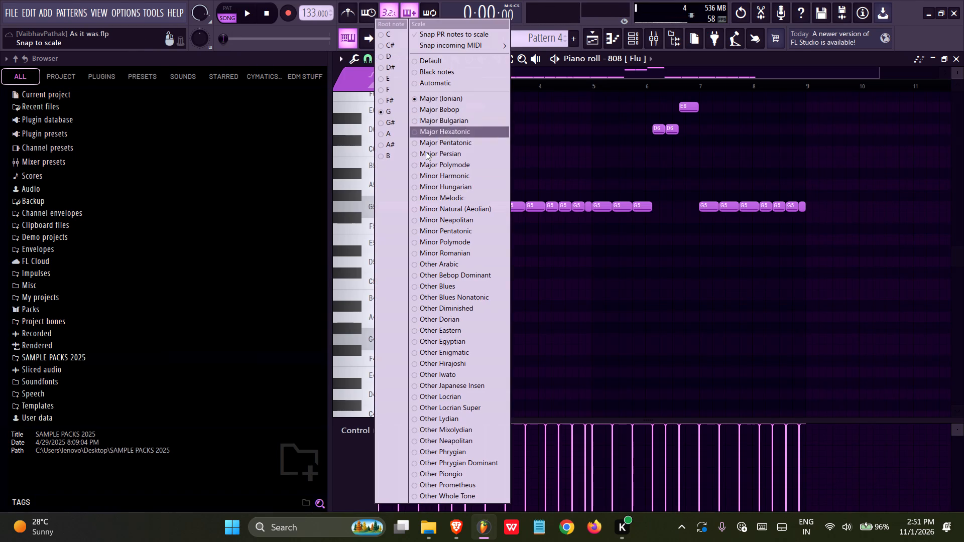
{"action": "left_click", "coordinate": [388, 34]}
{"action": "right_click", "coordinate": [380, 57]}
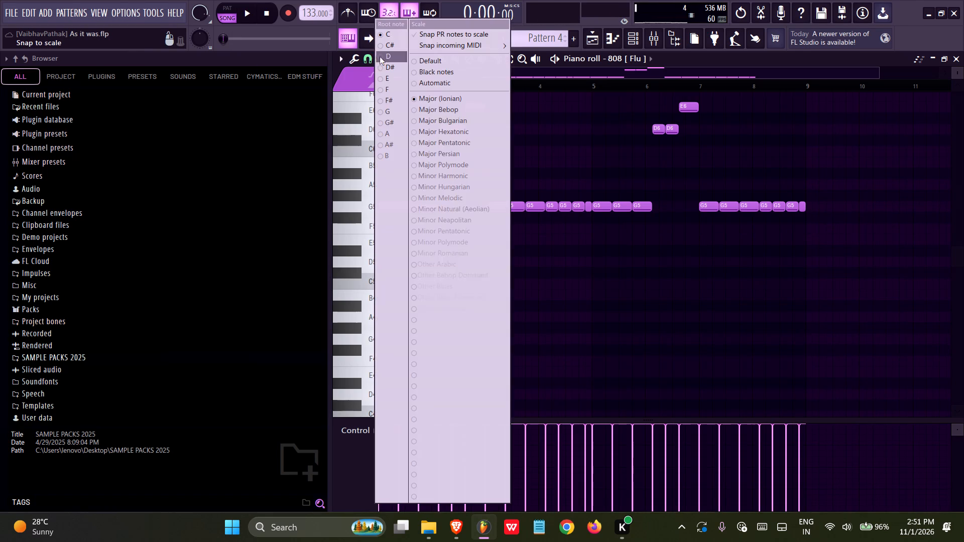
{"action": "left_click", "coordinate": [423, 210]}
Transpose all of Pattern 4's 808 notes down seven semitones so the G5 root notes become C5.
{"action": "key", "text": "ctrl+a"}
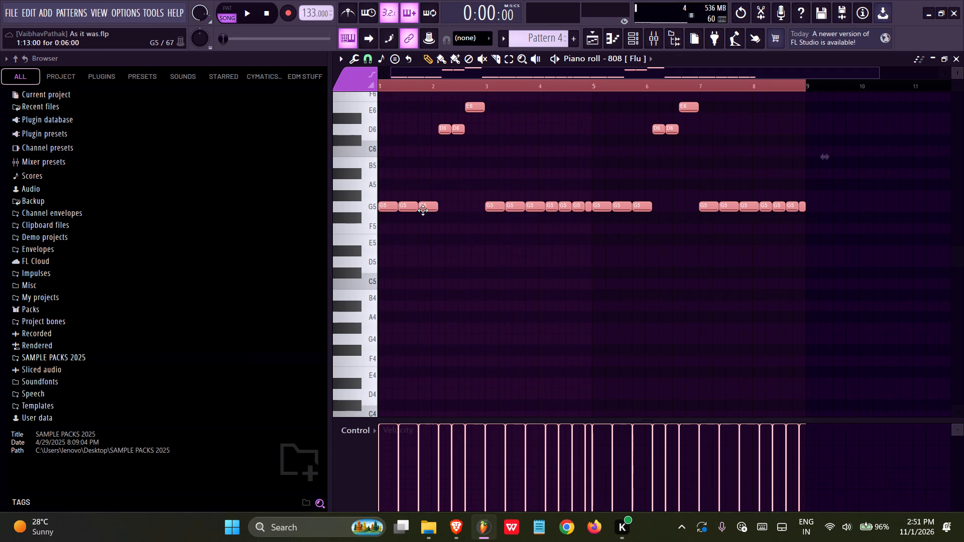
{"action": "key", "text": "shift+Down"}
{"action": "key", "text": "shift+Down"}
{"action": "key", "text": "shift+Down"}
{"action": "key", "text": "shift+Down"}
{"action": "key", "text": "shift+Down"}
{"action": "key", "text": "shift+Down"}
{"action": "key", "text": "shift+Down"}
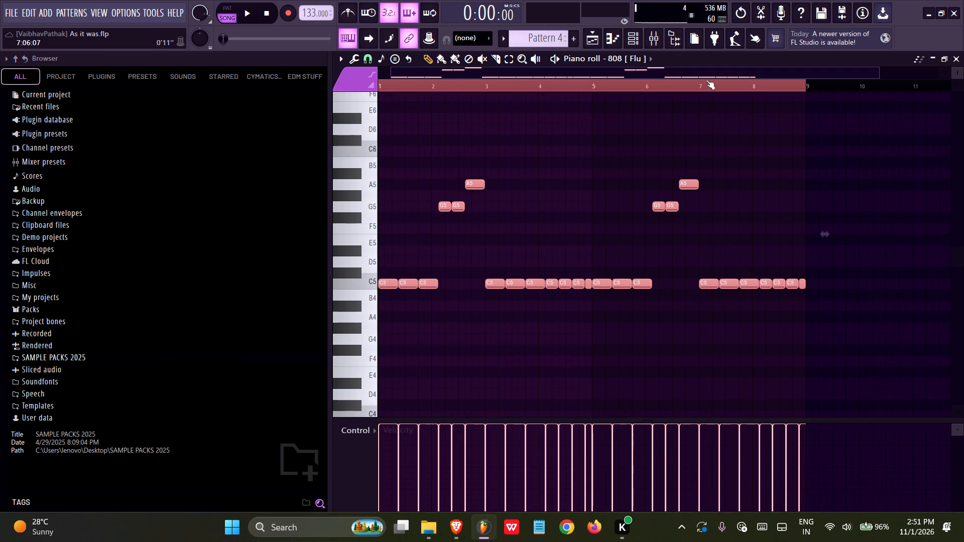
Lower the two A5 notes of the 808 to G#5 and play the arrangement.
{"action": "right_click", "coordinate": [590, 103]}
{"action": "left_click_drag", "start_coordinate": [718, 169], "coordinate": [441, 187], "text": "ctrl"}
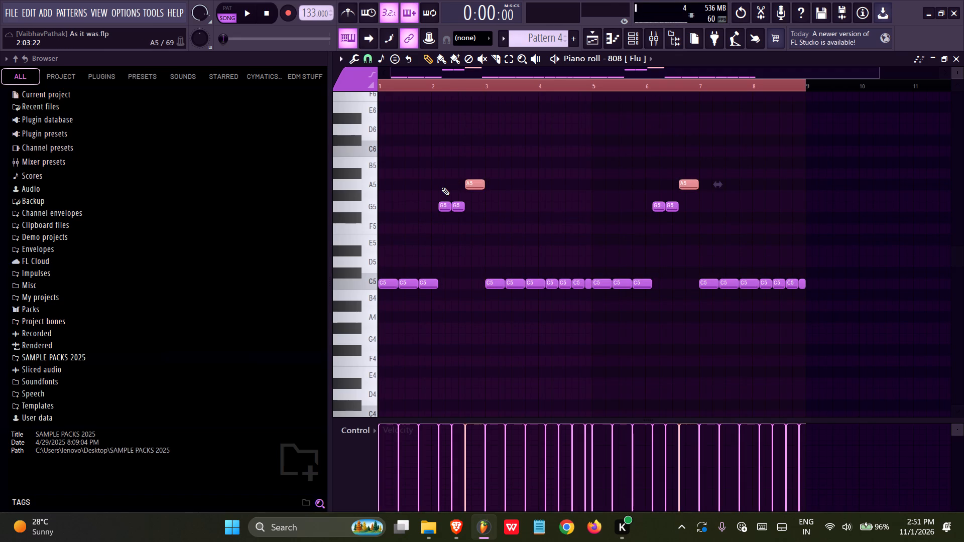
{"action": "key", "text": "shift+Down"}
{"action": "key", "text": "space"}
Duplicate the weird-flutes-dialogue-dissonant clip on Track 10 twice so it runs to bar 25, and save the project.
{"action": "left_click", "coordinate": [593, 46]}
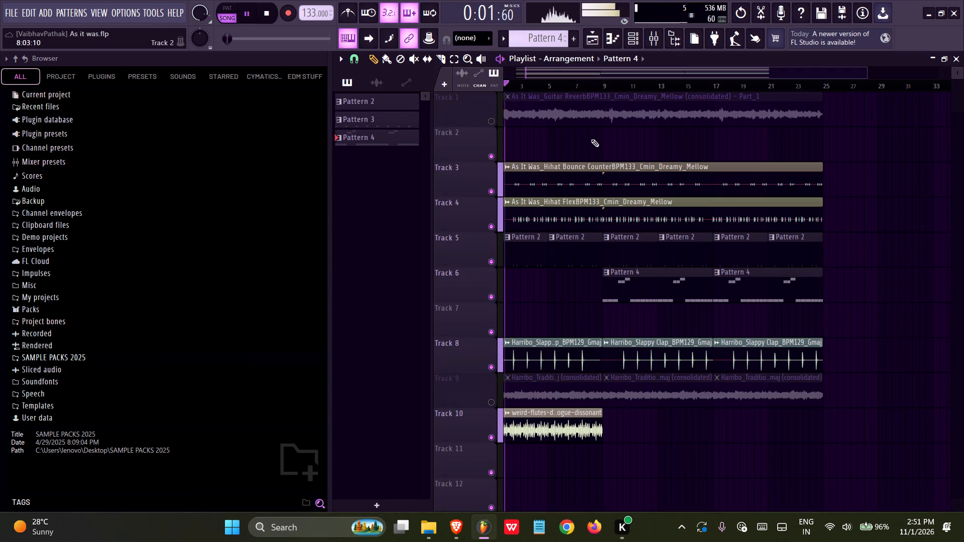
{"action": "left_click", "coordinate": [548, 418], "text": "ctrl"}
{"action": "key", "text": "ctrl+b"}
{"action": "key", "text": "ctrl+b"}
{"action": "key", "text": "ctrl+s"}
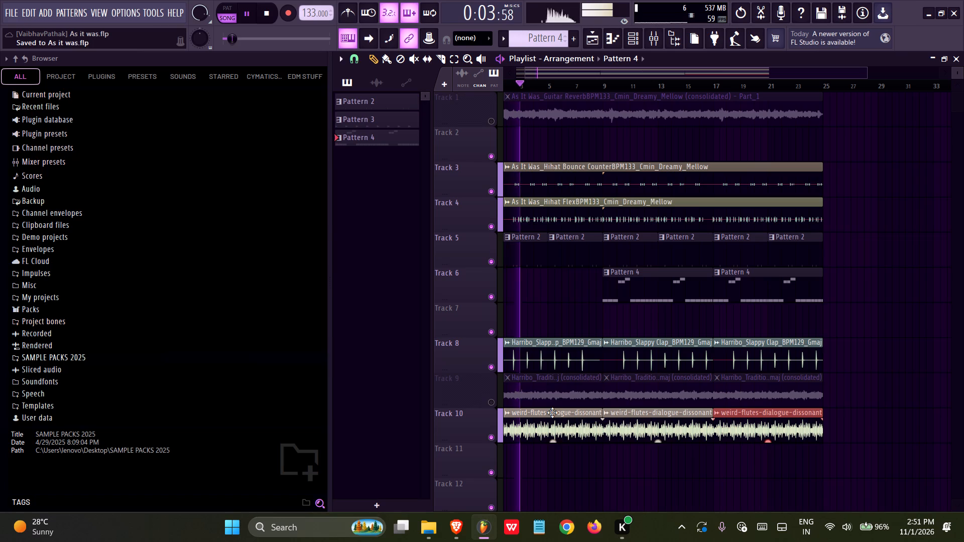
{"action": "right_click", "coordinate": [550, 305]}
{"action": "key", "text": "ctrl+s"}
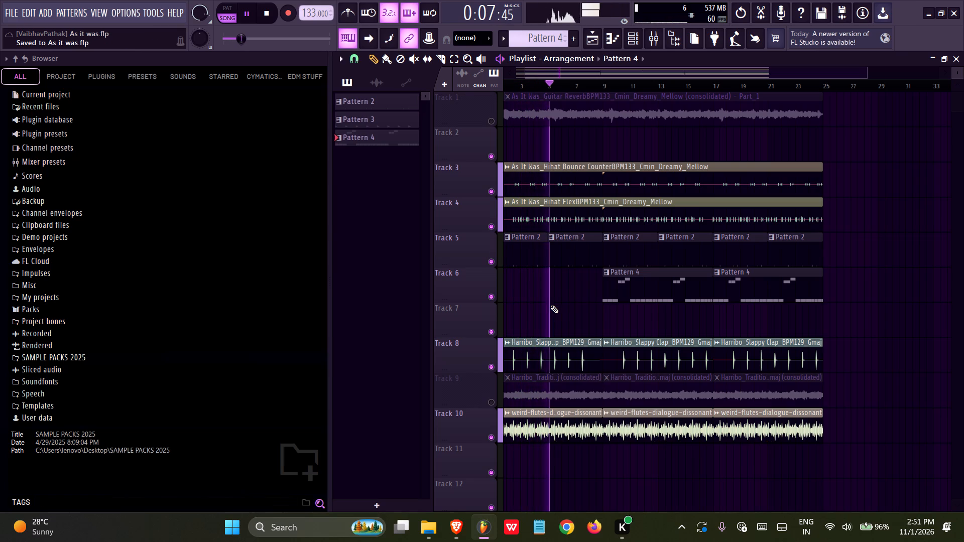
Mute the Harribo Slappy Clap on Track 8, listen to the arrangement without it, and save the project.
{"action": "left_click", "coordinate": [491, 362]}
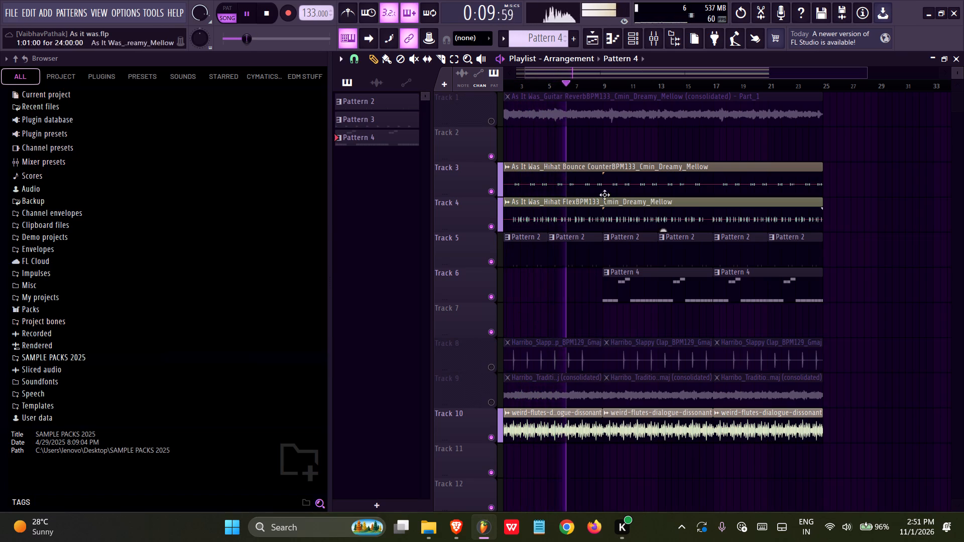
{"action": "left_click", "coordinate": [667, 33]}
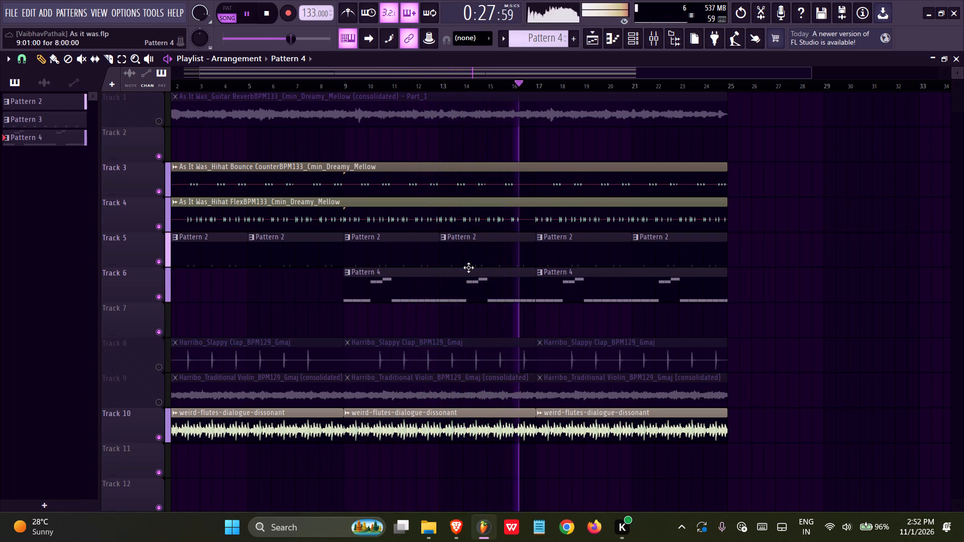
{"action": "left_click", "coordinate": [469, 281]}
{"action": "left_click", "coordinate": [674, 39]}
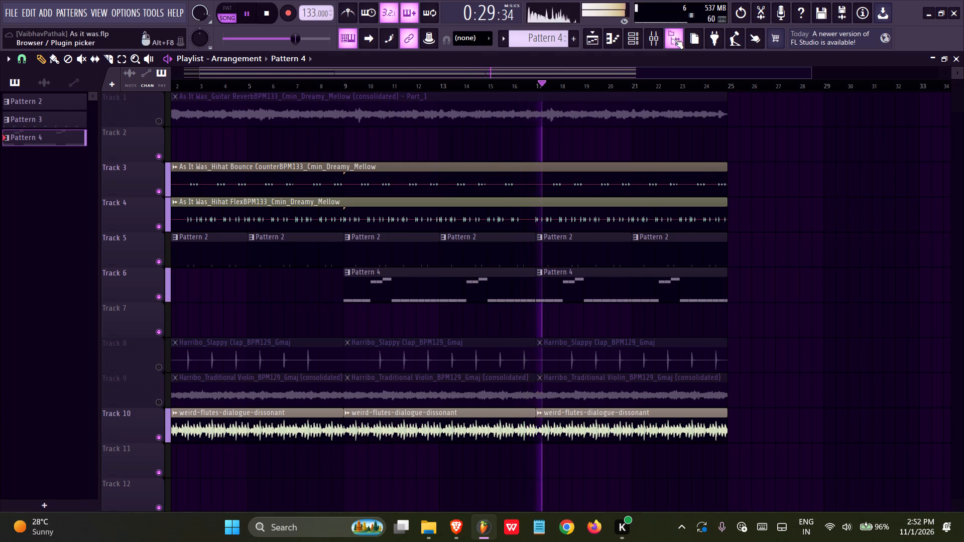
{"action": "key", "text": "ctrl+s"}
Expand the SAMPLE PACKS 2025 folder in the browser and look through its kits.
{"action": "left_click", "coordinate": [51, 359]}
{"action": "scroll", "coordinate": [55, 350], "scroll_direction": "down", "scroll_amount": 2}
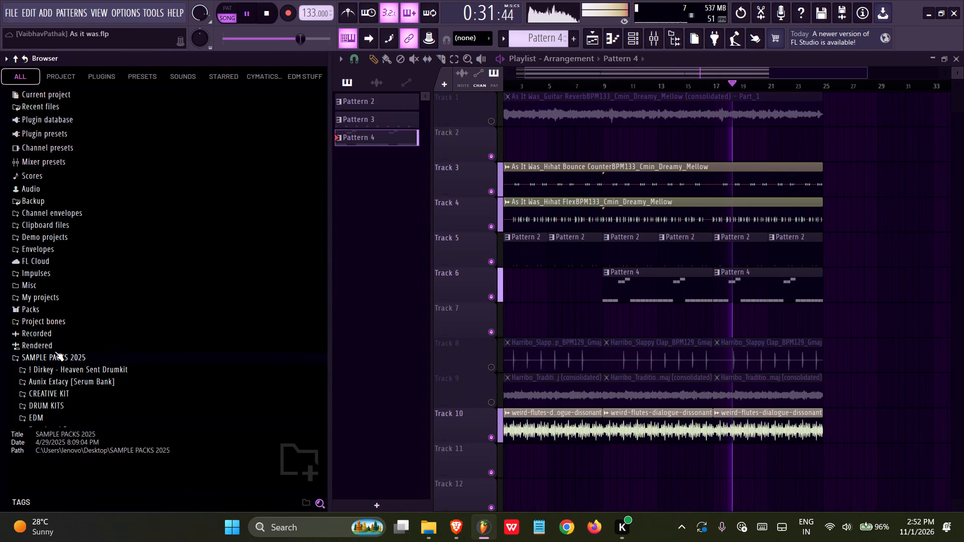
{"action": "scroll", "coordinate": [55, 351], "scroll_direction": "down", "scroll_amount": 1}
{"action": "key", "text": "ctrl+s"}
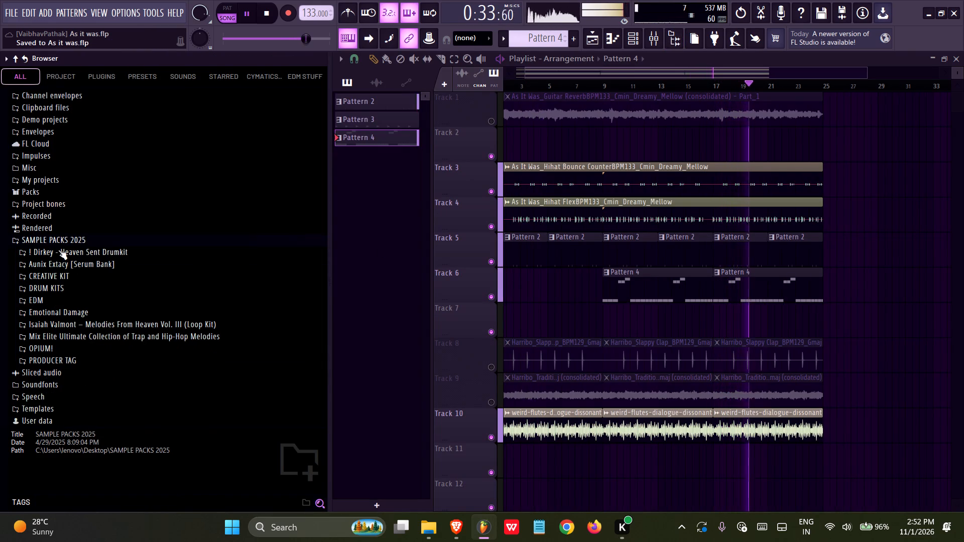
{"action": "scroll", "coordinate": [552, 325], "scroll_direction": "up", "scroll_amount": 5}
{"action": "scroll", "coordinate": [554, 308], "scroll_direction": "down", "scroll_amount": 6}
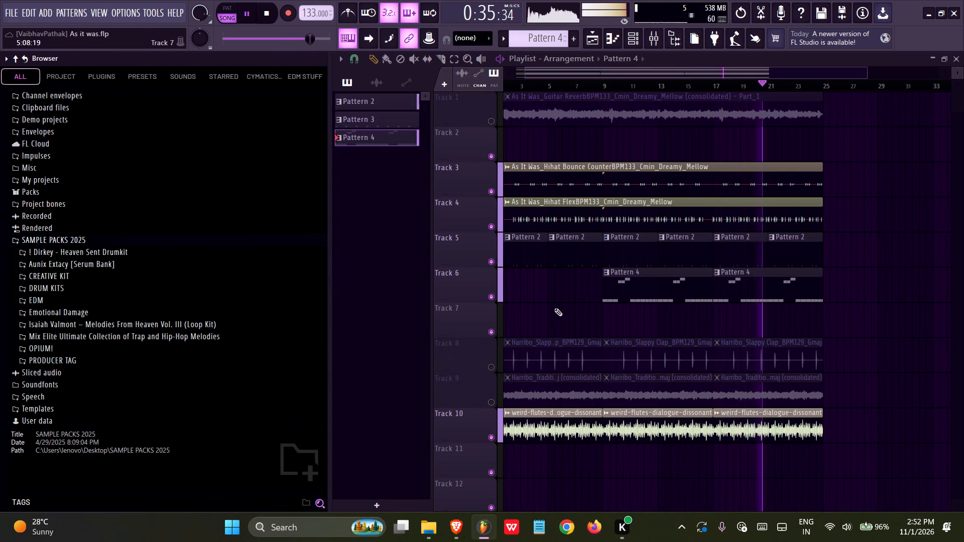
Move the As It Was Lead Guitar EFX clip from Track 14 up to Track 11 and save the project.
{"action": "scroll", "coordinate": [554, 308], "scroll_direction": "down", "scroll_amount": 4}
{"action": "scroll", "coordinate": [554, 308], "scroll_direction": "up", "scroll_amount": 6}
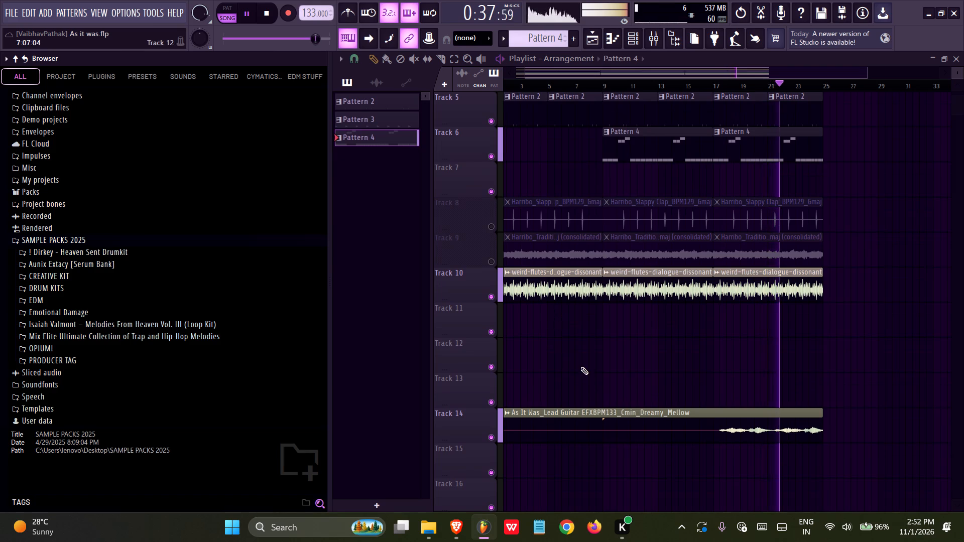
{"action": "left_click_drag", "start_coordinate": [581, 377], "coordinate": [582, 433], "text": "ctrl"}
{"action": "key", "text": "shift+Up"}
{"action": "key", "text": "shift+Up"}
{"action": "key", "text": "shift+Up"}
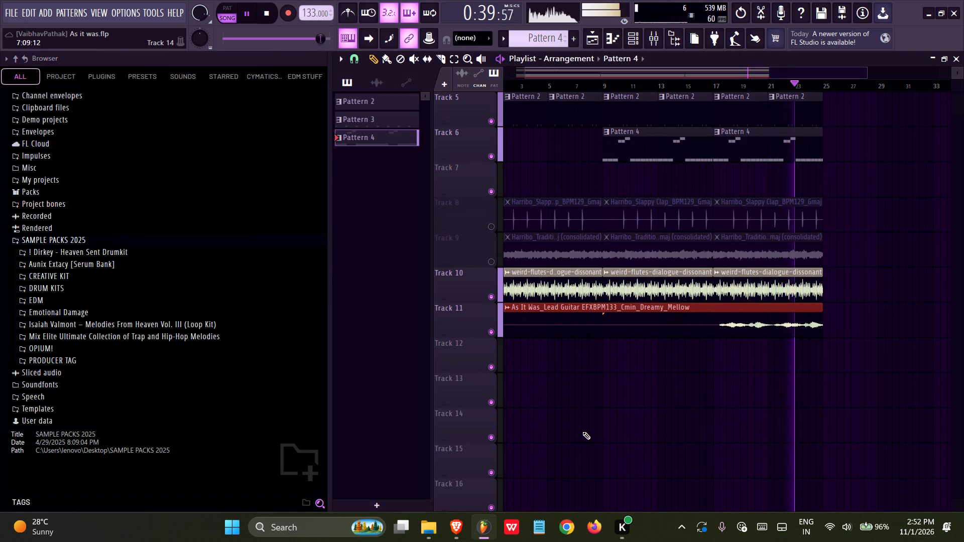
{"action": "key", "text": "ctrl+s"}
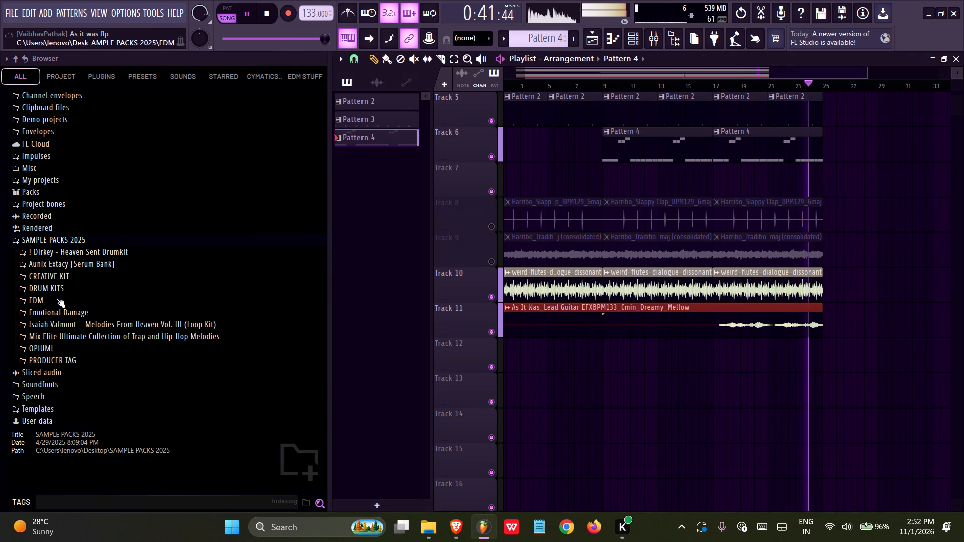
{"action": "key", "text": "ctrl+s"}
{"action": "left_click", "coordinate": [56, 291], "text": "ctrl"}
{"action": "key", "text": "space"}
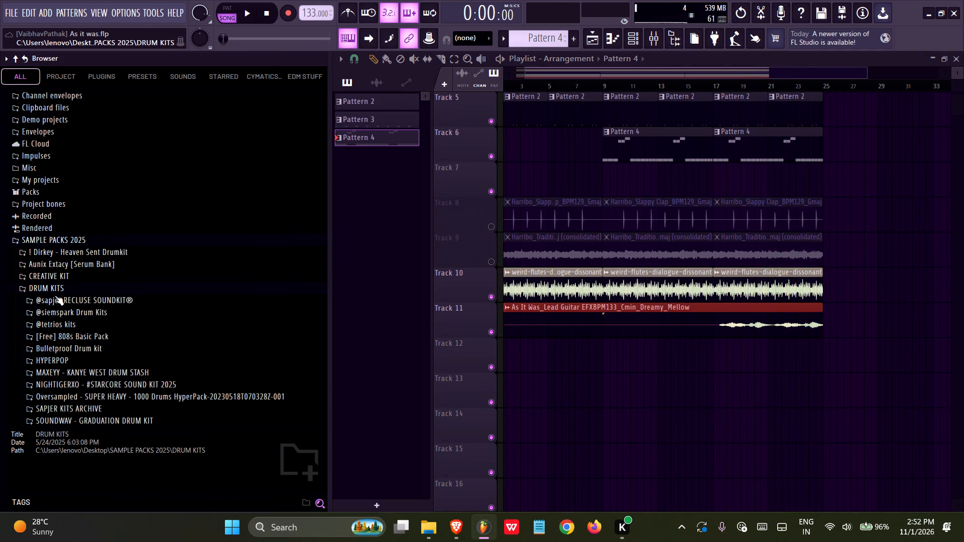
{"action": "left_click", "coordinate": [55, 298]}
{"action": "left_click", "coordinate": [59, 309]}
{"action": "left_click", "coordinate": [60, 290]}
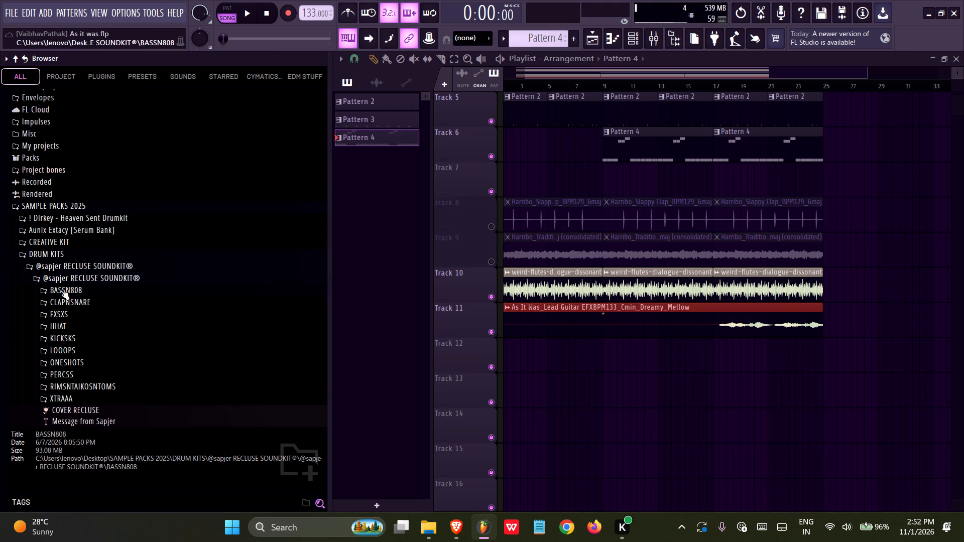
{"action": "left_click", "coordinate": [75, 299]}
{"action": "left_click", "coordinate": [90, 191]}
{"action": "left_click", "coordinate": [91, 179]}
{"action": "left_click", "coordinate": [89, 150]}
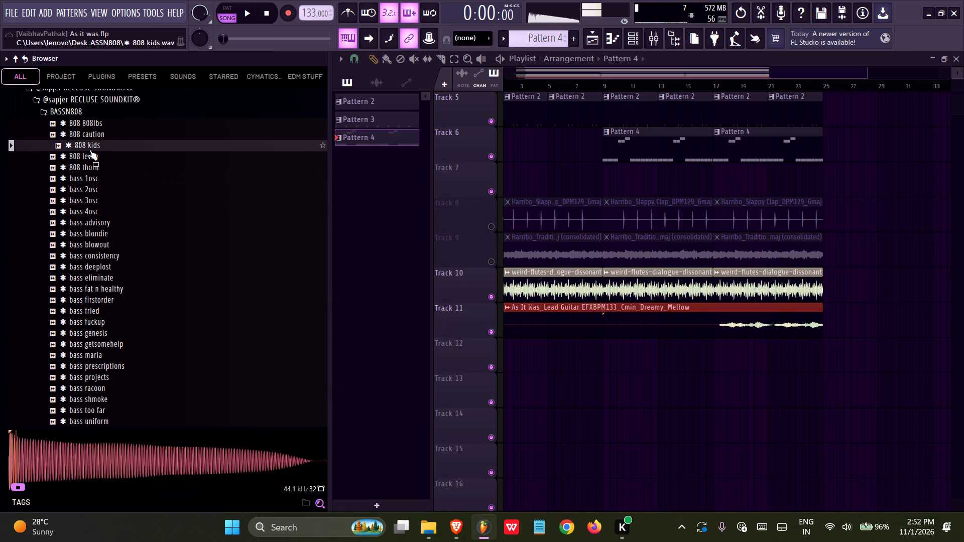
{"action": "left_click", "coordinate": [89, 138]}
{"action": "left_click", "coordinate": [90, 125]}
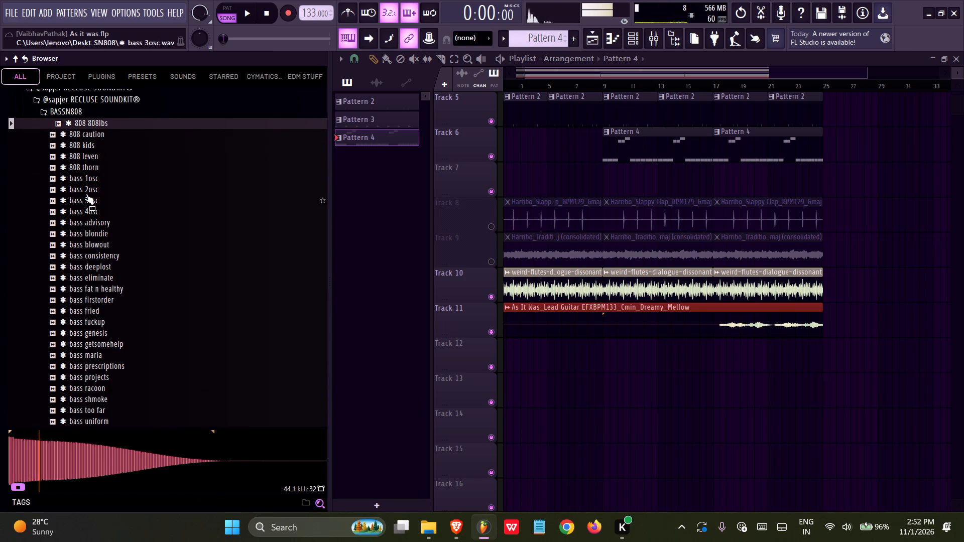
{"action": "left_click", "coordinate": [86, 181]}
{"action": "left_click", "coordinate": [89, 170]}
{"action": "scroll", "coordinate": [105, 324], "scroll_direction": "up", "scroll_amount": 4}
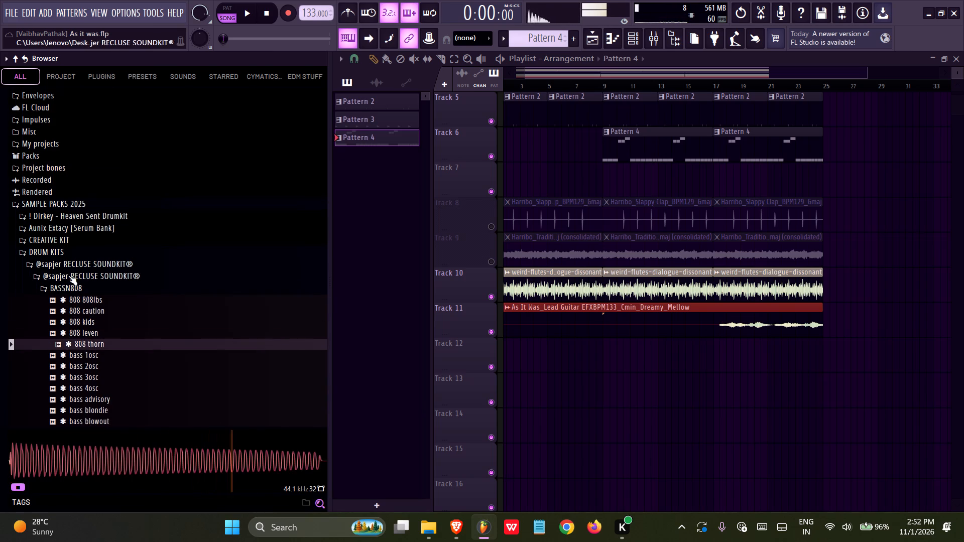
{"action": "left_click", "coordinate": [52, 262]}
{"action": "key", "text": "ctrl+s"}
Audition the Drill, Casino and Experience samples in the 808s folder of the Dirkey Heaven Sent Drumkit.
{"action": "left_click", "coordinate": [57, 215]}
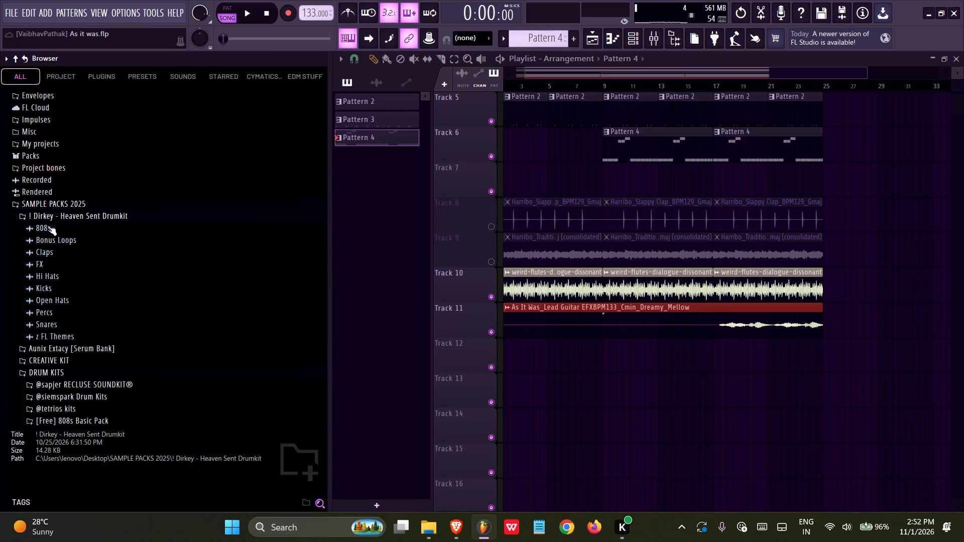
{"action": "left_click", "coordinate": [48, 226]}
{"action": "left_click", "coordinate": [56, 260]}
{"action": "left_click", "coordinate": [58, 252]}
{"action": "left_click", "coordinate": [63, 271]}
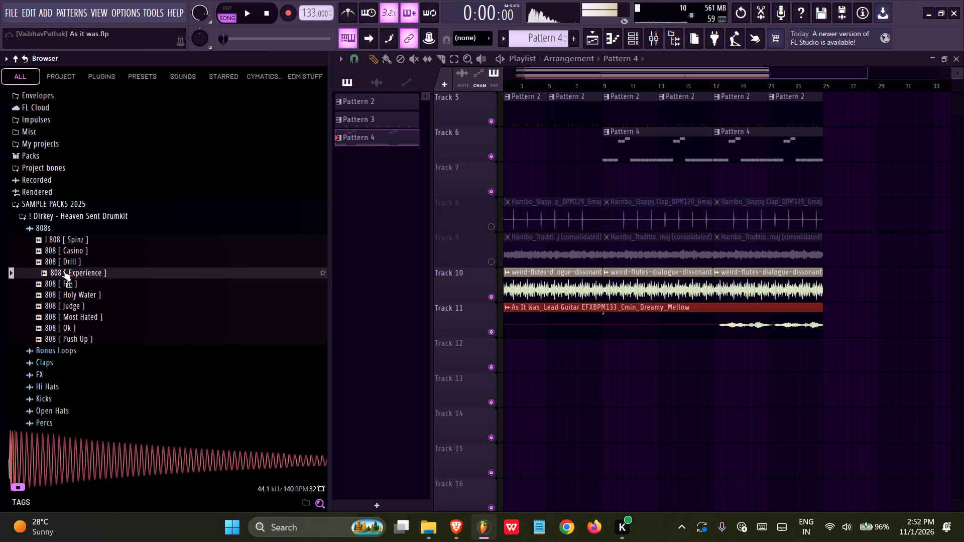
{"action": "left_click", "coordinate": [64, 270]}
Replace the 808 [ Flu ] channel's sample in the channel rack with 808 [ Experience ].
{"action": "left_click", "coordinate": [637, 140]}
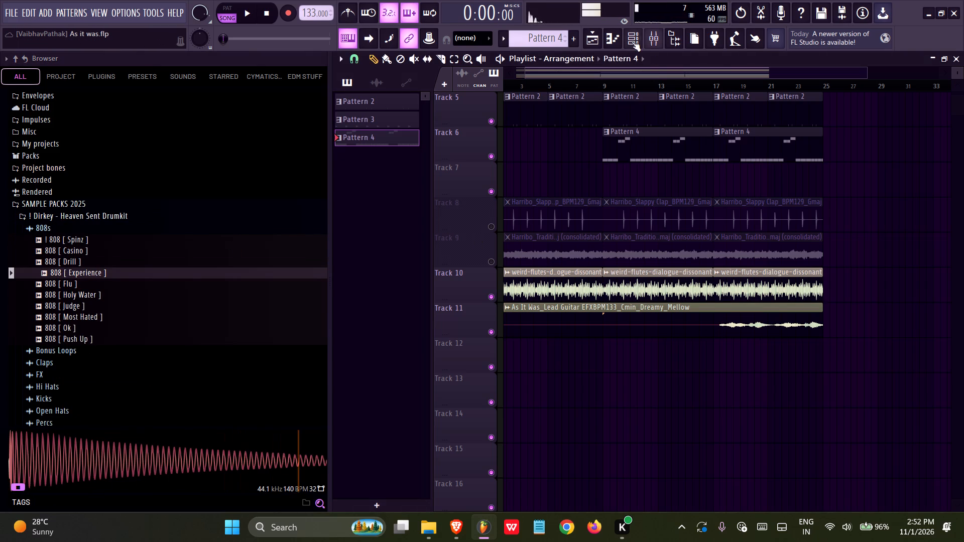
{"action": "left_click", "coordinate": [632, 42]}
{"action": "left_click", "coordinate": [504, 227]}
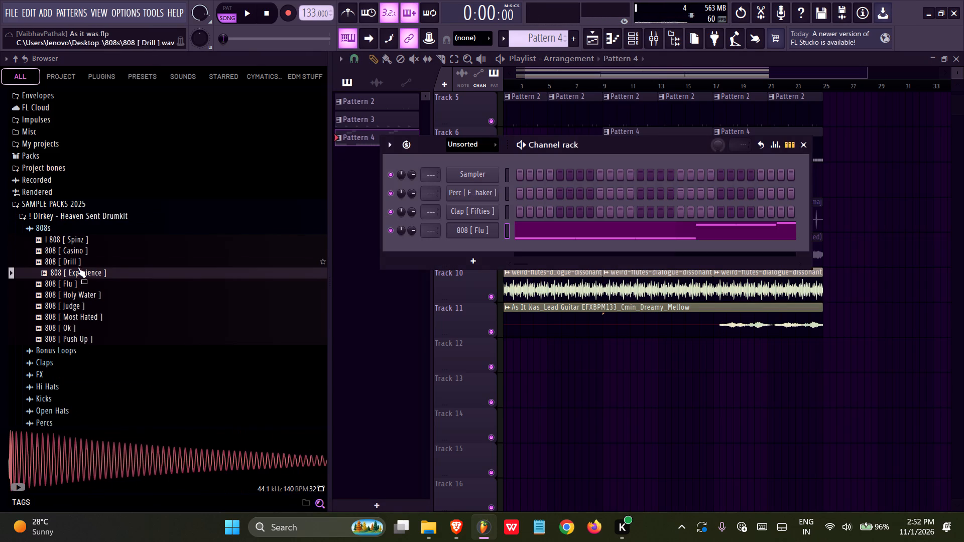
{"action": "middle_click", "coordinate": [77, 273]}
Play Pattern 4 on its own in pattern mode with its 808 notes open in the piano roll.
{"action": "left_click", "coordinate": [214, 4]}
{"action": "left_click", "coordinate": [228, 9]}
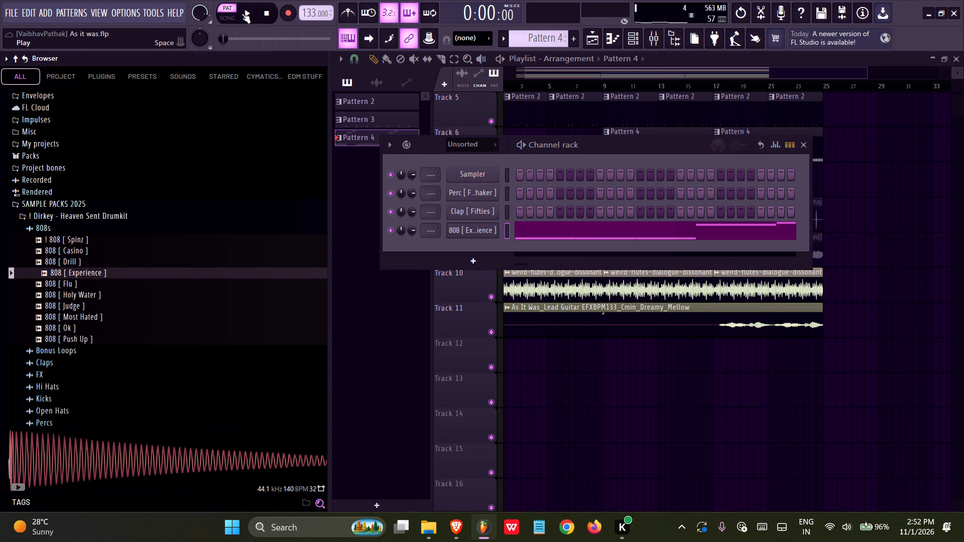
{"action": "left_click", "coordinate": [242, 14]}
{"action": "double_click", "coordinate": [531, 229]}
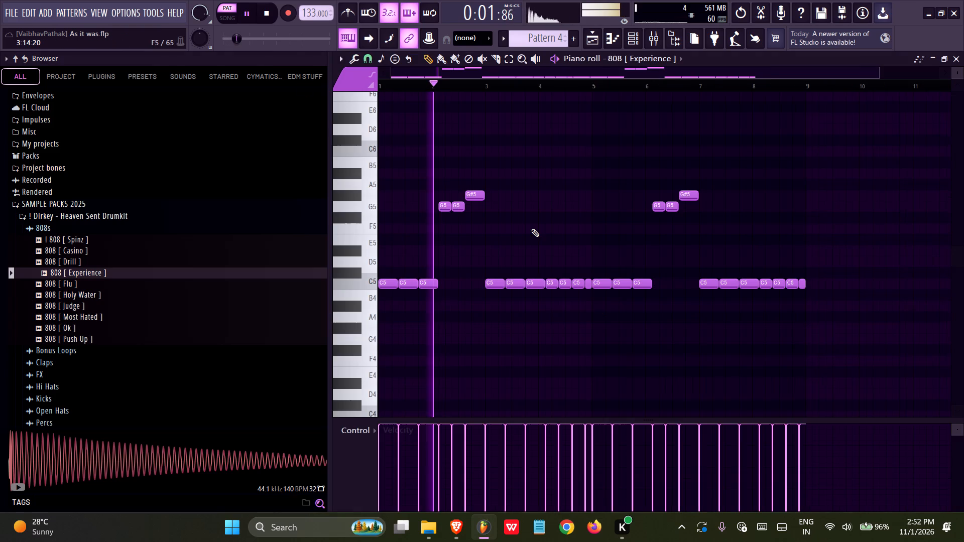
Stop playback, audition the Ok, Push Up, Holy Water, Judge and Most Hated 808s, then close the kit and save the project.
{"action": "left_click", "coordinate": [87, 325]}
{"action": "key", "text": "space"}
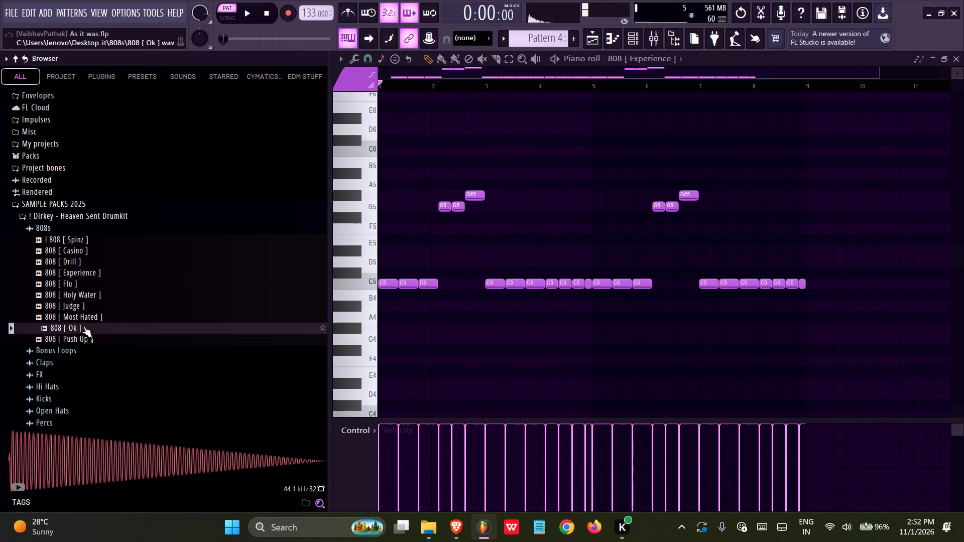
{"action": "left_click", "coordinate": [83, 327]}
{"action": "left_click", "coordinate": [82, 334]}
{"action": "left_click", "coordinate": [82, 334]}
{"action": "left_click", "coordinate": [78, 301]}
{"action": "left_click", "coordinate": [75, 308]}
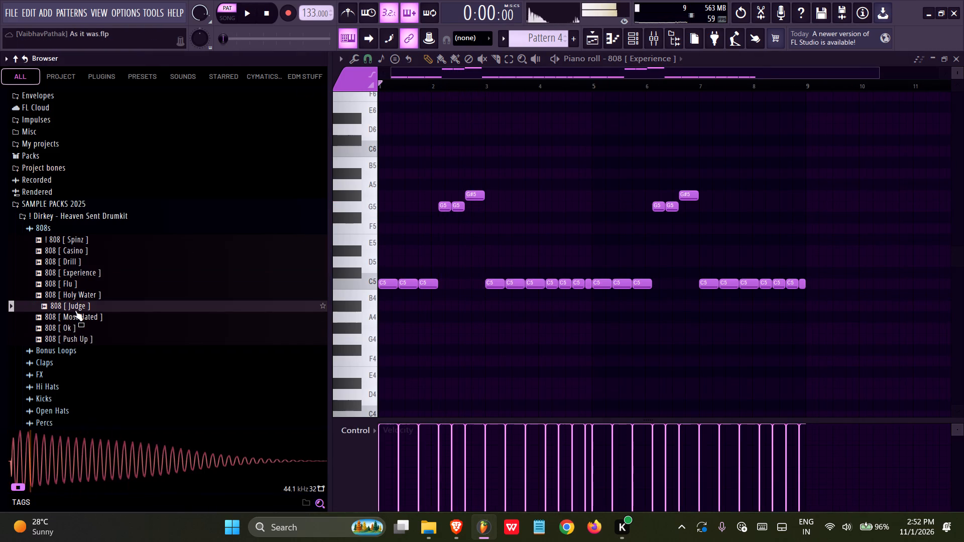
{"action": "left_click", "coordinate": [75, 312]}
{"action": "left_click", "coordinate": [75, 312]}
{"action": "left_click", "coordinate": [59, 221]}
{"action": "key", "text": "ctrl+s"}
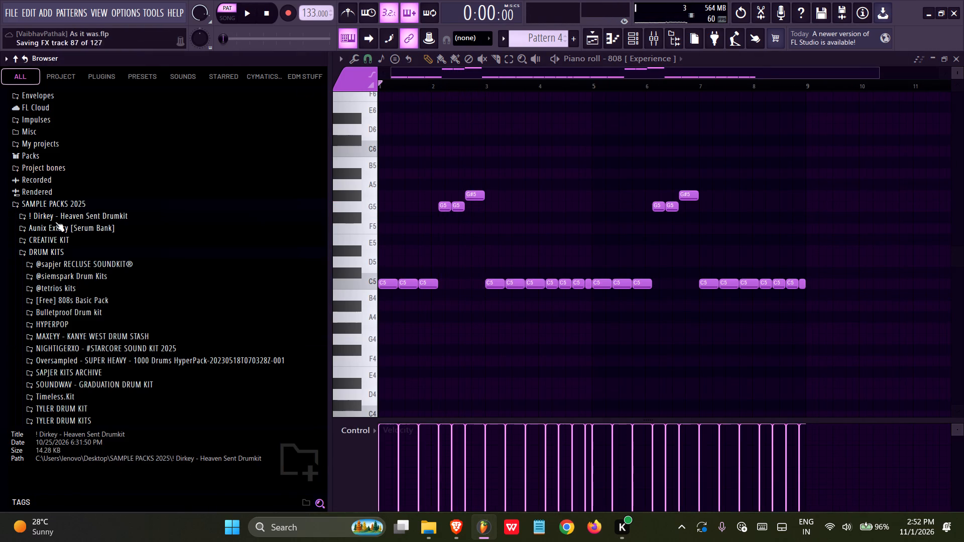
Audition the handout bass, lonewolf 808 and manners 808 in siemspark's Coral DK bass presets, close the kit and save the project.
{"action": "left_click", "coordinate": [44, 274]}
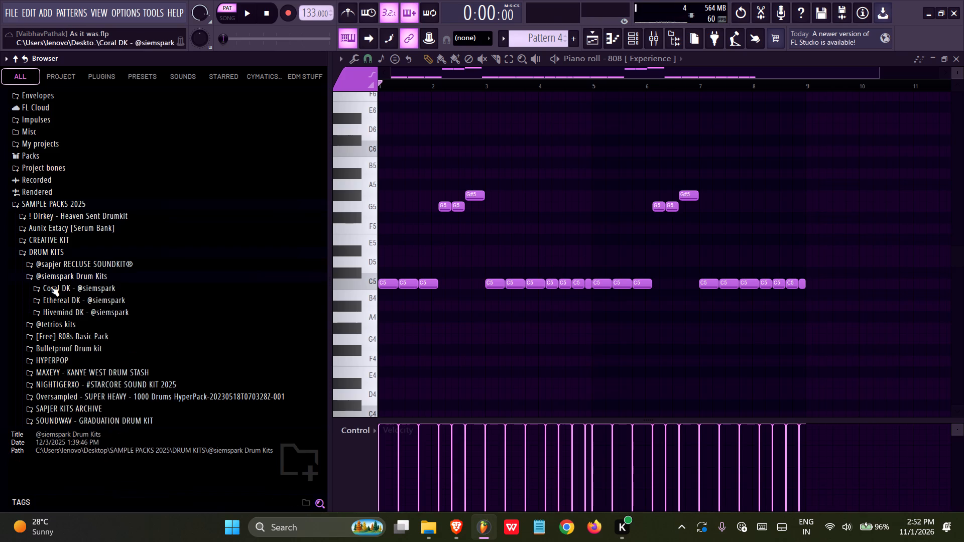
{"action": "left_click", "coordinate": [50, 287]}
{"action": "left_click", "coordinate": [57, 304]}
{"action": "left_click", "coordinate": [67, 280]}
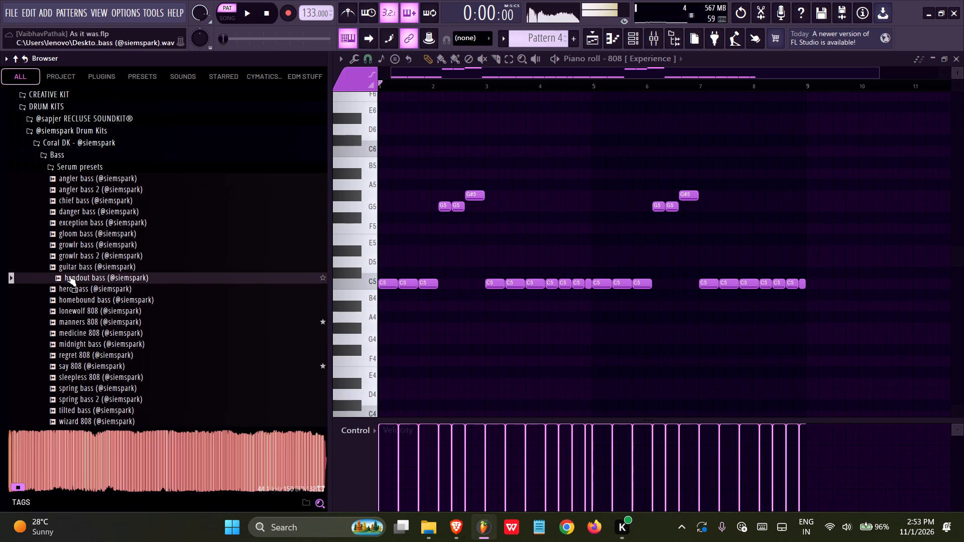
{"action": "left_click", "coordinate": [91, 309]}
{"action": "double_click", "coordinate": [92, 315]}
{"action": "left_click", "coordinate": [93, 317]}
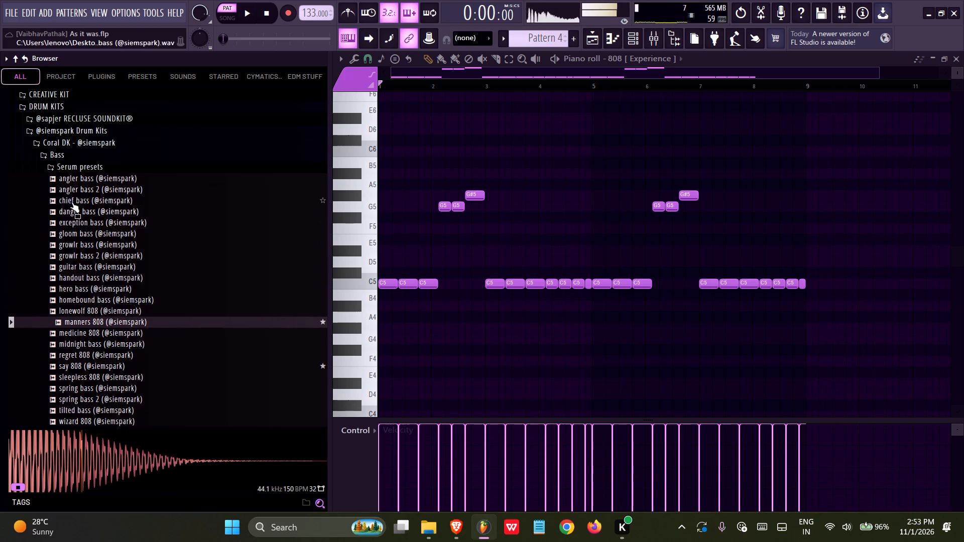
{"action": "left_click", "coordinate": [66, 139]}
{"action": "left_click", "coordinate": [65, 133]}
{"action": "key", "text": "ctrl+s"}
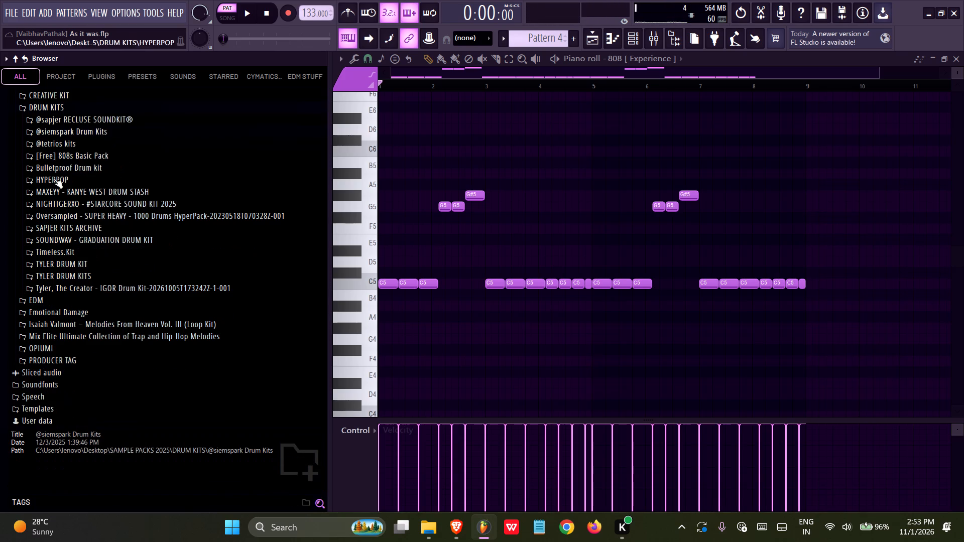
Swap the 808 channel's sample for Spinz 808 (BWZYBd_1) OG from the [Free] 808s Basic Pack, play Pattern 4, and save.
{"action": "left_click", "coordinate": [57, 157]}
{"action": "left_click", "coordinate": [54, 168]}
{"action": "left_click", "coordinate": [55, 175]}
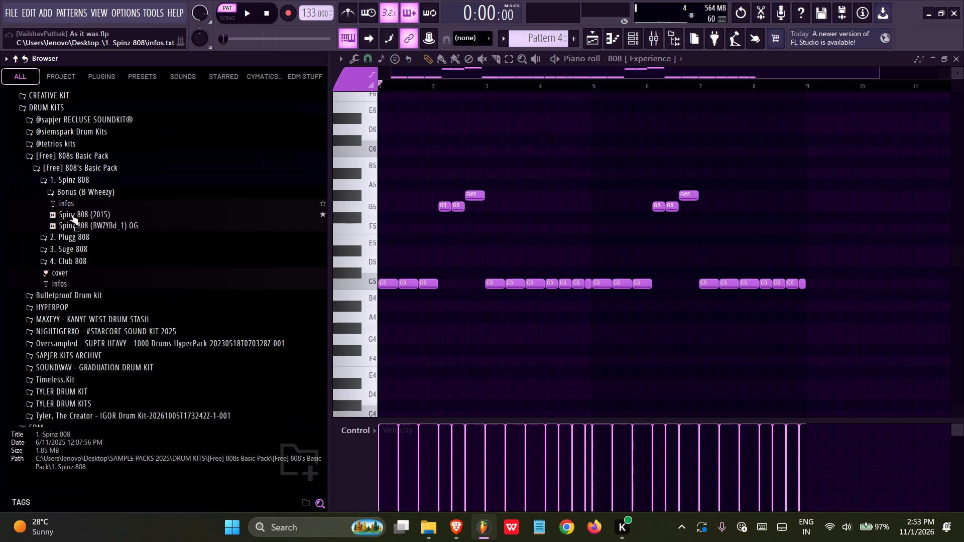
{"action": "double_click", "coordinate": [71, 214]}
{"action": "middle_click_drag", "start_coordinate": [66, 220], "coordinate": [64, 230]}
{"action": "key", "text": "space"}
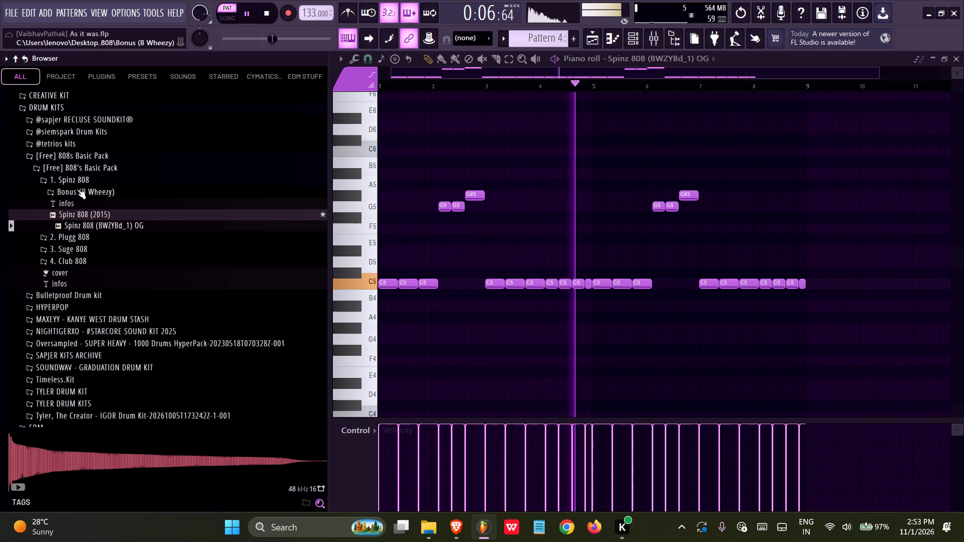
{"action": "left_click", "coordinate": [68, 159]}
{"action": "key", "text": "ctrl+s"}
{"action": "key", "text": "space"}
Audition the coffee, metal, moss and ruckus 808 one shots in the HYPERPOP Renraku Lovesick sample pack.
{"action": "left_click", "coordinate": [49, 178]}
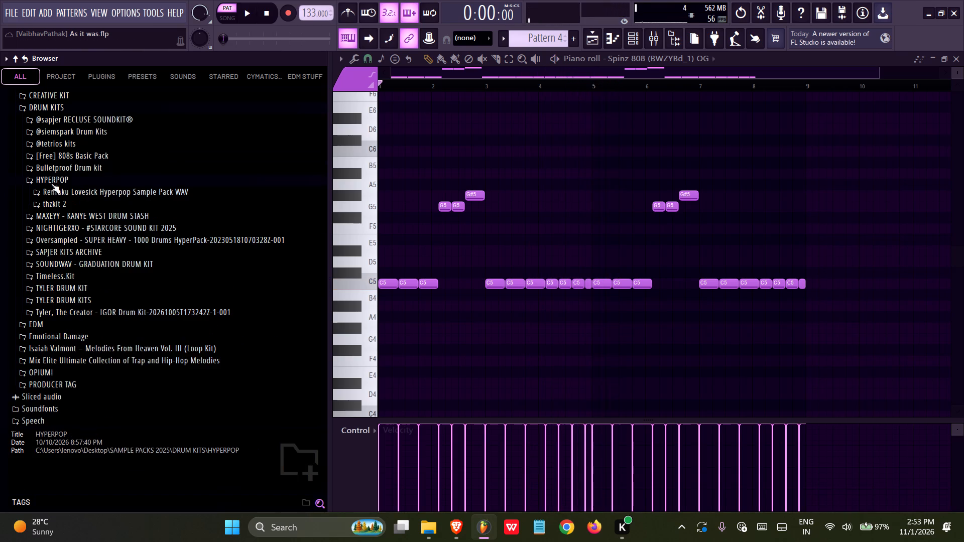
{"action": "left_click", "coordinate": [52, 190]}
{"action": "left_click", "coordinate": [54, 203]}
{"action": "left_click", "coordinate": [57, 211]}
{"action": "left_click", "coordinate": [57, 213]}
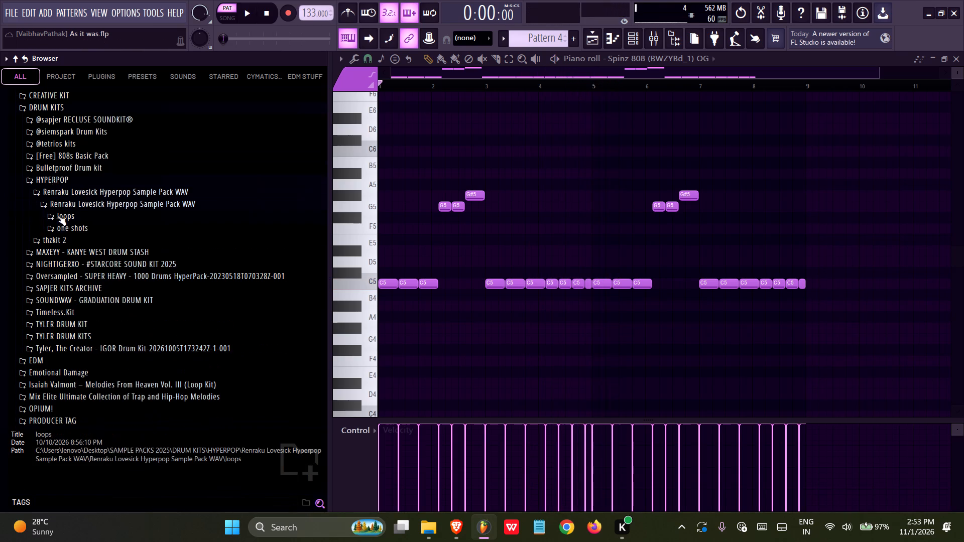
{"action": "left_click", "coordinate": [61, 226]}
{"action": "left_click", "coordinate": [62, 235]}
{"action": "left_click", "coordinate": [68, 246]}
{"action": "left_click", "coordinate": [133, 235]}
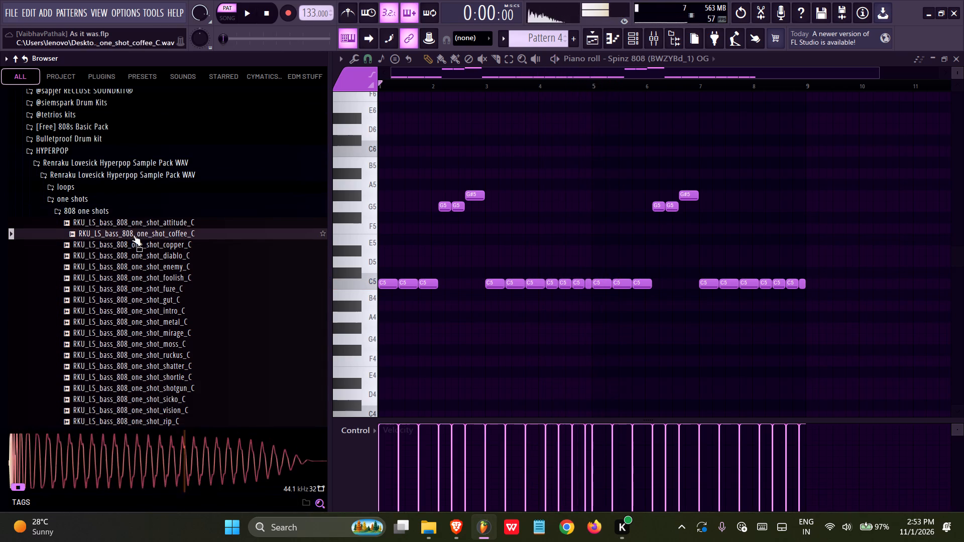
{"action": "left_click", "coordinate": [140, 272]}
{"action": "left_click", "coordinate": [147, 318]}
{"action": "left_click", "coordinate": [152, 345]}
{"action": "left_click", "coordinate": [152, 348]}
{"action": "left_click", "coordinate": [152, 360]}
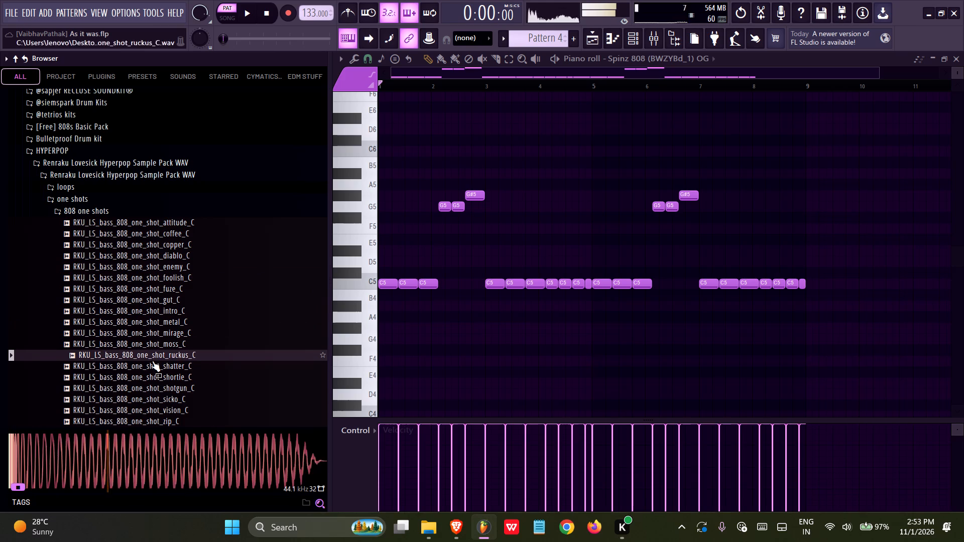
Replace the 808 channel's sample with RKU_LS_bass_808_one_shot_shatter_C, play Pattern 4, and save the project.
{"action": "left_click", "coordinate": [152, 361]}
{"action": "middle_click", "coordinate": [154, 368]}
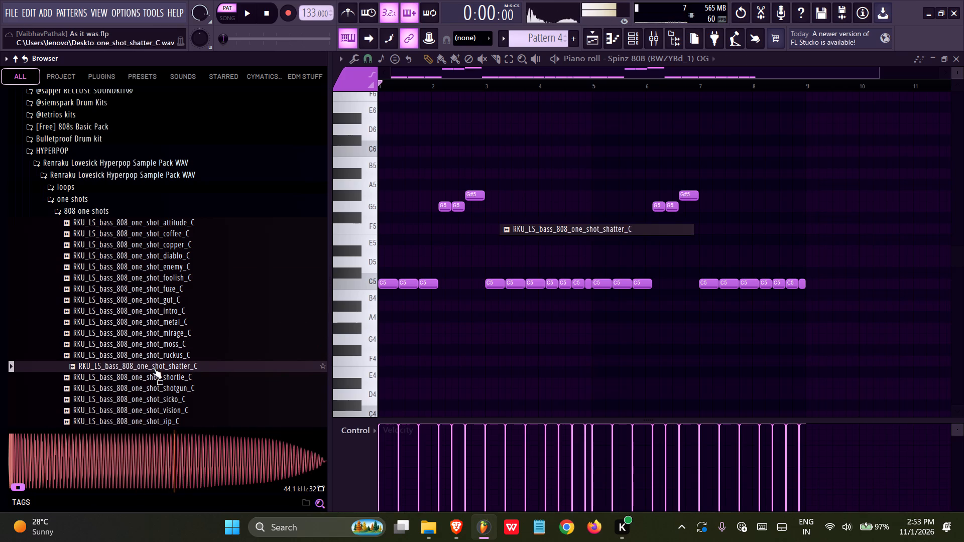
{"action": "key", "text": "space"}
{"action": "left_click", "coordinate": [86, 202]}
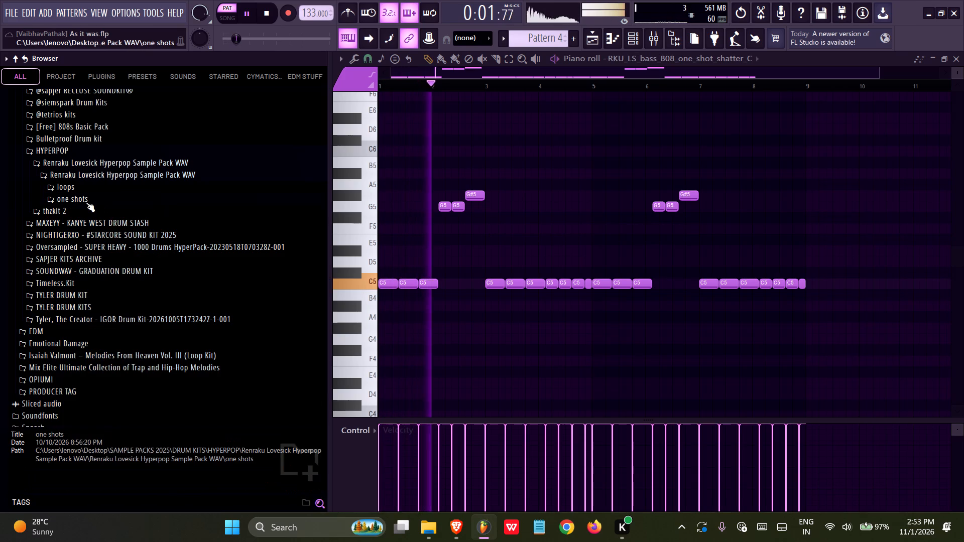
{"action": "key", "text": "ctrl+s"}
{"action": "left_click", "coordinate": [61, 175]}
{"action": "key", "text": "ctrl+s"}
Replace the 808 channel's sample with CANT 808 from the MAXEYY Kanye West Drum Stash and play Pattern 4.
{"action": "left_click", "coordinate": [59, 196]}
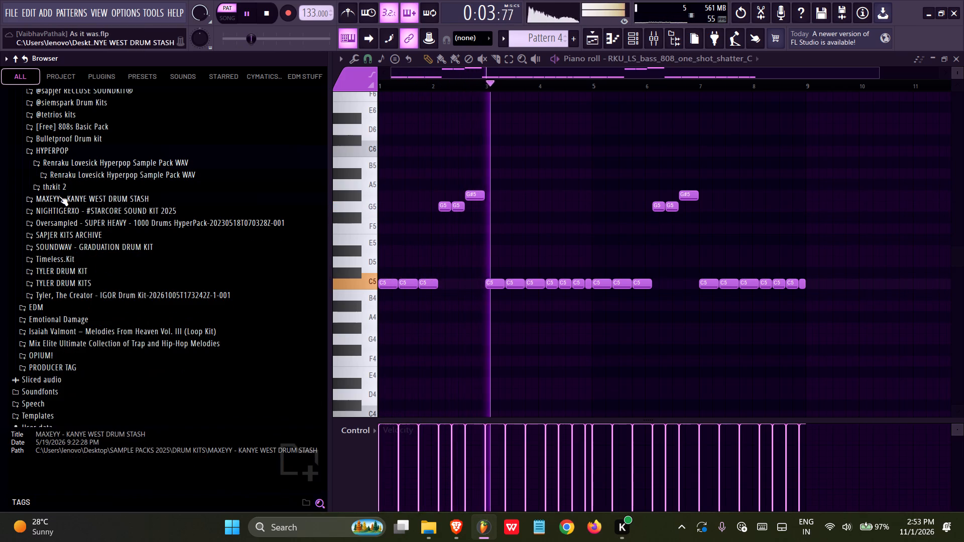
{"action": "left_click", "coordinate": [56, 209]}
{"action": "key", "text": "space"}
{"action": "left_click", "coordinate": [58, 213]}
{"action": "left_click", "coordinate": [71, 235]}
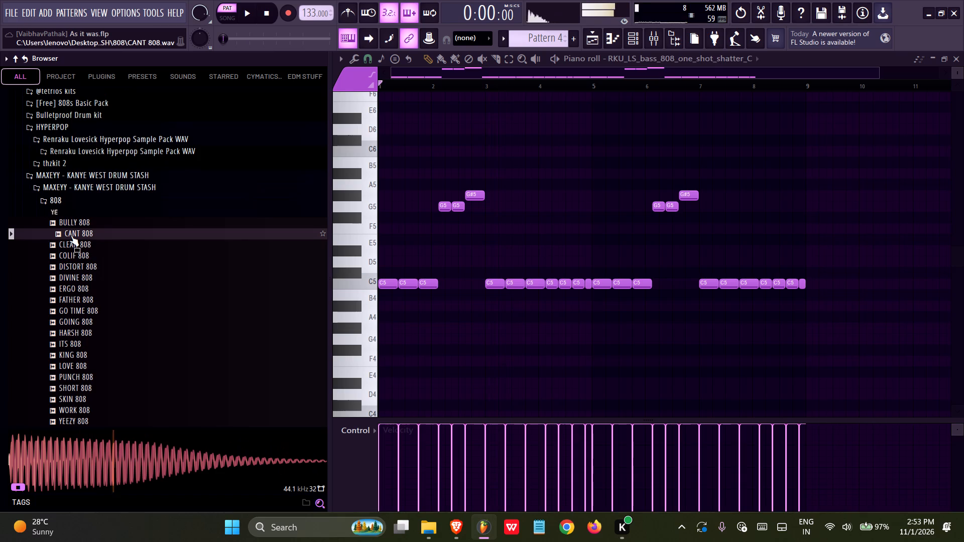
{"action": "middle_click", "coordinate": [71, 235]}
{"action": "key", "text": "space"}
Audition the FATHER and ERGO 808s, replace the 808 channel's sample with DIVINE 808, and play Pattern 4.
{"action": "left_click", "coordinate": [84, 297]}
{"action": "key", "text": "space"}
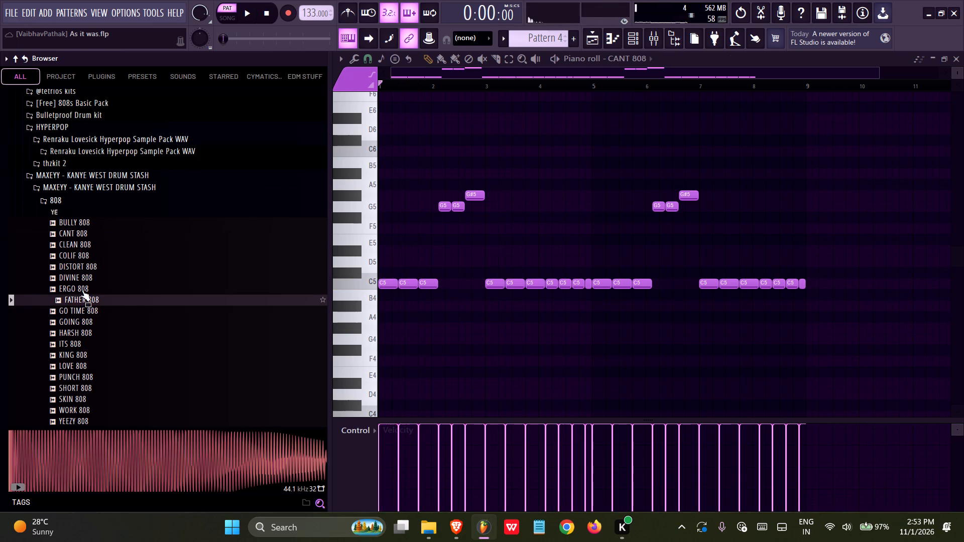
{"action": "left_click", "coordinate": [82, 290]}
{"action": "left_click", "coordinate": [82, 281]}
{"action": "middle_click", "coordinate": [82, 281]}
{"action": "key", "text": "space"}
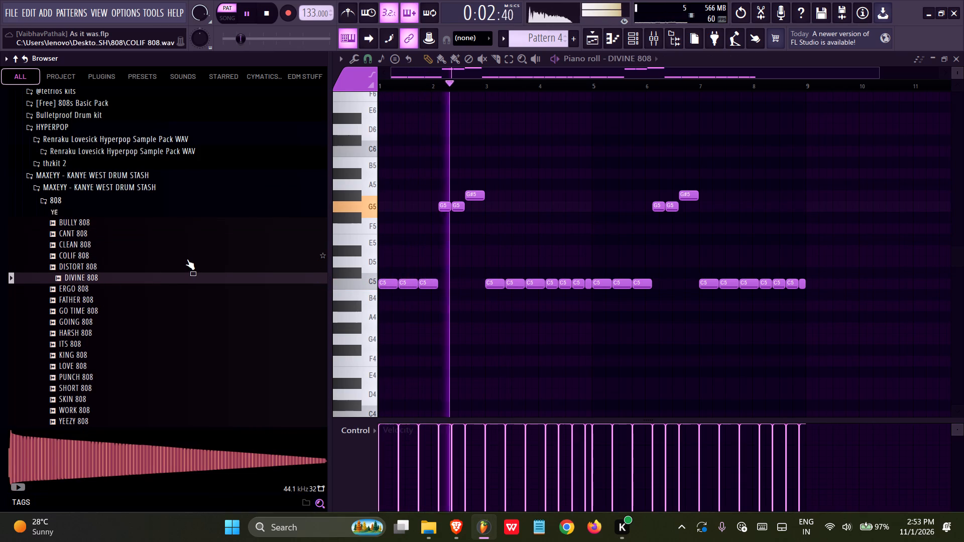
Play the whole playlist arrangement from the beginning in song mode.
{"action": "left_click", "coordinate": [582, 42]}
{"action": "left_click", "coordinate": [587, 42]}
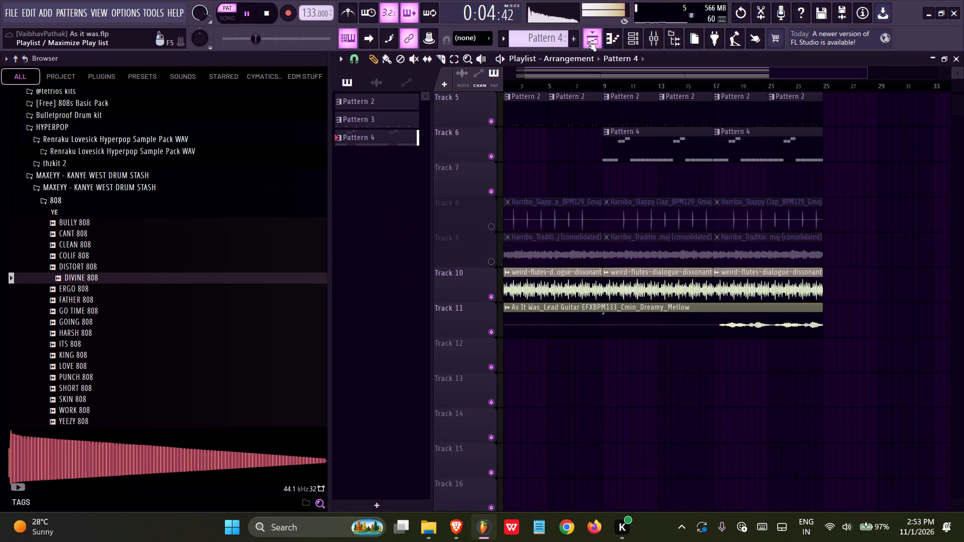
{"action": "key", "text": "space"}
{"action": "left_click_drag", "start_coordinate": [530, 87], "coordinate": [325, 93]}
{"action": "key", "text": "space"}
{"action": "scroll", "coordinate": [540, 158], "scroll_direction": "up", "scroll_amount": 4}
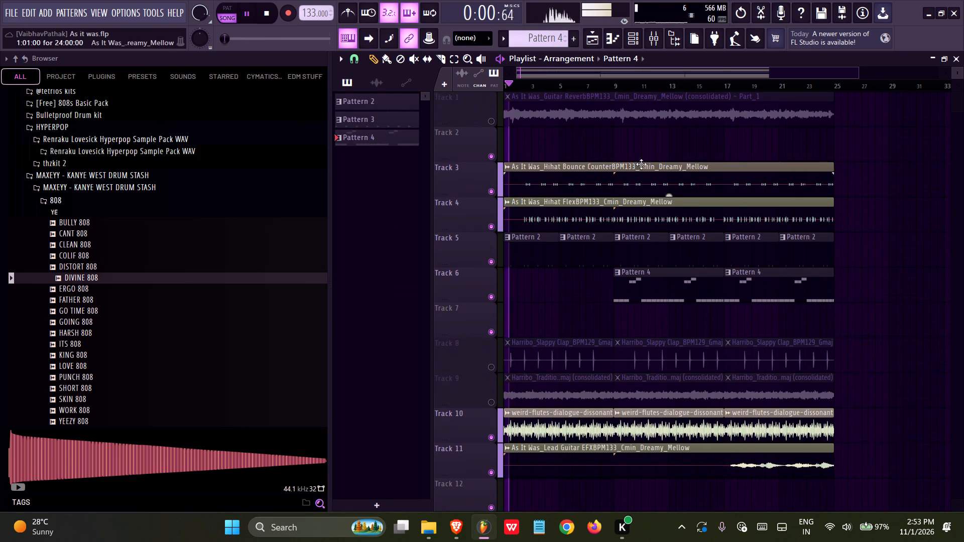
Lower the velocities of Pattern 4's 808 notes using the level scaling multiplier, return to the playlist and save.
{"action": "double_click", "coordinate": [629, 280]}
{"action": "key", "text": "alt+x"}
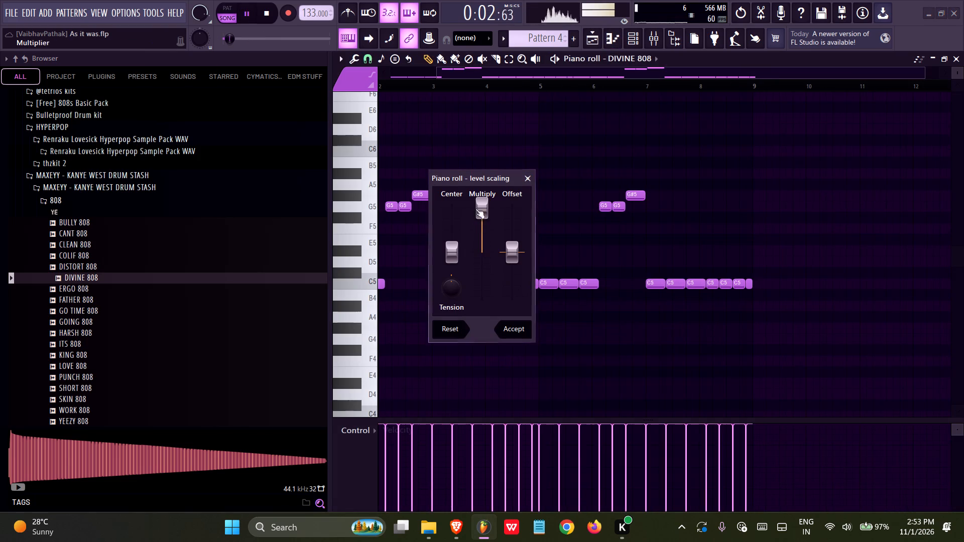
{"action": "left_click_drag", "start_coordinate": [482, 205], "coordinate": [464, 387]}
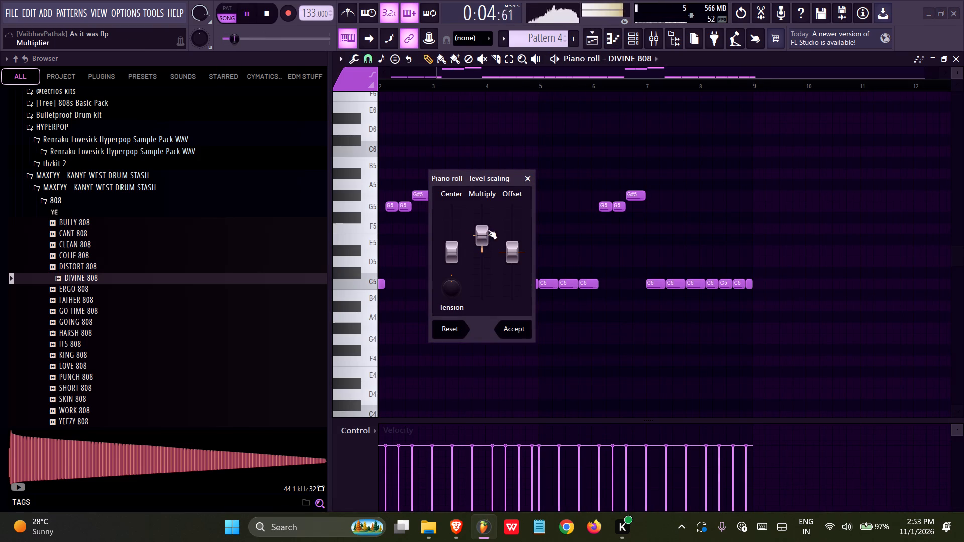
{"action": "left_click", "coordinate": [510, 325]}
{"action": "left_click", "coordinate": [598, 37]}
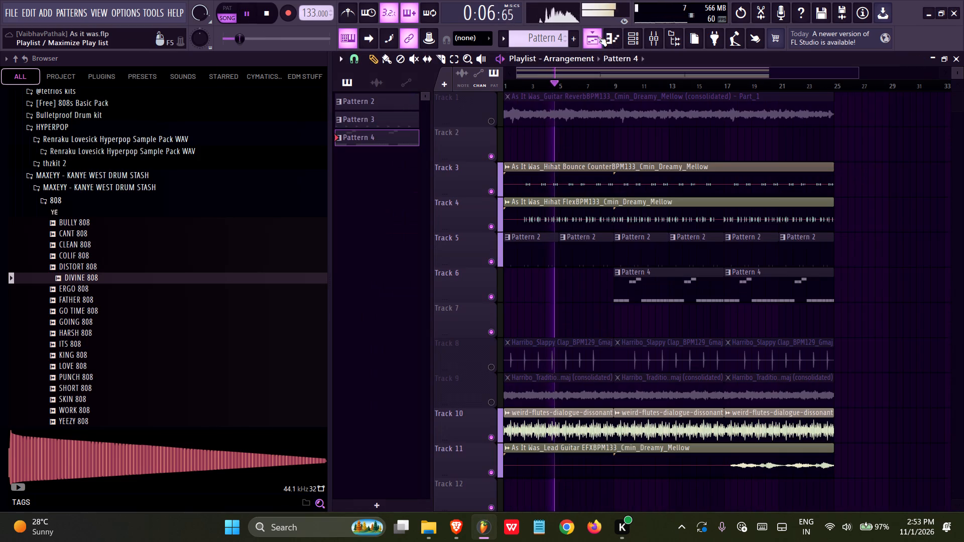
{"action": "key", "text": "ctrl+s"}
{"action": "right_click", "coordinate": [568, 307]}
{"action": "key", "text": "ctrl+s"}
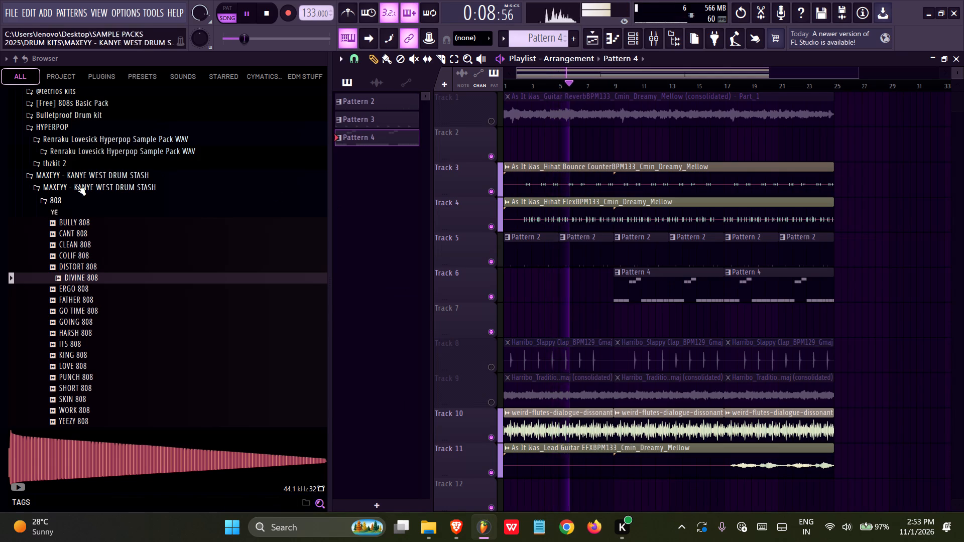
With the browser hidden, delete the muted Guitar Reverb clip on Track 1 and all Harribo clips on Tracks 8 and 9, and unmute Track 1.
{"action": "left_click", "coordinate": [64, 174]}
{"action": "left_click", "coordinate": [667, 32]}
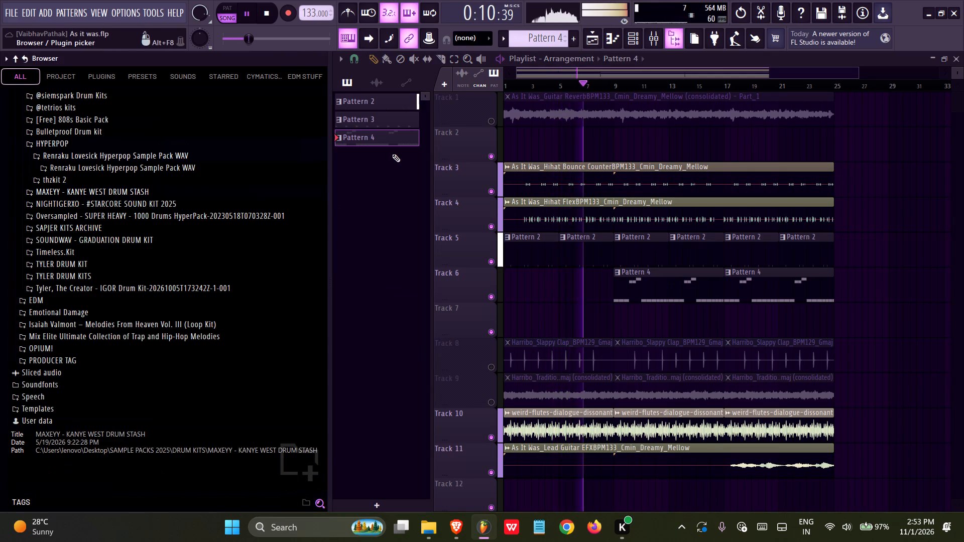
{"action": "scroll", "coordinate": [386, 157], "scroll_direction": "down", "scroll_amount": 5, "text": "ctrl"}
{"action": "key", "text": "ctrl+s"}
{"action": "right_click", "coordinate": [388, 120]}
{"action": "right_click_drag", "start_coordinate": [239, 324], "coordinate": [239, 325]}
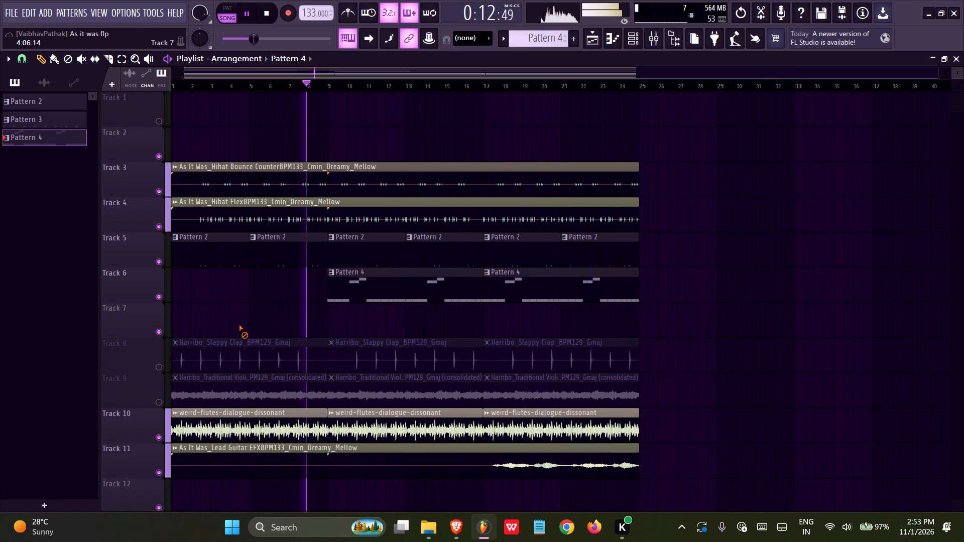
{"action": "right_click_drag", "start_coordinate": [239, 325], "coordinate": [514, 372]}
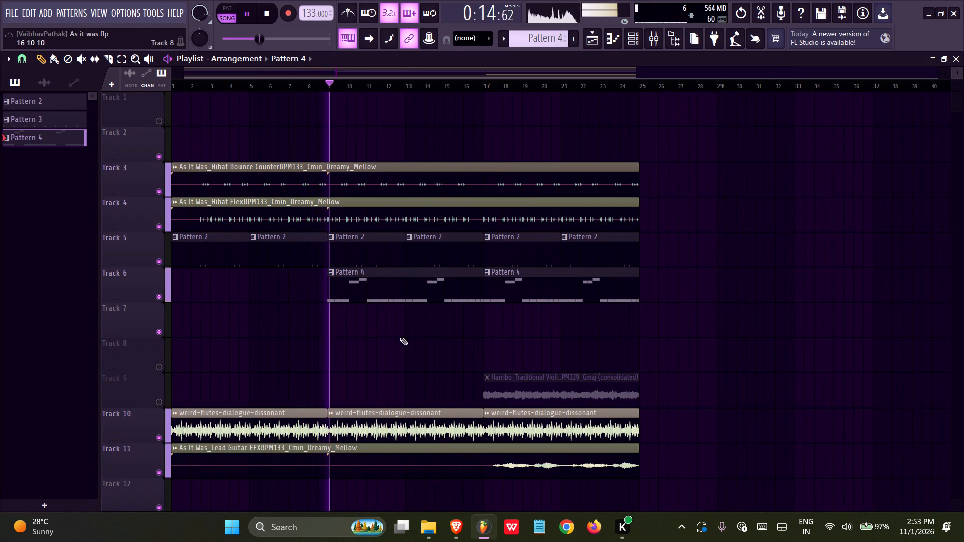
{"action": "left_click", "coordinate": [158, 122]}
{"action": "right_click", "coordinate": [520, 377]}
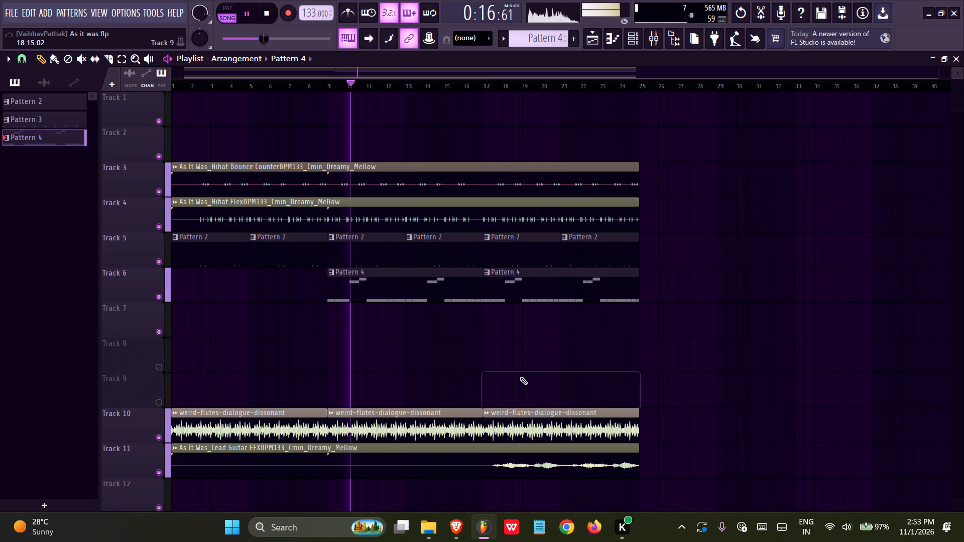
Move the weird-flutes-dialogue clips and the Lead Guitar EFX clip from Tracks 10 and 11 up to Tracks 1 and 2.
{"action": "scroll", "coordinate": [310, 336], "scroll_direction": "down", "scroll_amount": 2}
{"action": "left_click_drag", "start_coordinate": [190, 321], "coordinate": [411, 392], "text": "ctrl"}
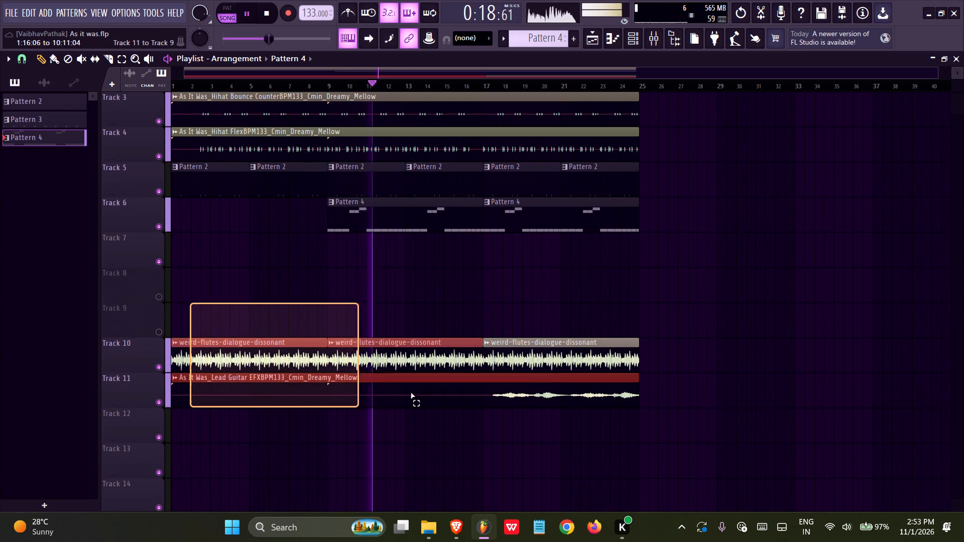
{"action": "left_click_drag", "start_coordinate": [411, 392], "coordinate": [559, 419], "text": "ctrl"}
{"action": "scroll", "coordinate": [561, 419], "scroll_direction": "up", "scroll_amount": 6}
{"action": "key", "text": "shift+Up"}
{"action": "key", "text": "shift+Up"}
{"action": "key", "text": "shift+Up"}
{"action": "key", "text": "shift+Up"}
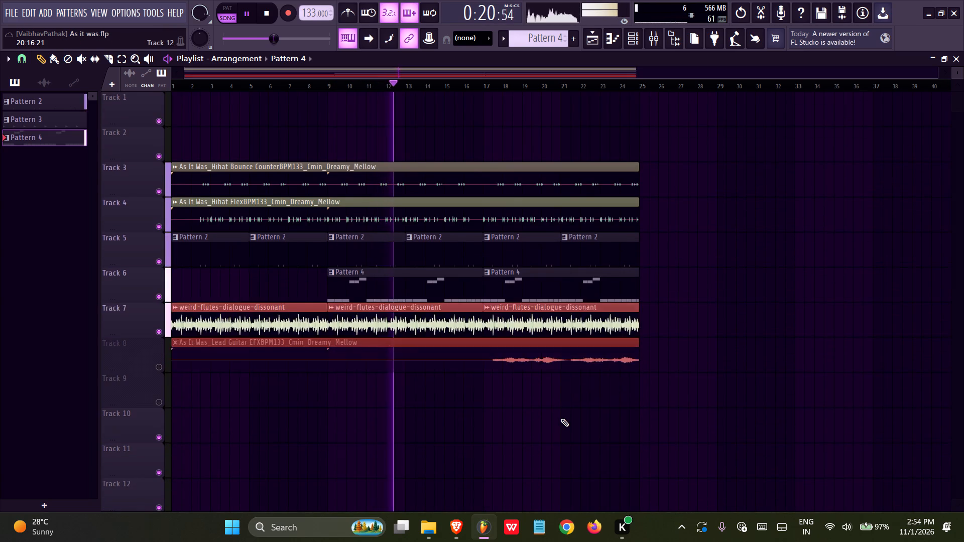
{"action": "key", "text": "shift+Up"}
{"action": "key", "text": "shift+Up"}
{"action": "key", "text": "shift+Up"}
{"action": "key", "text": "shift+Up"}
{"action": "key", "text": "shift+Up"}
{"action": "key", "text": "shift+Up"}
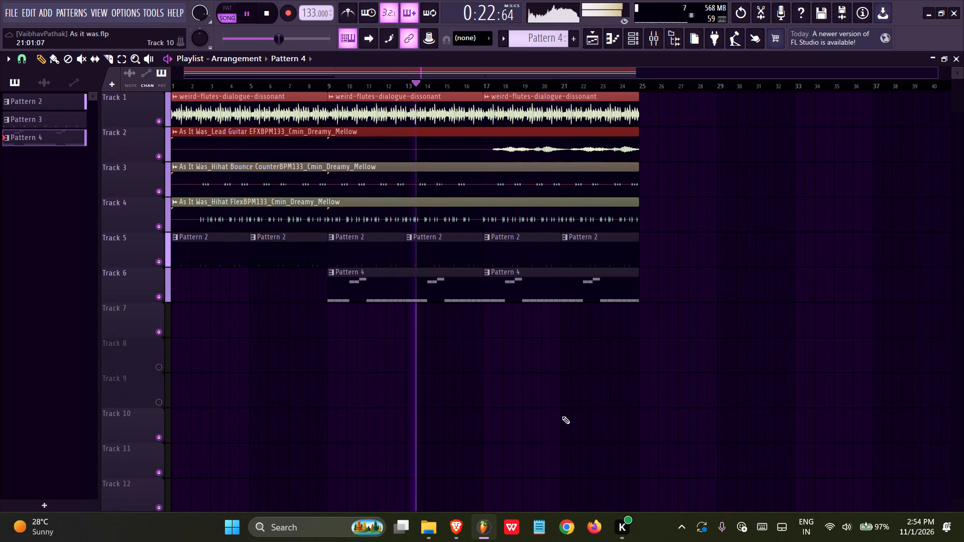
{"action": "right_click_drag", "start_coordinate": [559, 406], "coordinate": [558, 399]}
Scale the velocities of Pattern 4's DIVINE 808 notes with a 200% multiplier, return to the playlist and save.
{"action": "double_click", "coordinate": [452, 293]}
{"action": "double_click", "coordinate": [353, 278]}
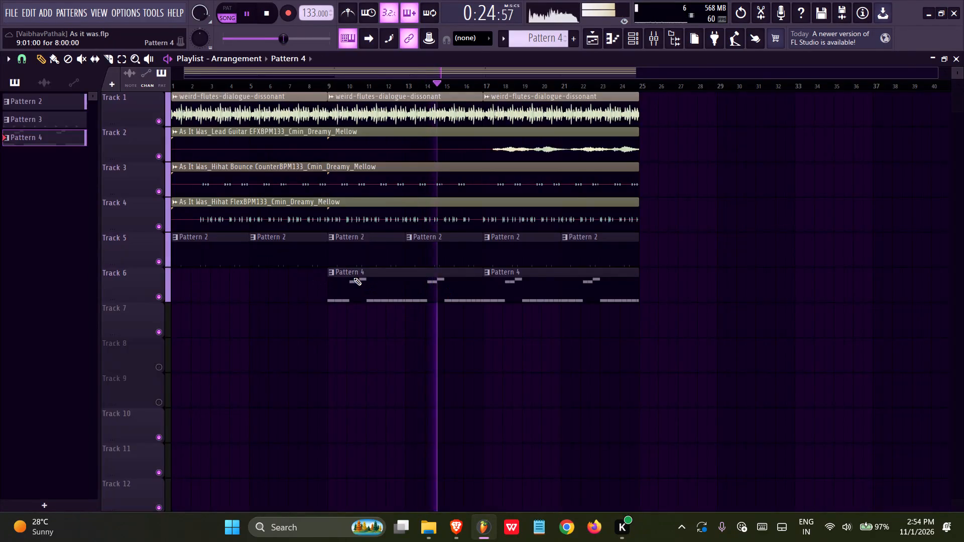
{"action": "key", "text": "alt+x"}
{"action": "left_click_drag", "start_coordinate": [483, 237], "coordinate": [552, 320]}
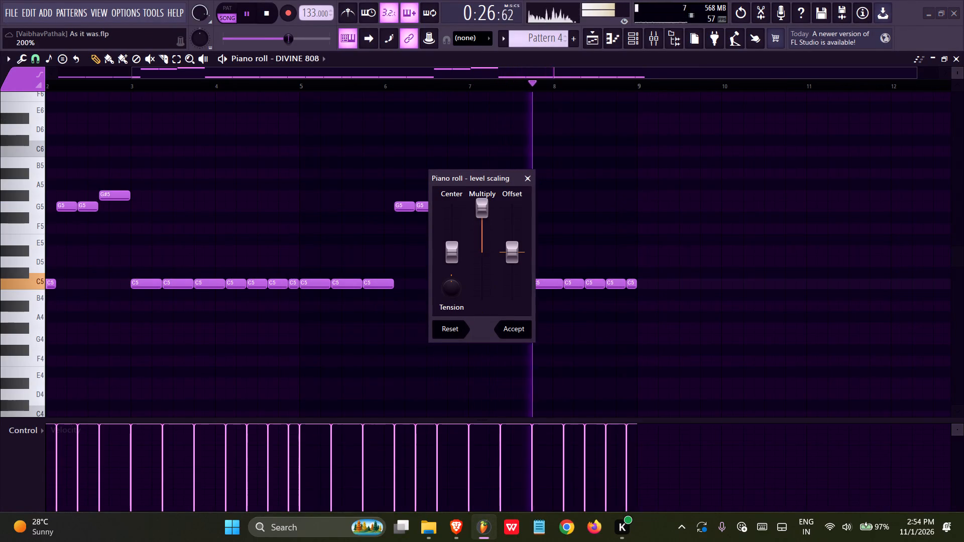
{"action": "left_click_drag", "start_coordinate": [552, 320], "coordinate": [552, 319]}
{"action": "left_click", "coordinate": [506, 317]}
{"action": "left_click", "coordinate": [508, 324]}
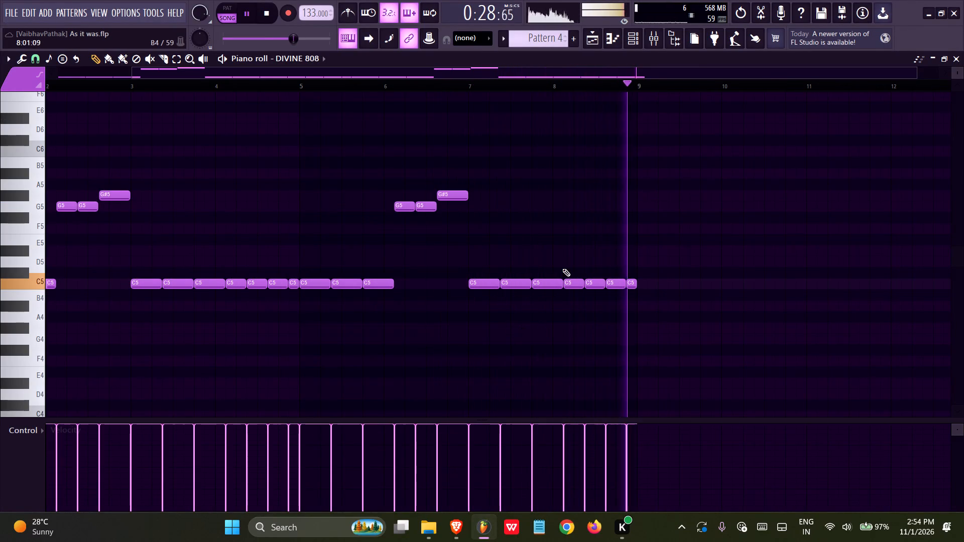
{"action": "left_click", "coordinate": [588, 41]}
{"action": "key", "text": "ctrl+s"}
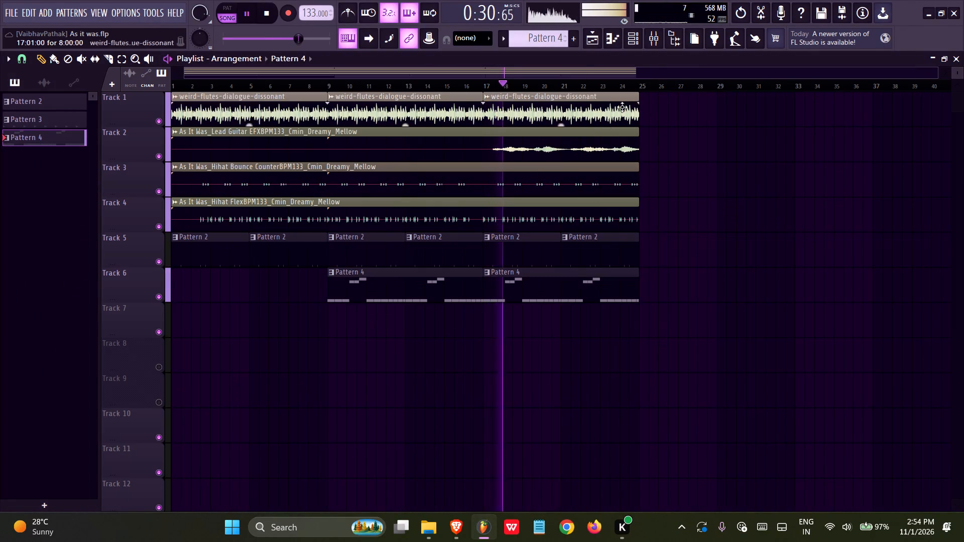
{"action": "left_click", "coordinate": [680, 31]}
{"action": "scroll", "coordinate": [105, 297], "scroll_direction": "up", "scroll_amount": 1}
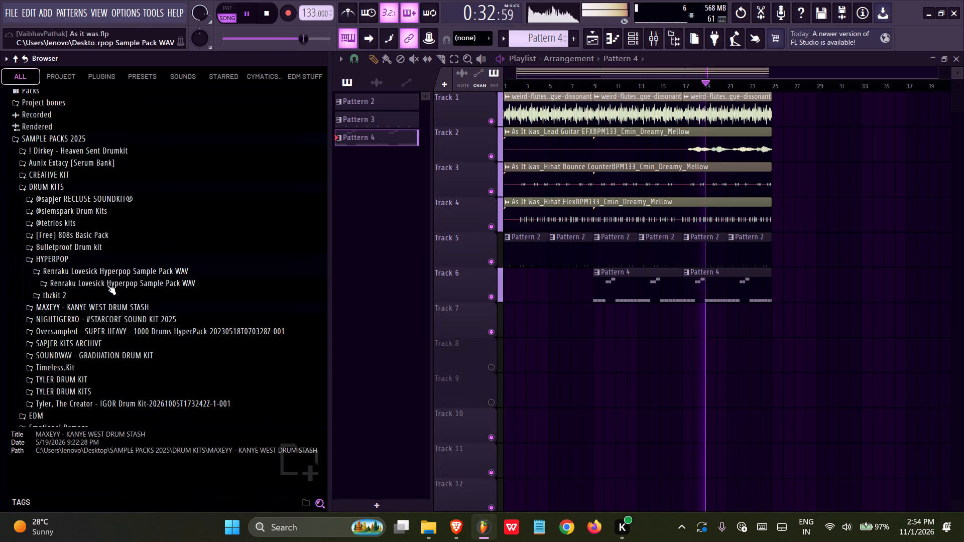
{"action": "key", "text": "ctrl+s"}
{"action": "left_click", "coordinate": [71, 215]}
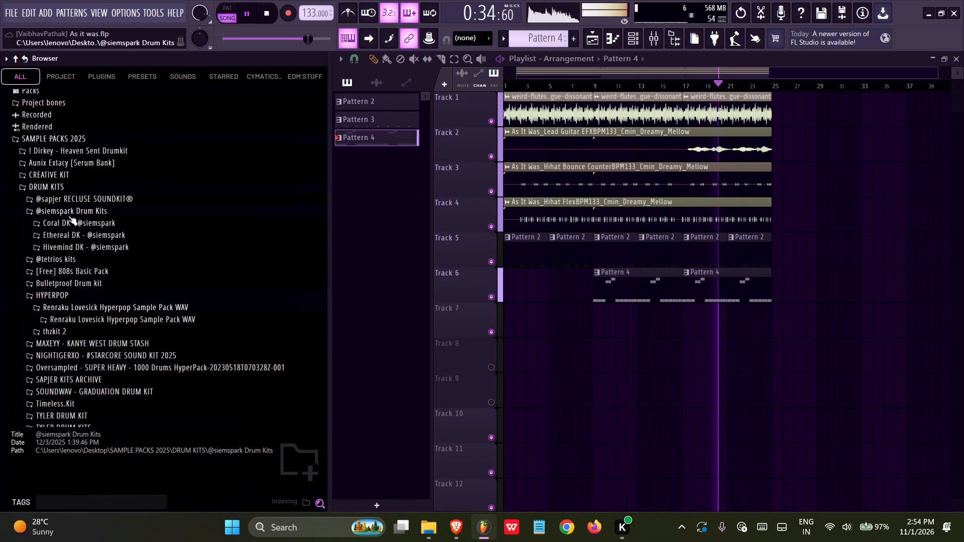
{"action": "left_click", "coordinate": [64, 214]}
{"action": "key", "text": "ctrl+s"}
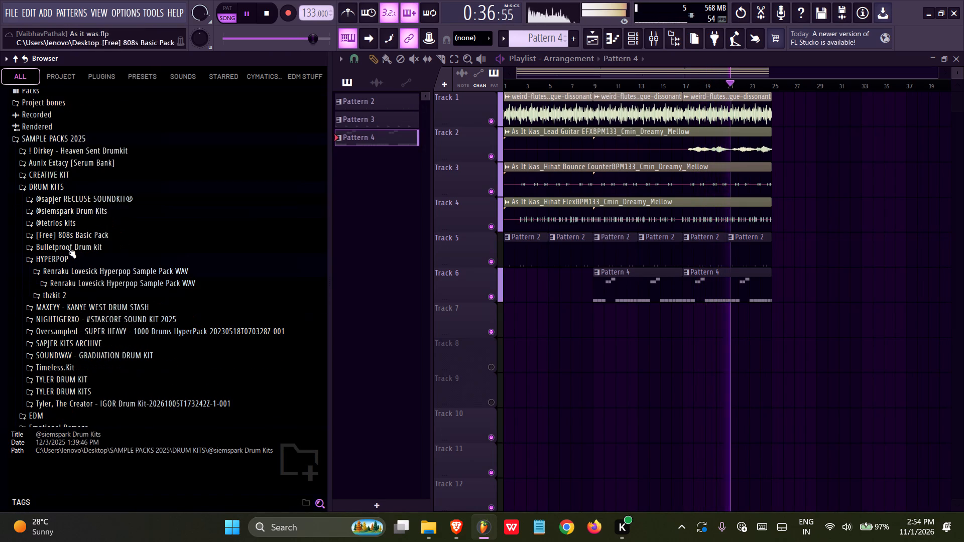
{"action": "key", "text": "ctrl+s"}
{"action": "left_click", "coordinate": [68, 282]}
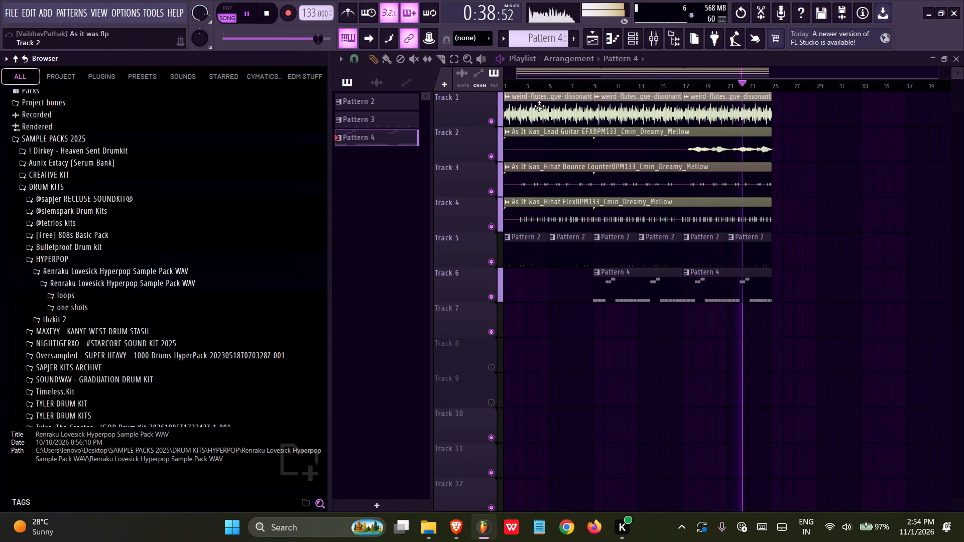
On the weird-flutes-dialogue-dissonant mixer track, add Fruity Parametric EQ 2 with the 20Hz + 18kHz cut preset and raise its low cut into the low mids.
{"action": "double_click", "coordinate": [539, 106]}
{"action": "left_click", "coordinate": [749, 218], "text": "ctrl"}
{"action": "key", "text": "space"}
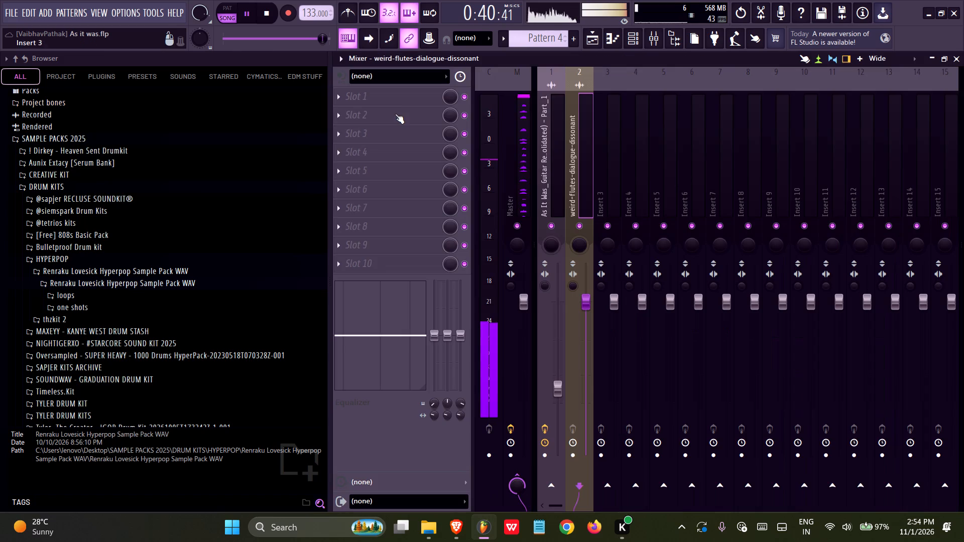
{"action": "left_click", "coordinate": [390, 95]}
{"action": "left_click", "coordinate": [663, 202]}
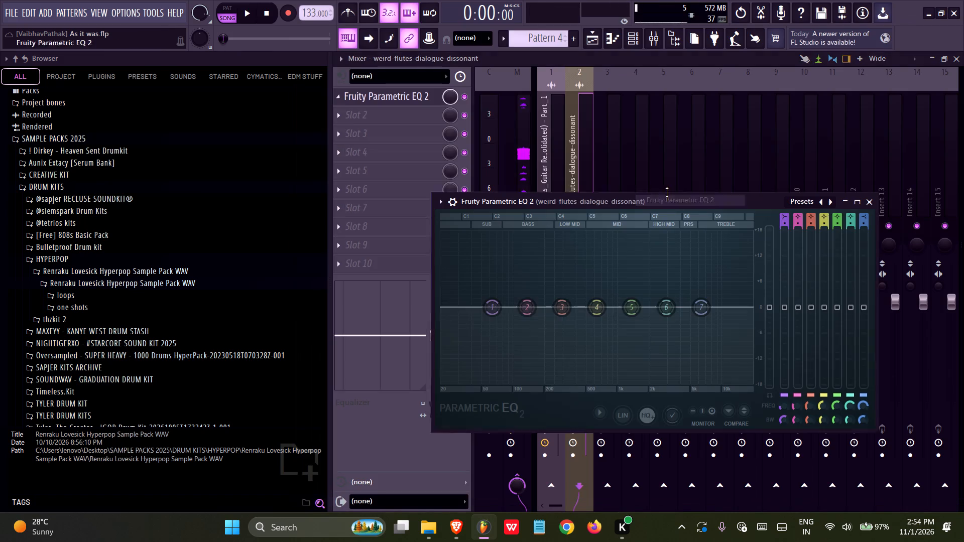
{"action": "double_click", "coordinate": [828, 203]}
{"action": "key", "text": "space"}
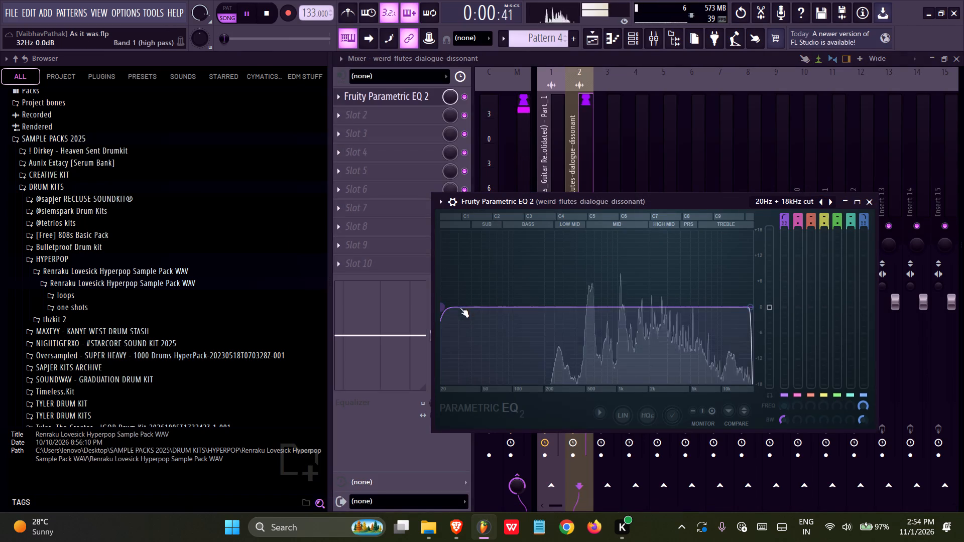
{"action": "left_click_drag", "start_coordinate": [458, 308], "coordinate": [799, 381]}
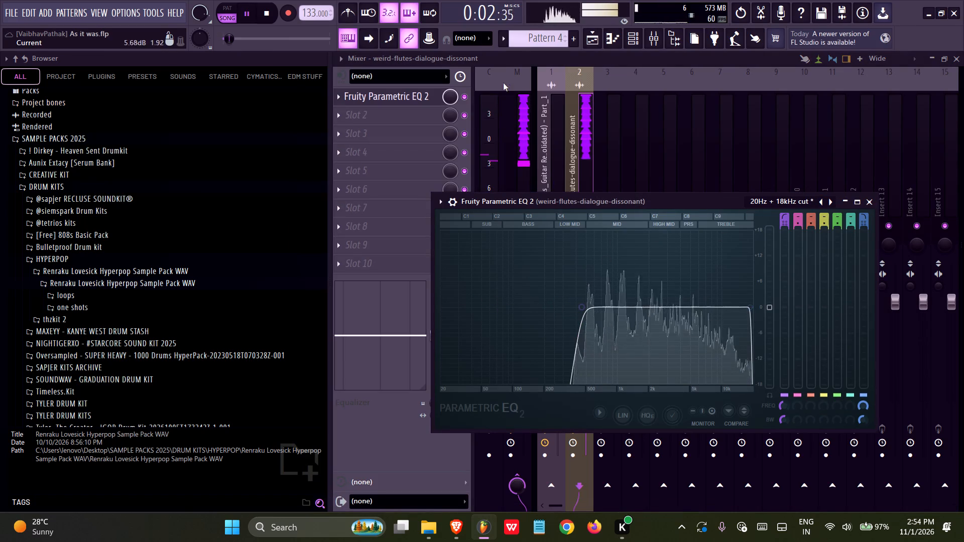
Add Soundgoodizer in slot 2 of the flutes track, choose mode C and adjust the amount.
{"action": "left_click", "coordinate": [423, 107]}
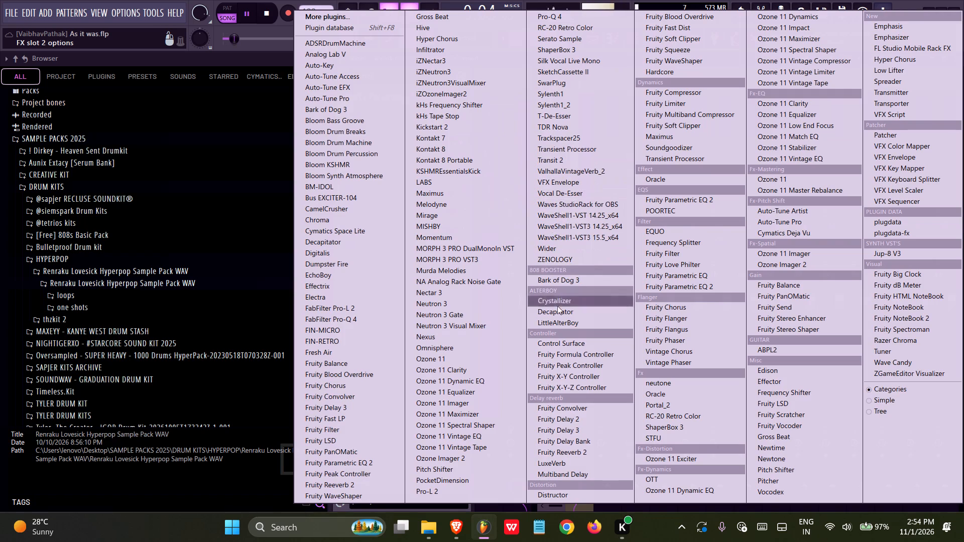
{"action": "left_click", "coordinate": [663, 144]}
{"action": "left_click", "coordinate": [514, 357]}
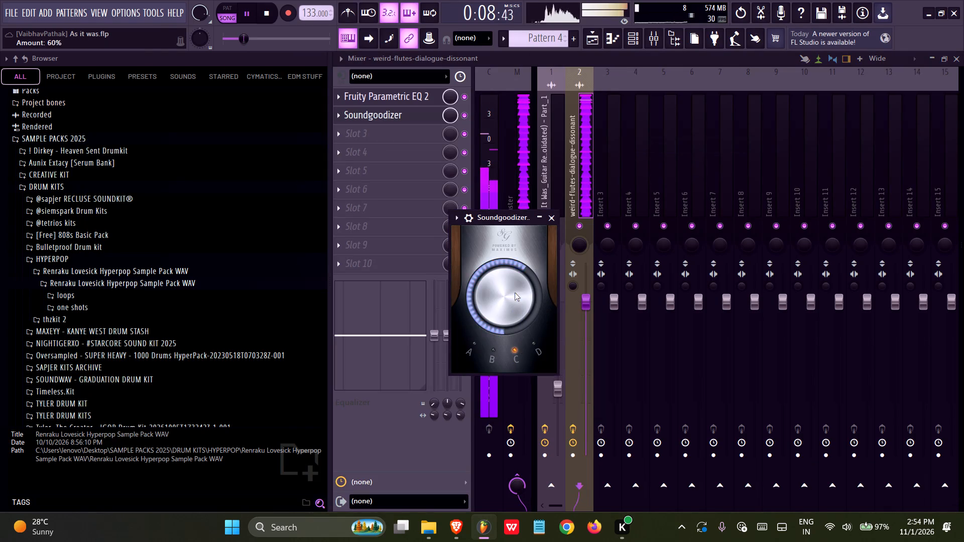
{"action": "left_click_drag", "start_coordinate": [515, 292], "coordinate": [449, 404]}
{"action": "left_click_drag", "start_coordinate": [521, 290], "coordinate": [501, 311]}
Add Fruity Reeverb 2 in slot 3 of the flutes track, rebalancing its dry and wet levels.
{"action": "left_click", "coordinate": [428, 138]}
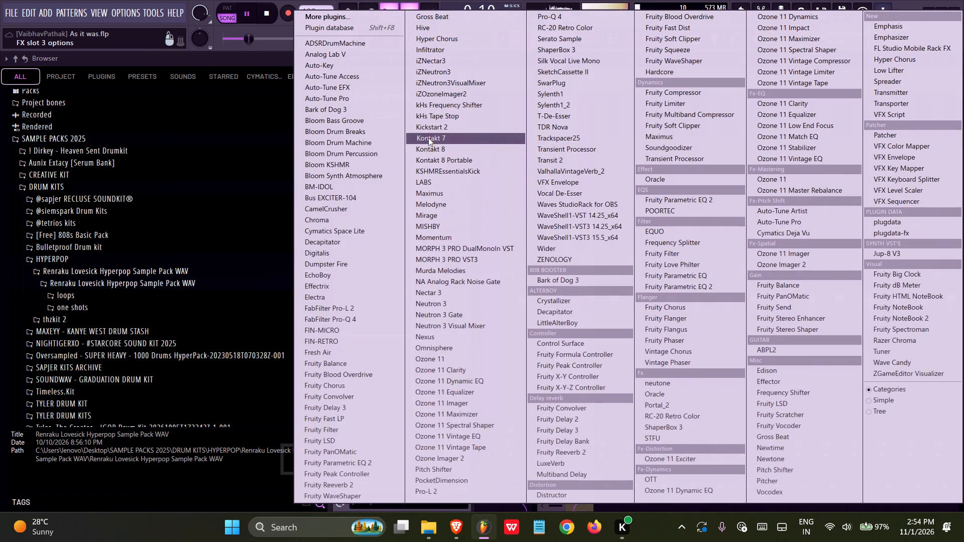
{"action": "left_click", "coordinate": [560, 453]}
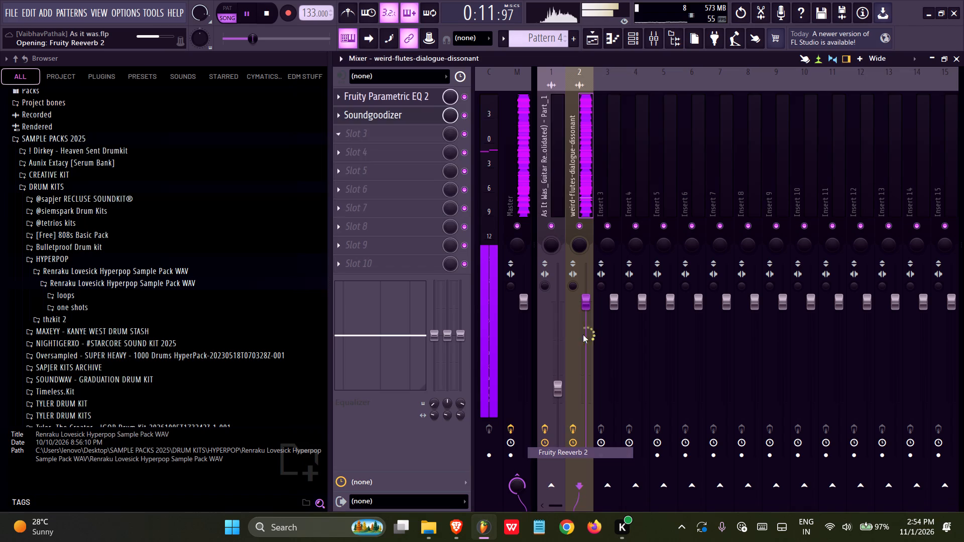
{"action": "left_click_drag", "start_coordinate": [618, 127], "coordinate": [612, 154]}
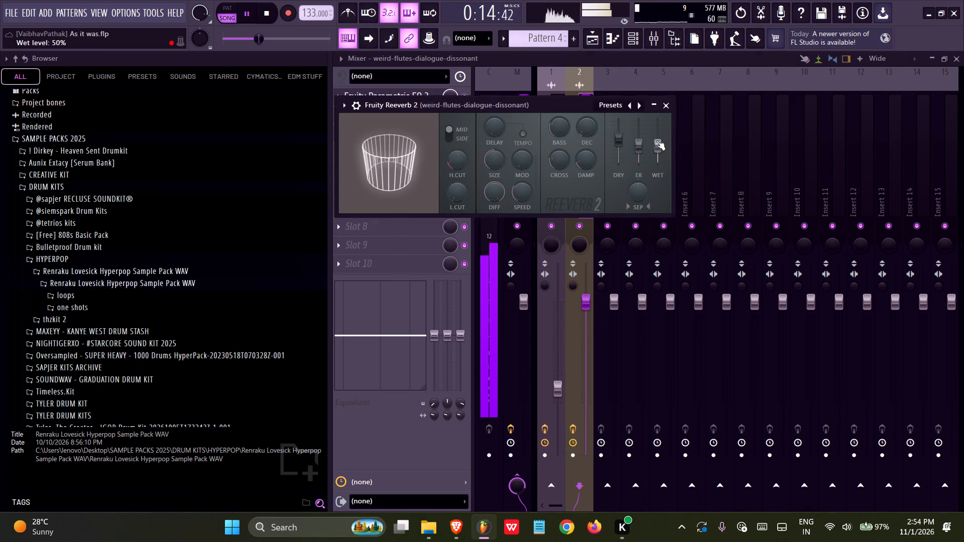
{"action": "left_click_drag", "start_coordinate": [660, 138], "coordinate": [660, 124]}
{"action": "left_click_drag", "start_coordinate": [611, 138], "coordinate": [615, 116]}
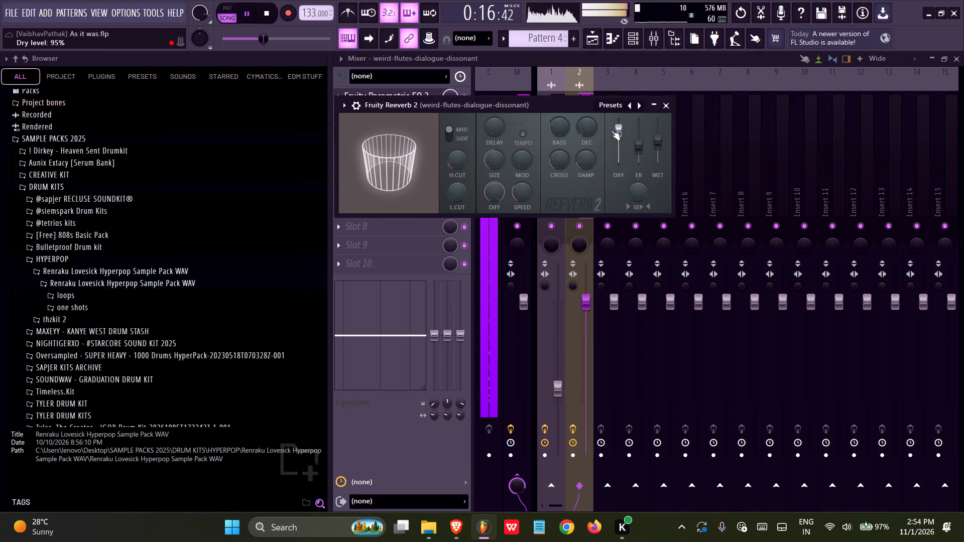
{"action": "left_click_drag", "start_coordinate": [660, 143], "coordinate": [654, 161]}
{"action": "left_click", "coordinate": [667, 104]}
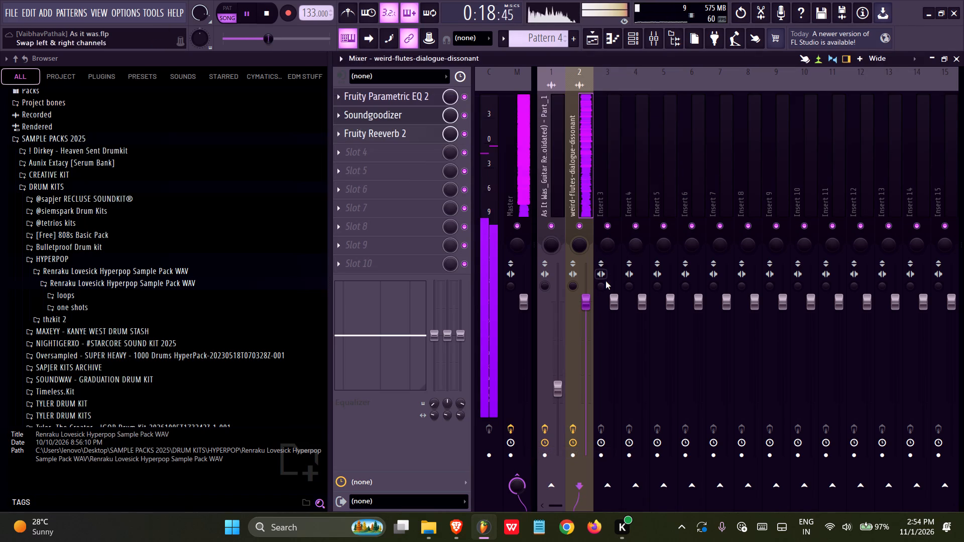
Lower the flutes mixer track's volume fader, return to the playlist, save and replay the arrangement from the start.
{"action": "left_click_drag", "start_coordinate": [578, 302], "coordinate": [578, 341]}
{"action": "left_click_drag", "start_coordinate": [586, 303], "coordinate": [570, 392]}
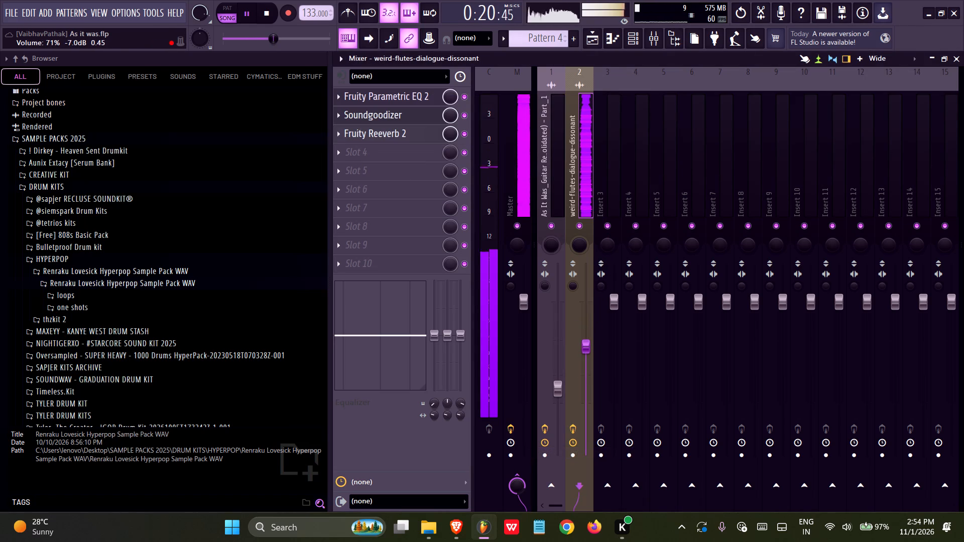
{"action": "left_click_drag", "start_coordinate": [570, 392], "coordinate": [569, 363]}
{"action": "left_click", "coordinate": [595, 42]}
{"action": "scroll", "coordinate": [641, 153], "scroll_direction": "down", "scroll_amount": 4, "text": "ctrl"}
{"action": "key", "text": "ctrl+s"}
{"action": "key", "text": "space"}
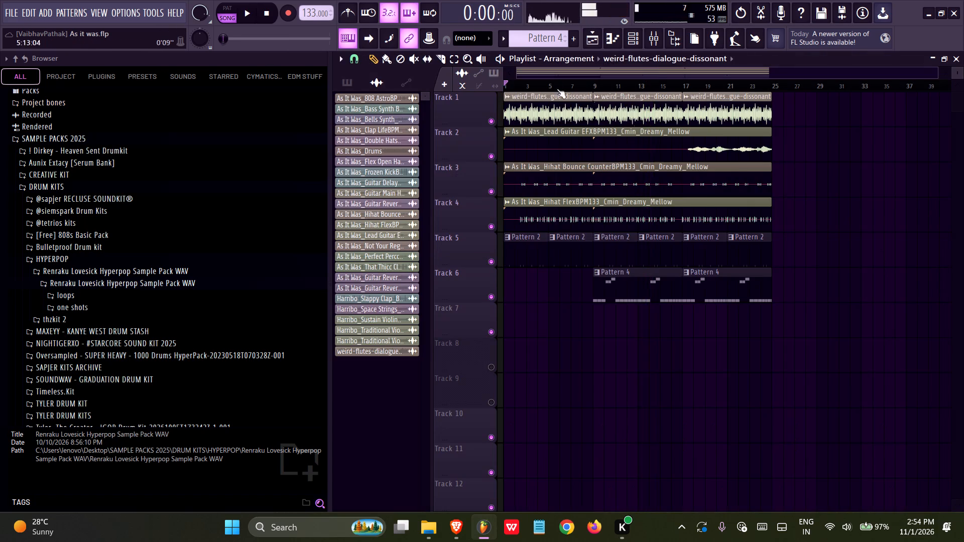
{"action": "left_click_drag", "start_coordinate": [556, 88], "coordinate": [363, 108]}
{"action": "key", "text": "ctrl+s"}
{"action": "key", "text": "space"}
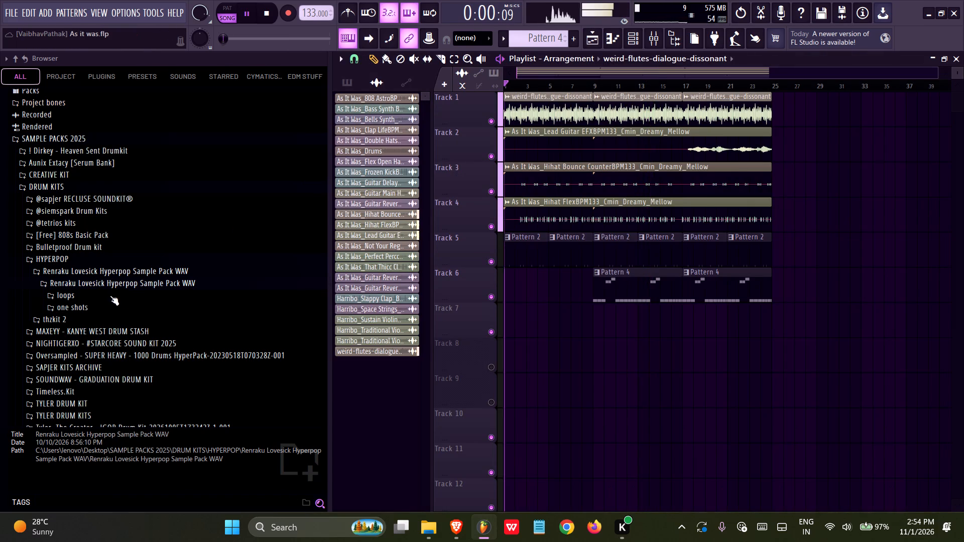
Browse the Vintage Harmonics Multi-Kit in CREATIVE KIT and audition its bass and key one-shots.
{"action": "key", "text": "ctrl+s"}
{"action": "left_click", "coordinate": [77, 263]}
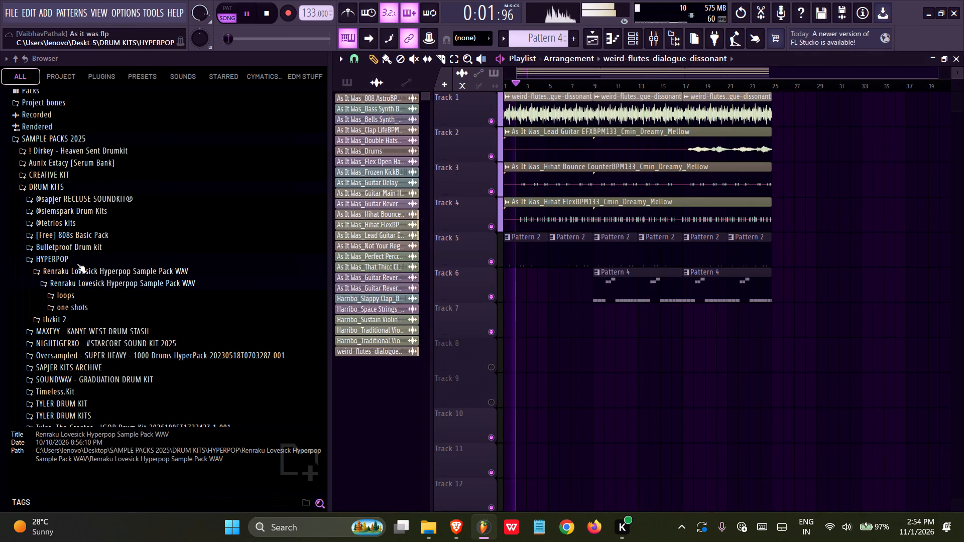
{"action": "left_click", "coordinate": [55, 174]}
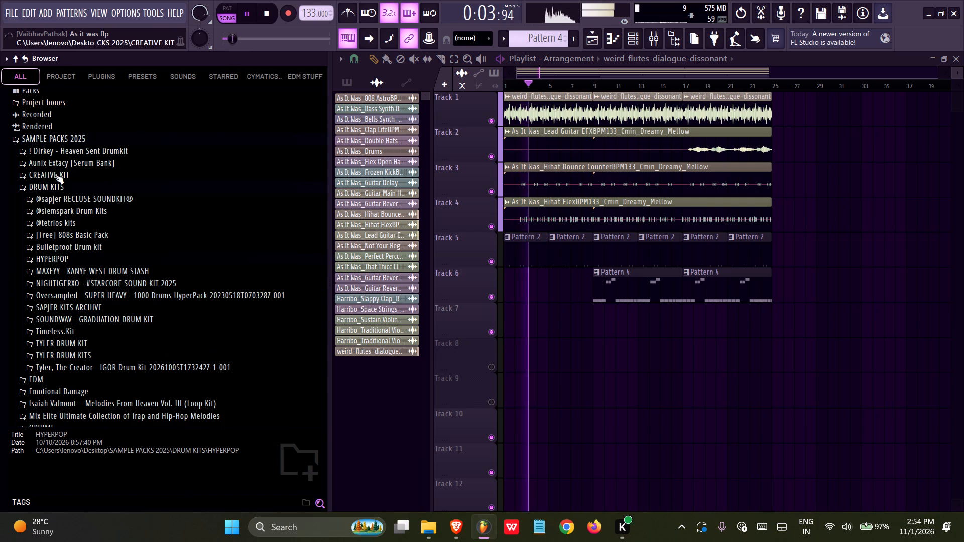
{"action": "left_click", "coordinate": [65, 212]}
{"action": "left_click", "coordinate": [58, 222]}
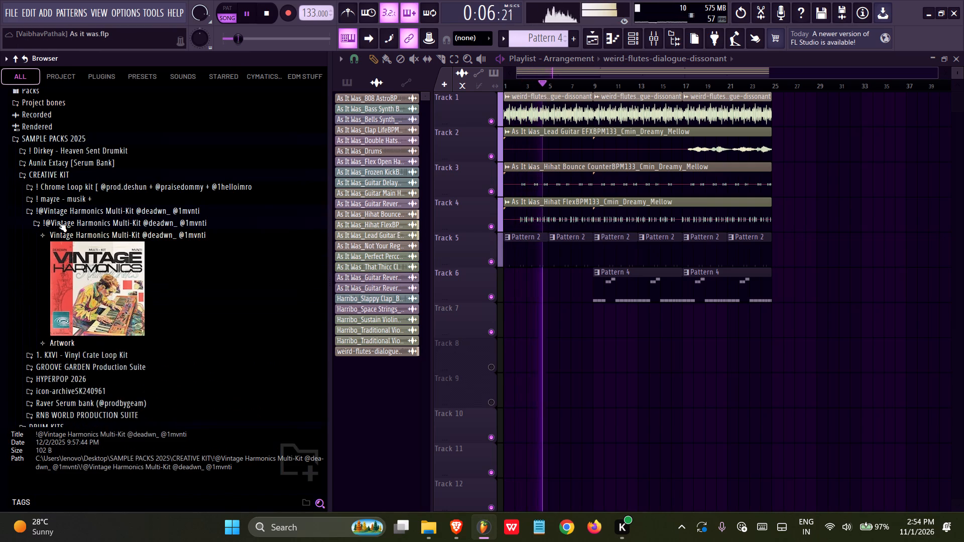
{"action": "left_click", "coordinate": [58, 249]}
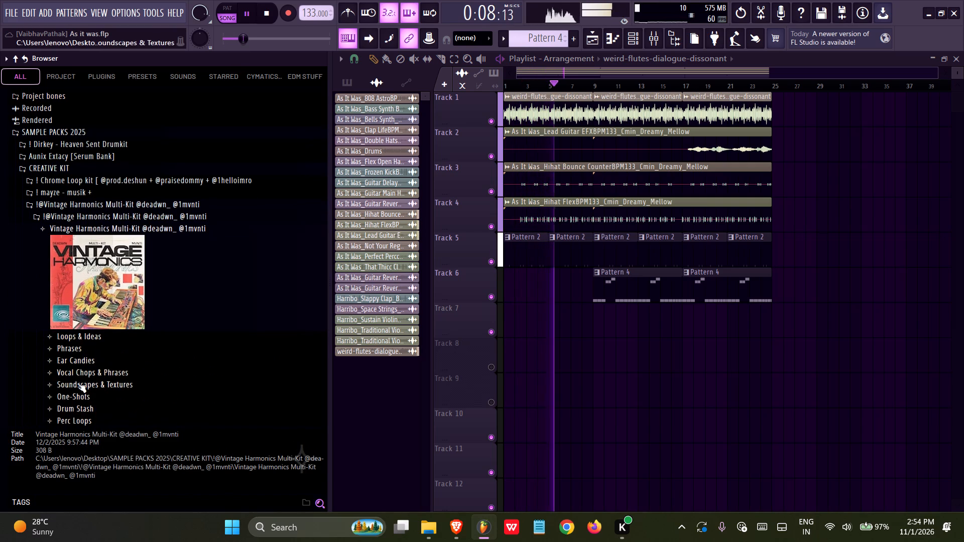
{"action": "left_click", "coordinate": [78, 400]}
{"action": "left_click", "coordinate": [74, 255]}
{"action": "left_click", "coordinate": [95, 320]}
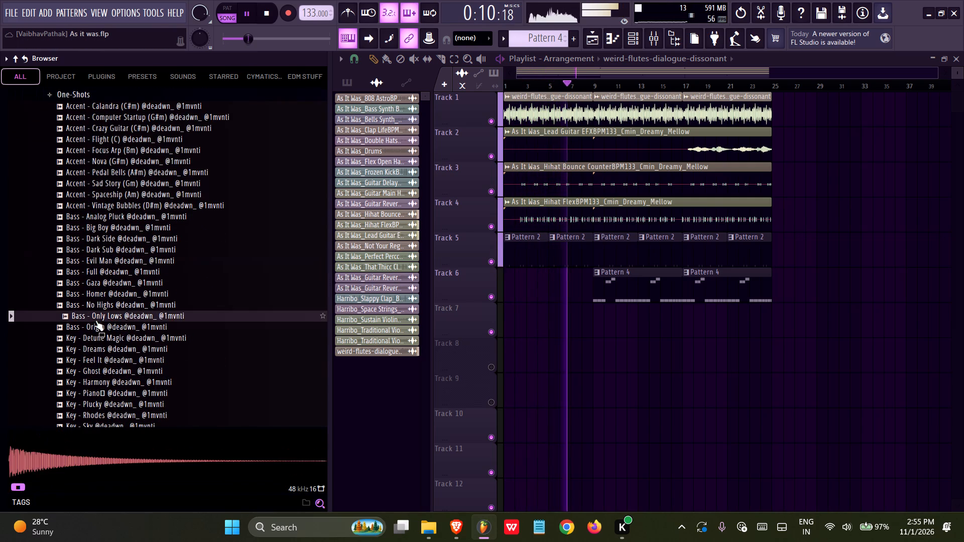
{"action": "left_click", "coordinate": [92, 360]}
{"action": "scroll", "coordinate": [92, 360], "scroll_direction": "up", "scroll_amount": 3}
{"action": "left_click", "coordinate": [80, 227]}
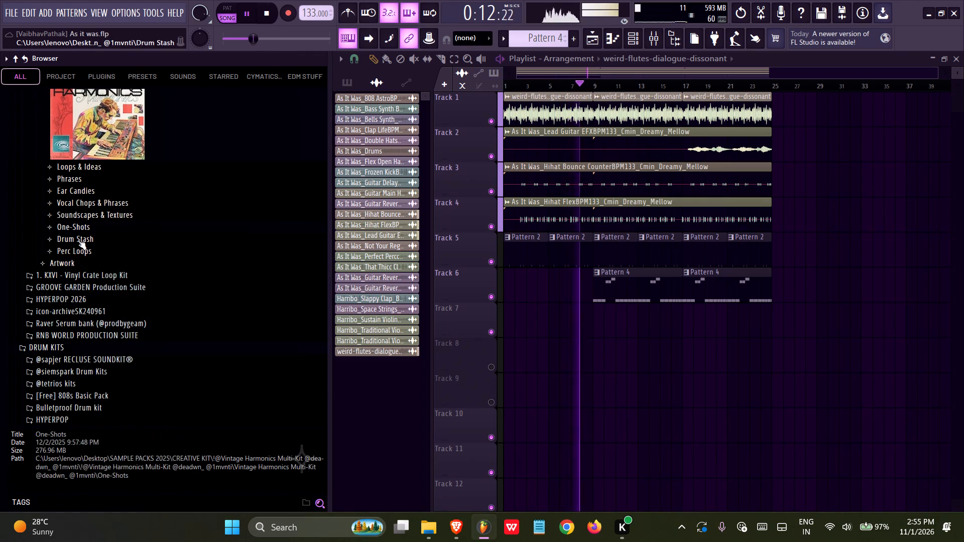
Audition the 808s in the kit's Drum Stash folder and replace Pattern 4's DIVINE 808 sample with 808 zayyy.
{"action": "left_click", "coordinate": [77, 240]}
{"action": "left_click", "coordinate": [80, 249]}
{"action": "key", "text": "space"}
{"action": "left_click", "coordinate": [84, 163]}
{"action": "left_click", "coordinate": [84, 150]}
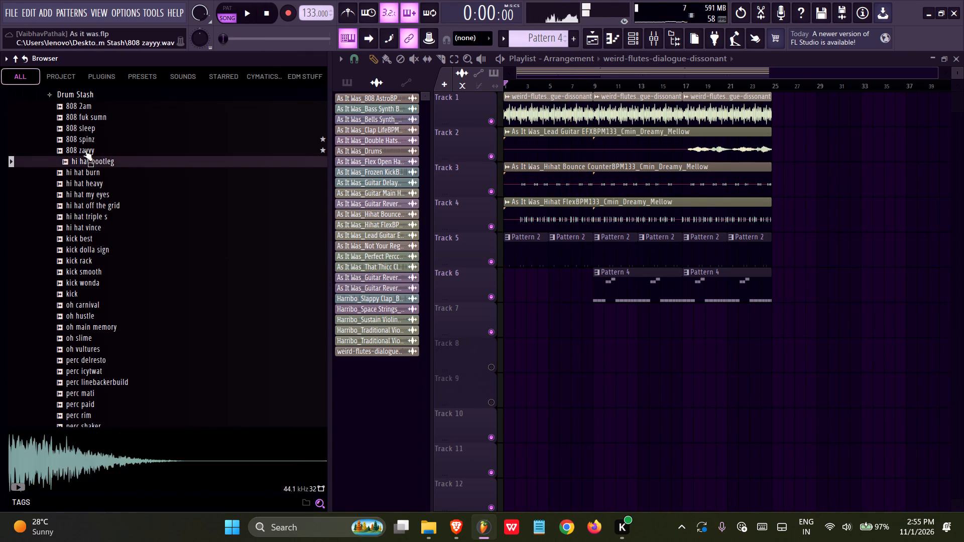
{"action": "left_click", "coordinate": [84, 139]}
{"action": "left_click", "coordinate": [84, 150]}
{"action": "left_click", "coordinate": [626, 280]}
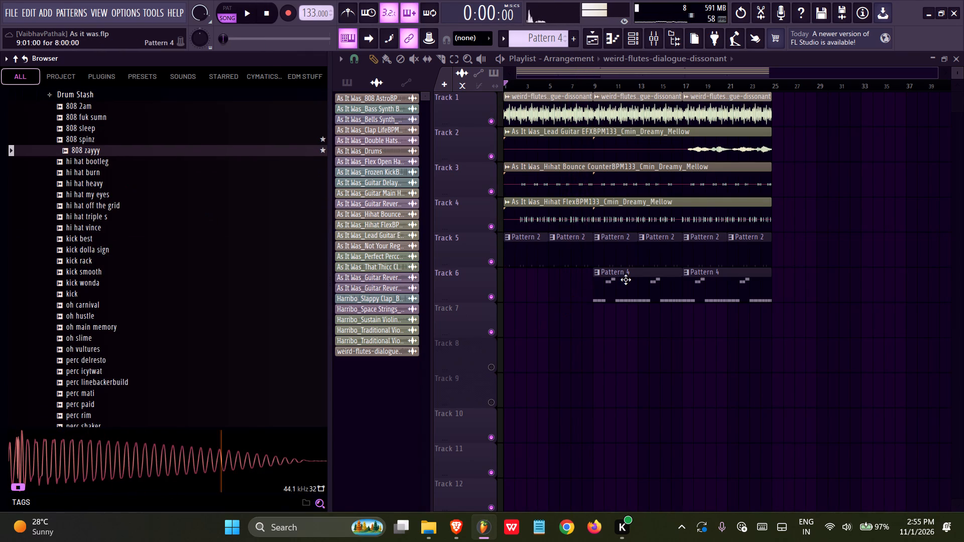
{"action": "left_click", "coordinate": [642, 37]}
{"action": "scroll", "coordinate": [469, 195], "scroll_direction": "down", "scroll_amount": 9}
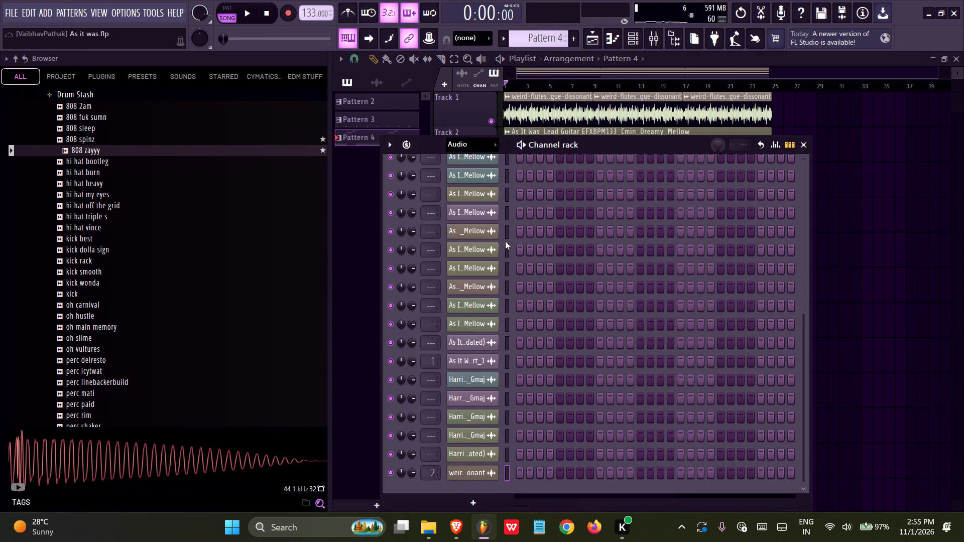
{"action": "left_click", "coordinate": [475, 146]}
{"action": "left_click", "coordinate": [472, 162]}
{"action": "scroll", "coordinate": [538, 262], "scroll_direction": "down", "scroll_amount": 3}
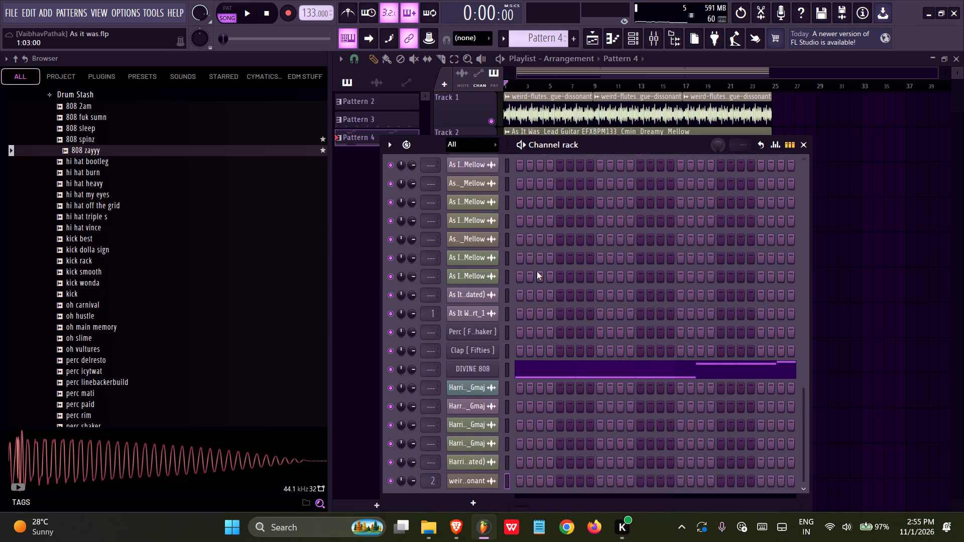
{"action": "left_click", "coordinate": [502, 356]}
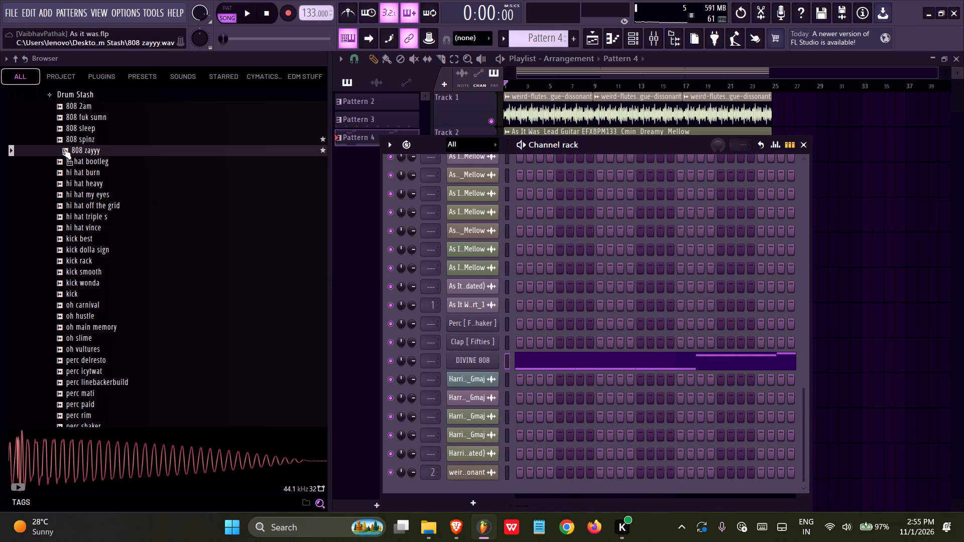
{"action": "middle_click", "coordinate": [63, 149]}
Play Pattern 4 with the 808 zayyy sample, close the channel rack, return to song mode and save the project.
{"action": "key", "text": "space"}
{"action": "left_click", "coordinate": [235, 7]}
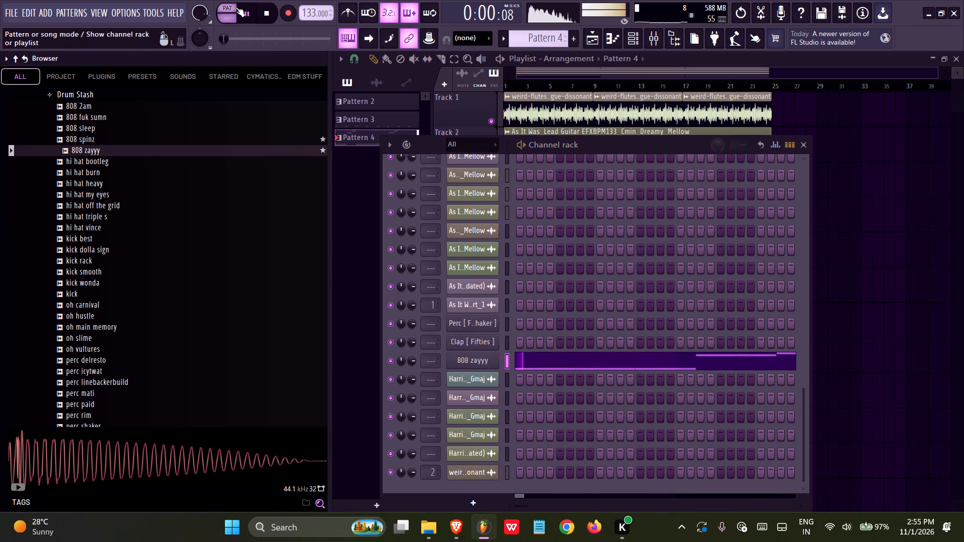
{"action": "right_click", "coordinate": [852, 130]}
{"action": "key", "text": "space"}
{"action": "left_click_drag", "start_coordinate": [535, 78], "coordinate": [407, 89]}
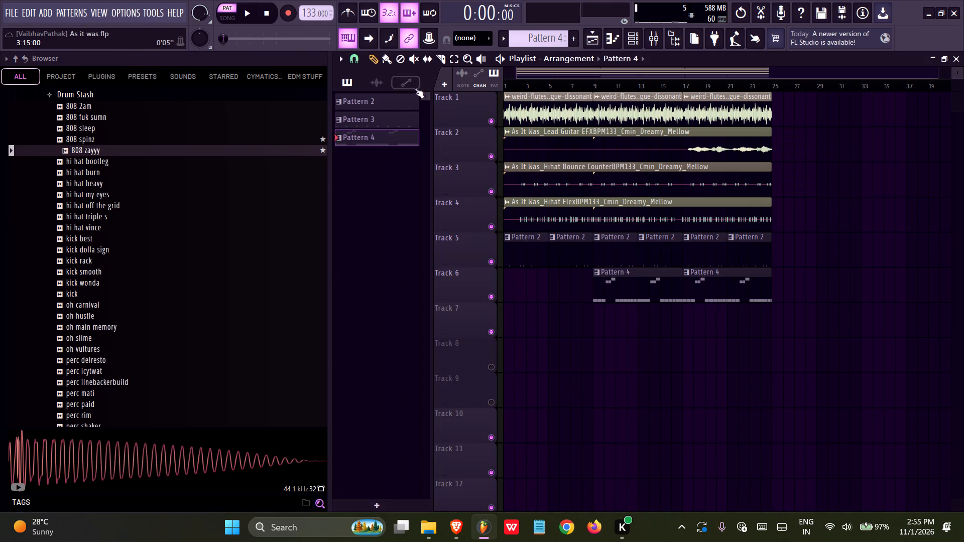
{"action": "left_click_drag", "start_coordinate": [533, 87], "coordinate": [253, 87]}
{"action": "key", "text": "space"}
{"action": "scroll", "coordinate": [91, 182], "scroll_direction": "up", "scroll_amount": 2}
{"action": "key", "text": "ctrl+s"}
{"action": "key", "text": "space"}
Audition the 808, hi-hat and kick samples in the Drum Stash folder.
{"action": "left_click", "coordinate": [93, 241]}
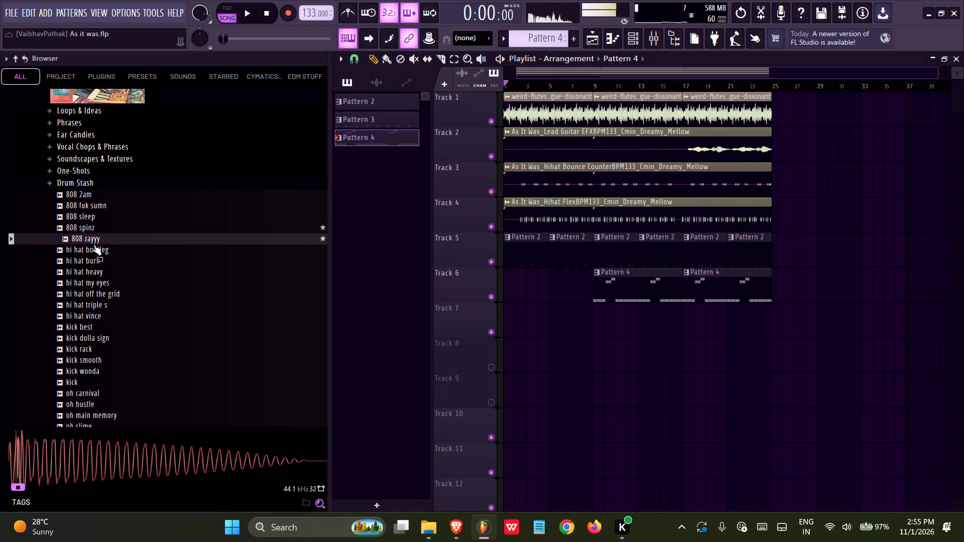
{"action": "left_click", "coordinate": [95, 236]}
{"action": "left_click", "coordinate": [94, 224]}
{"action": "left_click", "coordinate": [89, 202]}
{"action": "left_click", "coordinate": [90, 250]}
{"action": "left_click", "coordinate": [91, 285]}
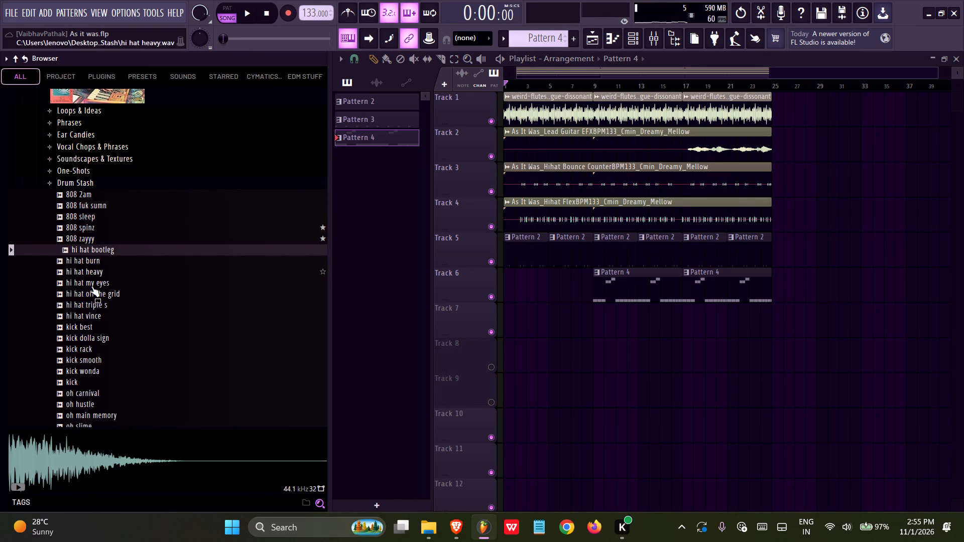
{"action": "left_click", "coordinate": [96, 317]}
{"action": "left_click", "coordinate": [106, 349]}
{"action": "left_click", "coordinate": [103, 353]}
{"action": "left_click", "coordinate": [100, 350]}
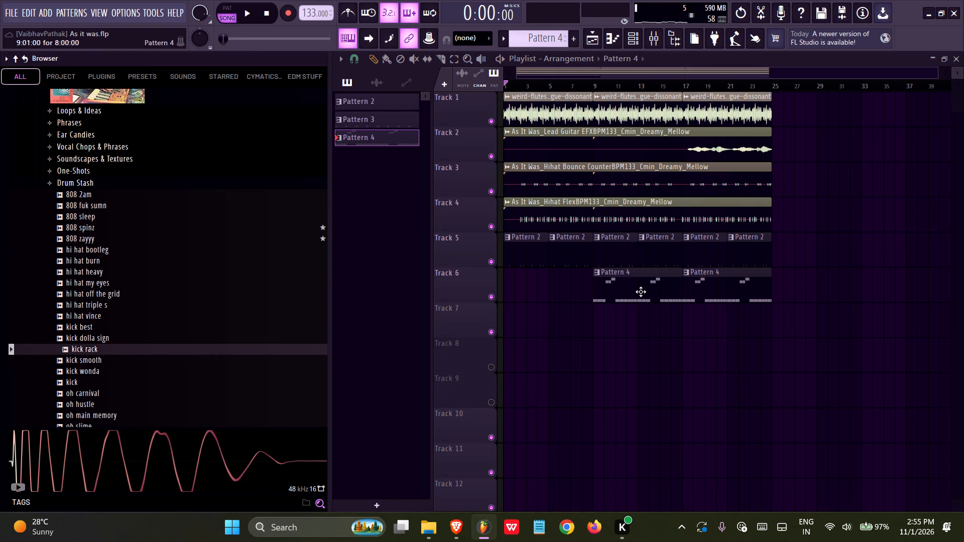
Add the kick rack sample from the Drum Stash folder as a new channel in the channel rack.
{"action": "left_click", "coordinate": [640, 290]}
{"action": "left_click", "coordinate": [636, 41]}
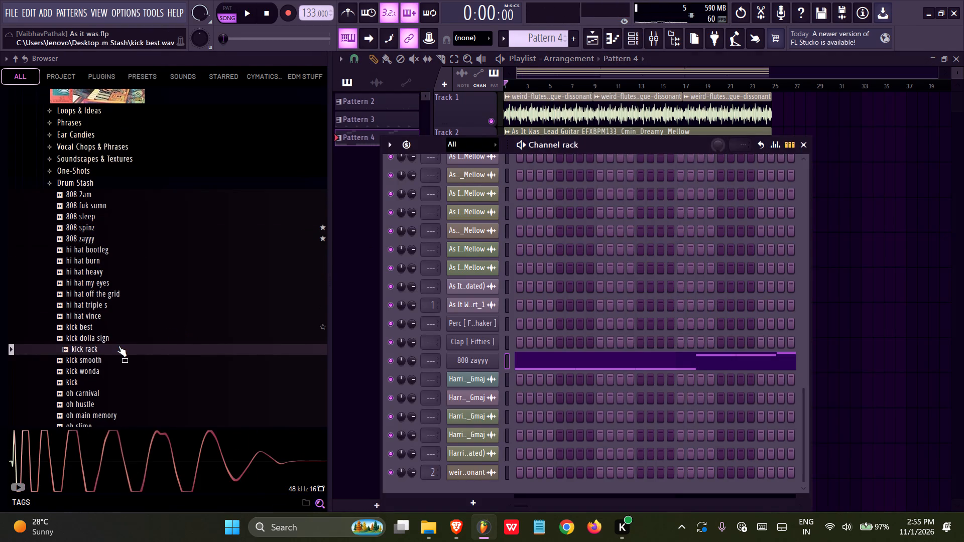
{"action": "left_click_drag", "start_coordinate": [109, 347], "coordinate": [407, 493]}
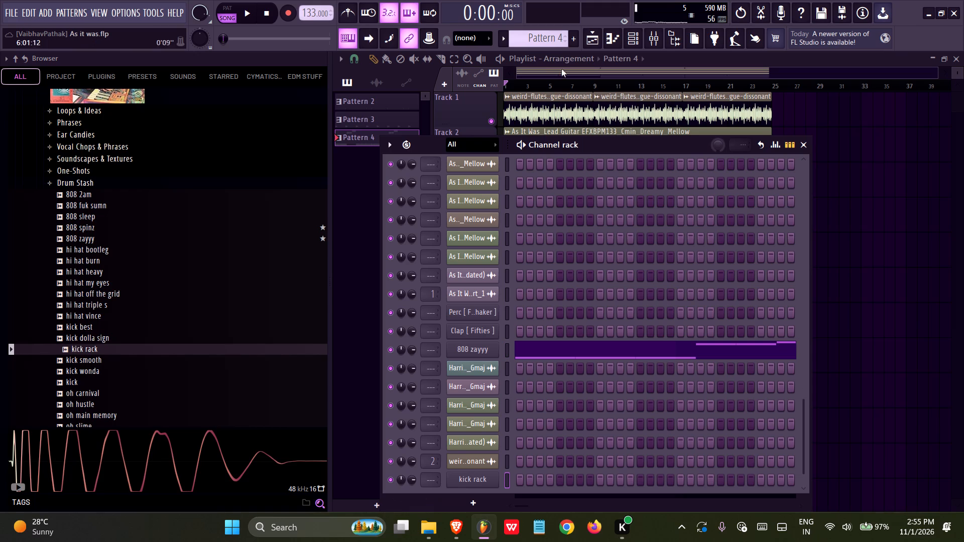
Copy the 808 zayyy notes from Pattern 4 and paste them into the kick rack channel in the new Pattern 5.
{"action": "right_click", "coordinate": [474, 348]}
{"action": "left_click", "coordinate": [622, 335]}
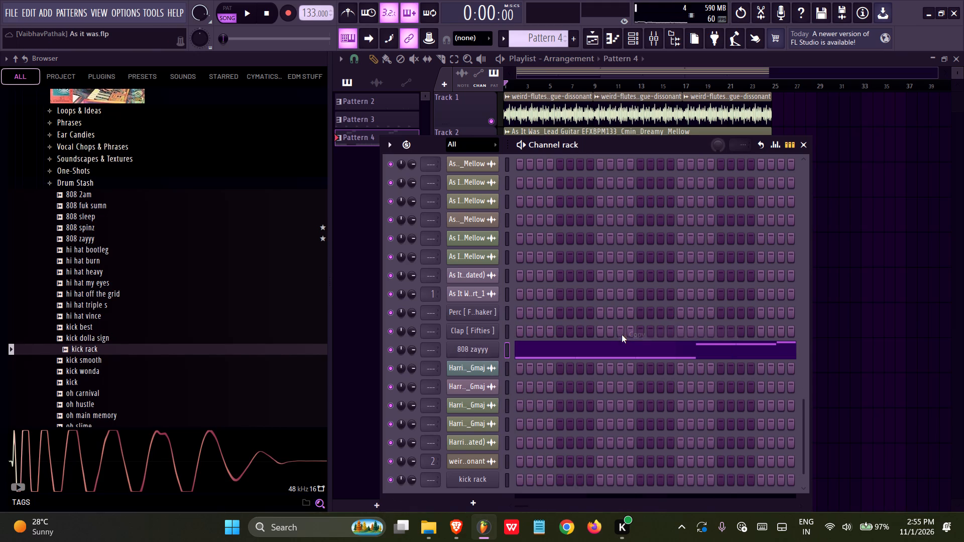
{"action": "scroll", "coordinate": [538, 45], "scroll_direction": "up", "scroll_amount": 1}
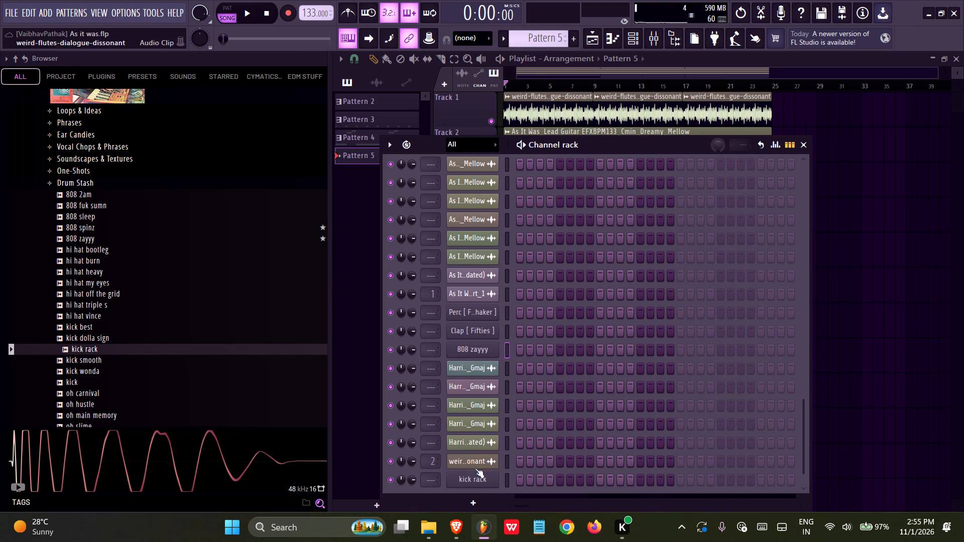
{"action": "right_click", "coordinate": [472, 473]}
{"action": "left_click", "coordinate": [629, 346]}
In the kick rack piano roll, lower the two G5 notes and the G#5 note in bar 2 to C5.
{"action": "double_click", "coordinate": [547, 477]}
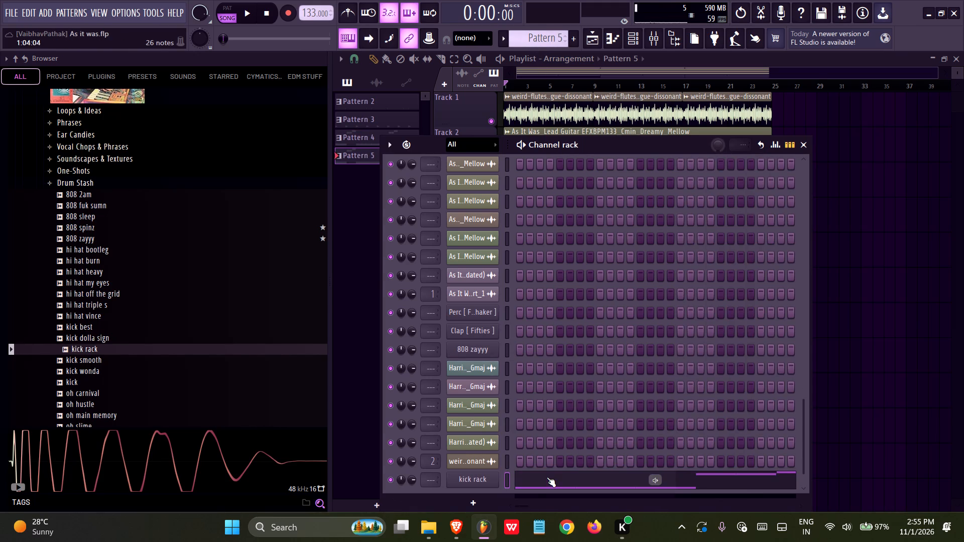
{"action": "scroll", "coordinate": [484, 354], "scroll_direction": "down", "scroll_amount": 2, "text": "ctrl"}
{"action": "left_click_drag", "start_coordinate": [483, 186], "coordinate": [391, 210], "text": "ctrl"}
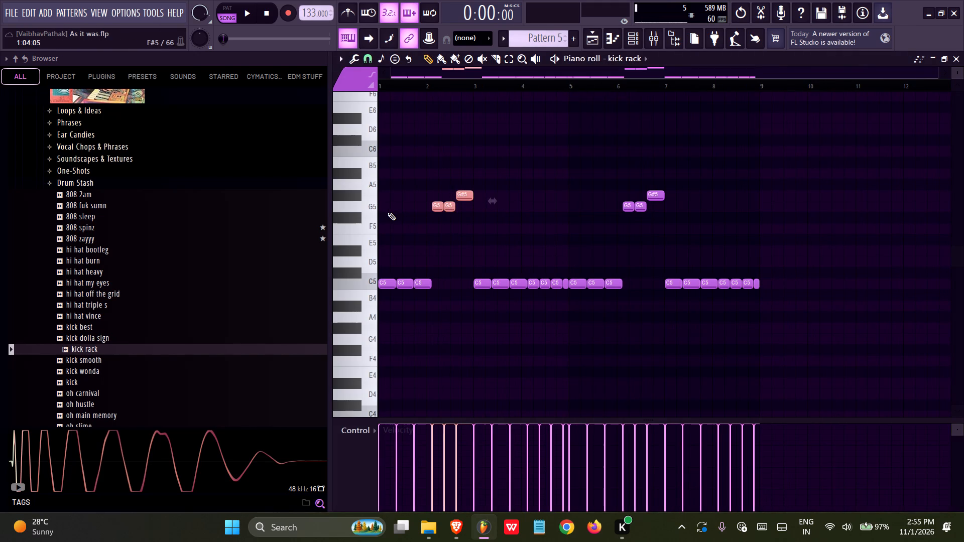
{"action": "key", "text": "shift+Down"}
{"action": "key", "text": "shift+Down"}
{"action": "key", "text": "shift+Down"}
{"action": "key", "text": "shift+Down"}
{"action": "key", "text": "shift+Down"}
{"action": "key", "text": "shift+Down"}
{"action": "key", "text": "shift+Down"}
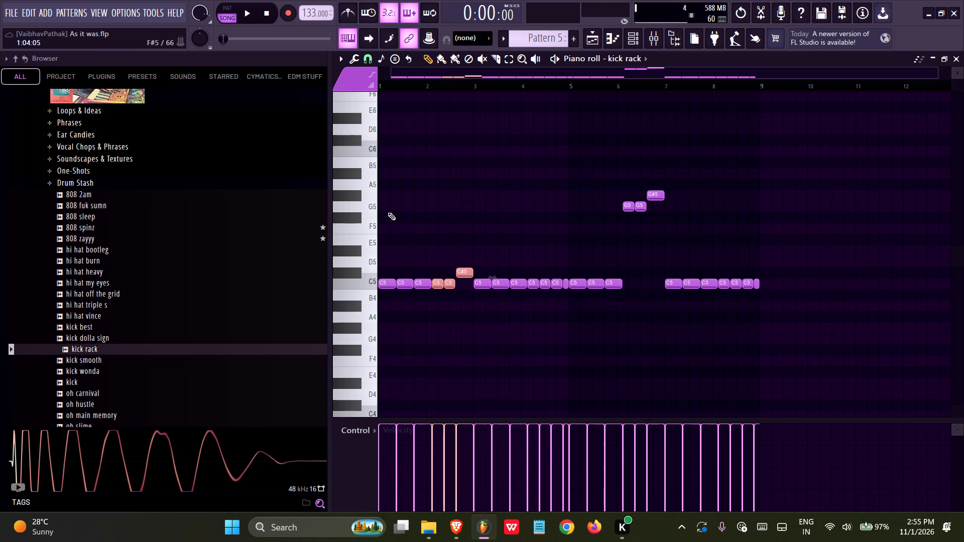
{"action": "right_click", "coordinate": [388, 212]}
{"action": "left_click_drag", "start_coordinate": [464, 253], "coordinate": [460, 280], "text": "ctrl"}
{"action": "key", "text": "shift+Down"}
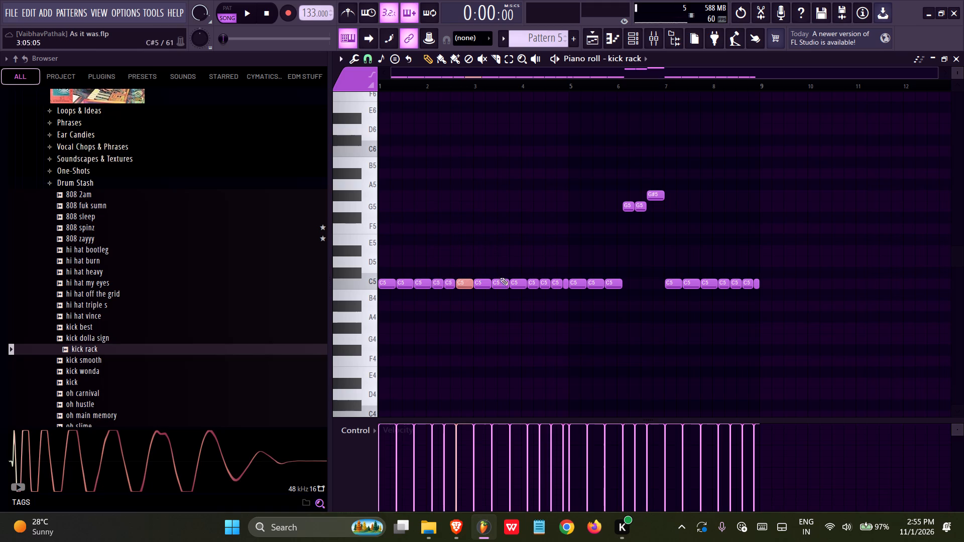
Lower the two G5 notes and the G#5 note in bar 6 of the kick rack part to C5.
{"action": "left_click_drag", "start_coordinate": [580, 193], "coordinate": [690, 190], "text": "ctrl"}
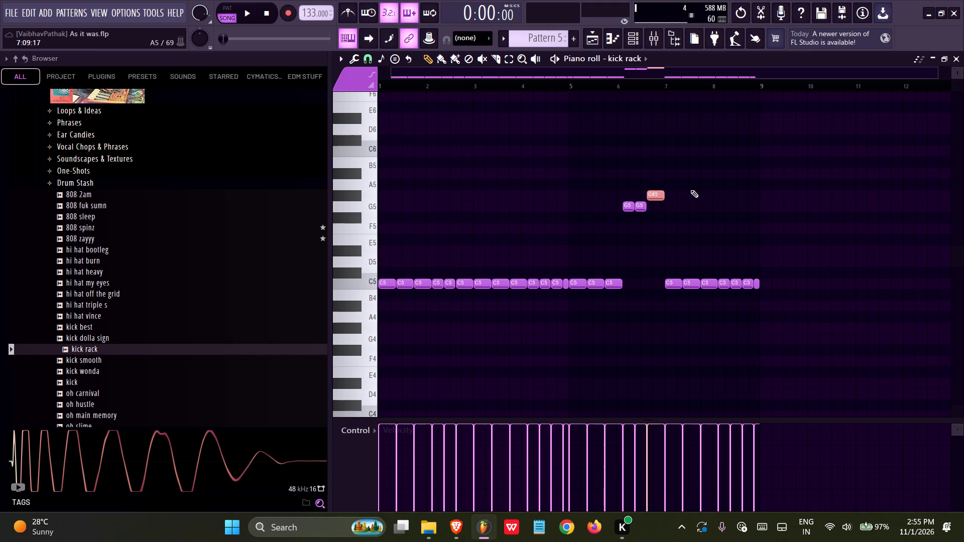
{"action": "left_click_drag", "start_coordinate": [693, 179], "coordinate": [595, 207], "text": "ctrl"}
{"action": "key", "text": "shift+Down"}
{"action": "key", "text": "shift+Down"}
{"action": "key", "text": "shift+Down"}
{"action": "key", "text": "shift+Down"}
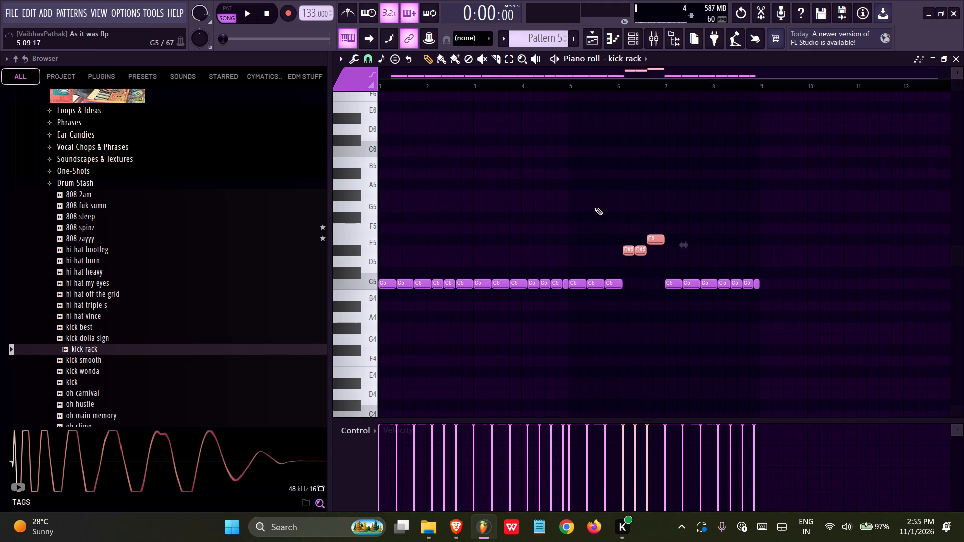
{"action": "key", "text": "shift+Down"}
{"action": "key", "text": "shift+Down"}
{"action": "key", "text": "shift+Down"}
{"action": "right_click", "coordinate": [595, 207]}
{"action": "left_click_drag", "start_coordinate": [659, 256], "coordinate": [636, 270], "text": "ctrl"}
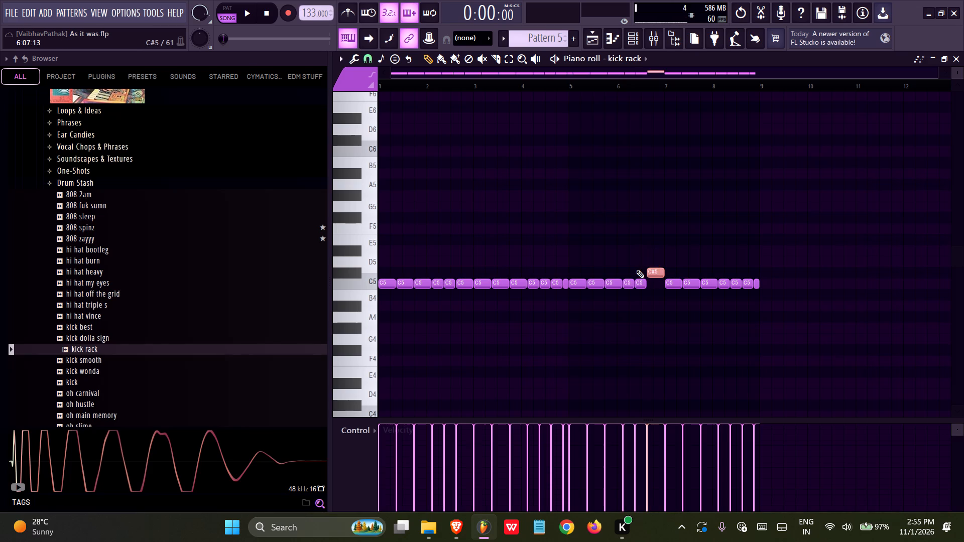
{"action": "key", "text": "shift+Down"}
Play Pattern 5 on its own in pattern mode to check the kick rhythm.
{"action": "key", "text": "space"}
{"action": "key", "text": "space"}
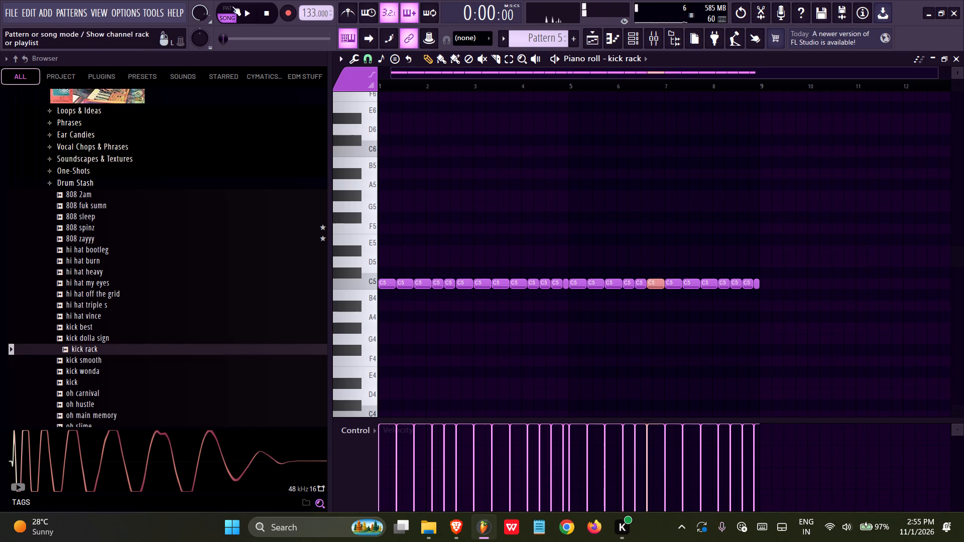
{"action": "left_click", "coordinate": [232, 6]}
{"action": "key", "text": "space"}
Place a Pattern 5 clip on playlist Track 7, starting exactly at bar 17 beneath the second Pattern 4 clip.
{"action": "left_click", "coordinate": [589, 34]}
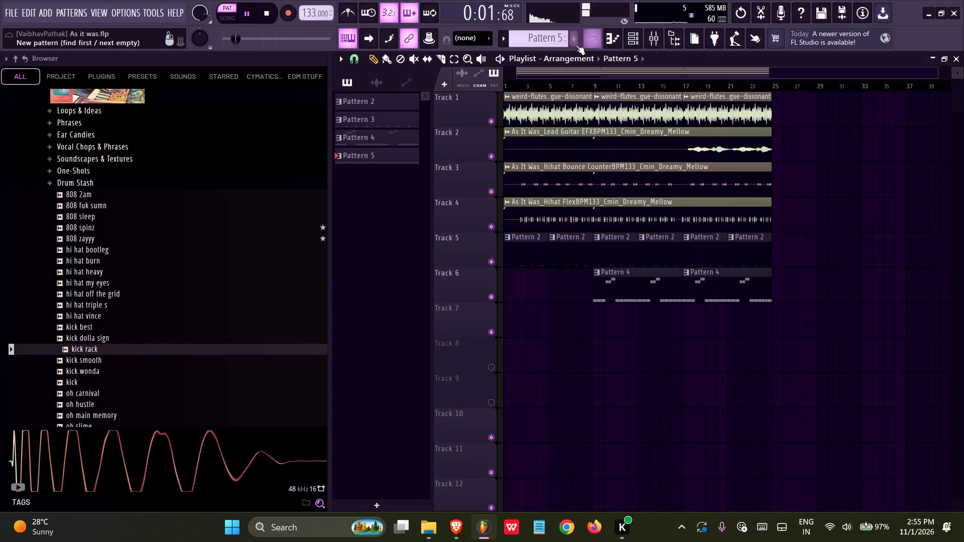
{"action": "left_click", "coordinate": [598, 321]}
{"action": "left_click_drag", "start_coordinate": [611, 320], "coordinate": [669, 319]}
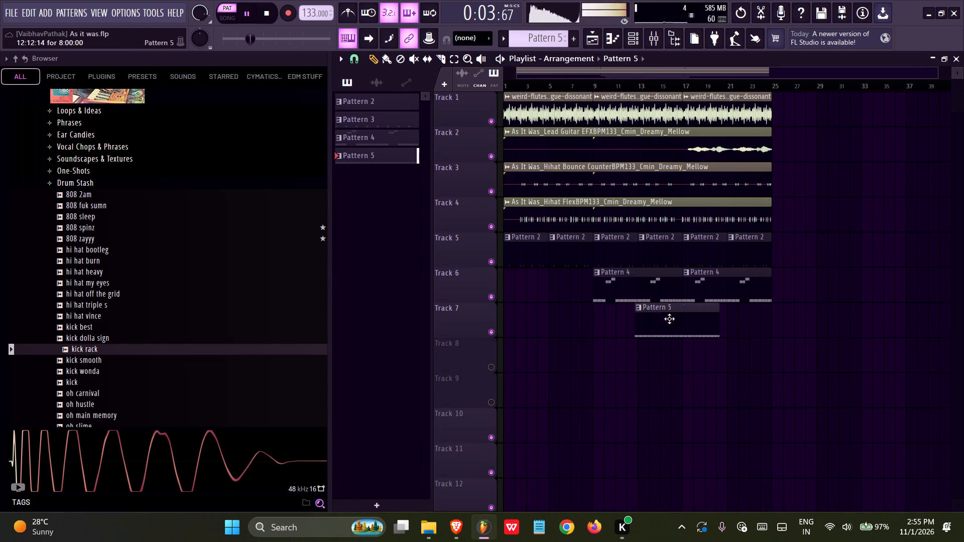
{"action": "left_click_drag", "start_coordinate": [669, 319], "coordinate": [696, 317]}
{"action": "scroll", "coordinate": [687, 356], "scroll_direction": "up", "scroll_amount": 7, "text": "ctrl"}
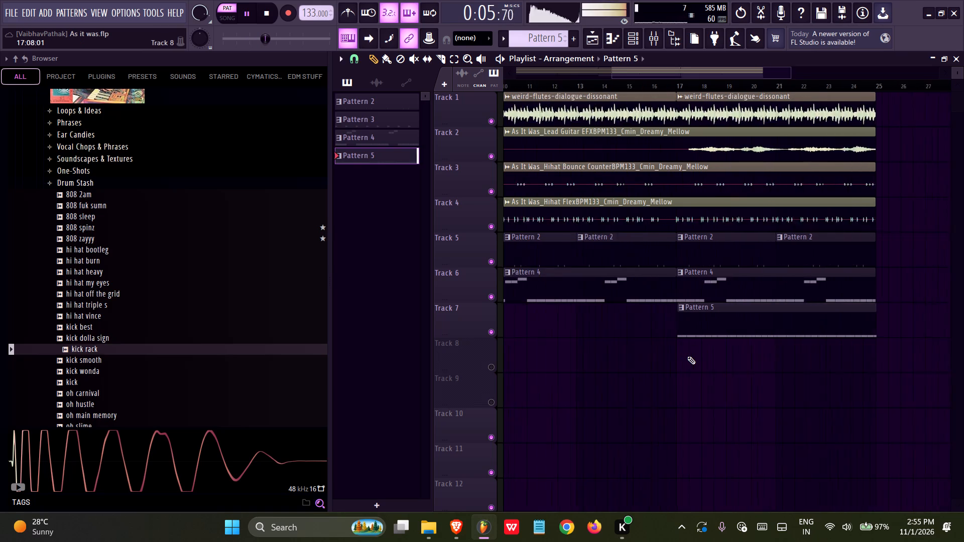
{"action": "scroll", "coordinate": [687, 356], "scroll_direction": "up", "scroll_amount": 20, "text": "ctrl"}
{"action": "scroll", "coordinate": [687, 356], "scroll_direction": "up", "scroll_amount": 19, "text": "ctrl"}
{"action": "left_click_drag", "start_coordinate": [604, 326], "coordinate": [564, 317]}
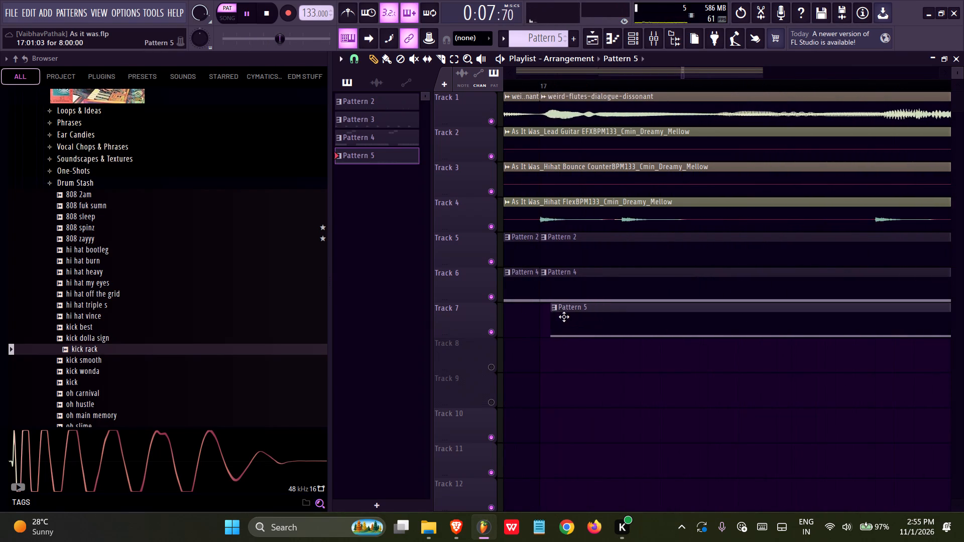
{"action": "left_click_drag", "start_coordinate": [564, 317], "coordinate": [554, 310]}
{"action": "double_click", "coordinate": [496, 326], "text": "ctrl"}
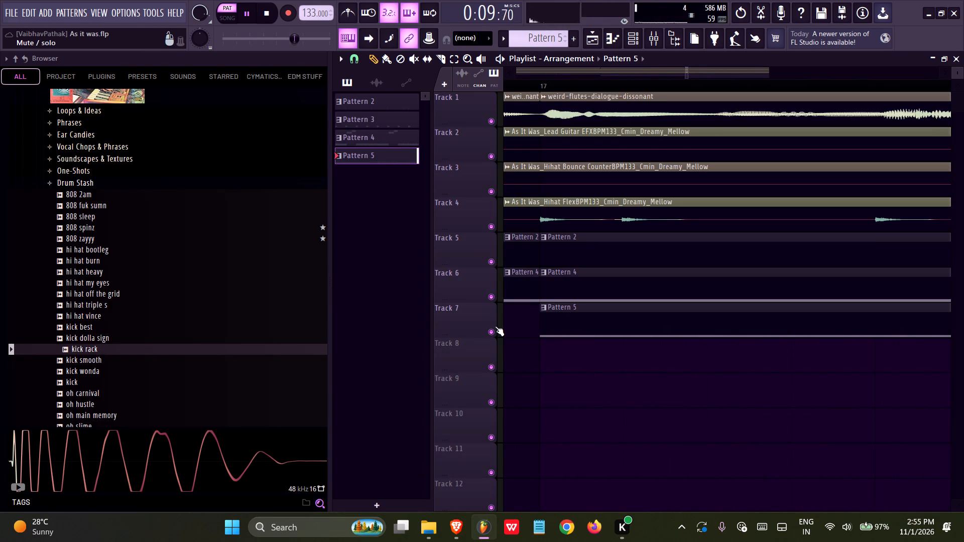
Switch to song mode, play the arrangement from the start and save the project.
{"action": "key", "text": "space"}
{"action": "left_click", "coordinate": [225, 17]}
{"action": "left_click", "coordinate": [265, 18]}
{"action": "left_click", "coordinate": [247, 17]}
{"action": "key", "text": "ctrl+s"}
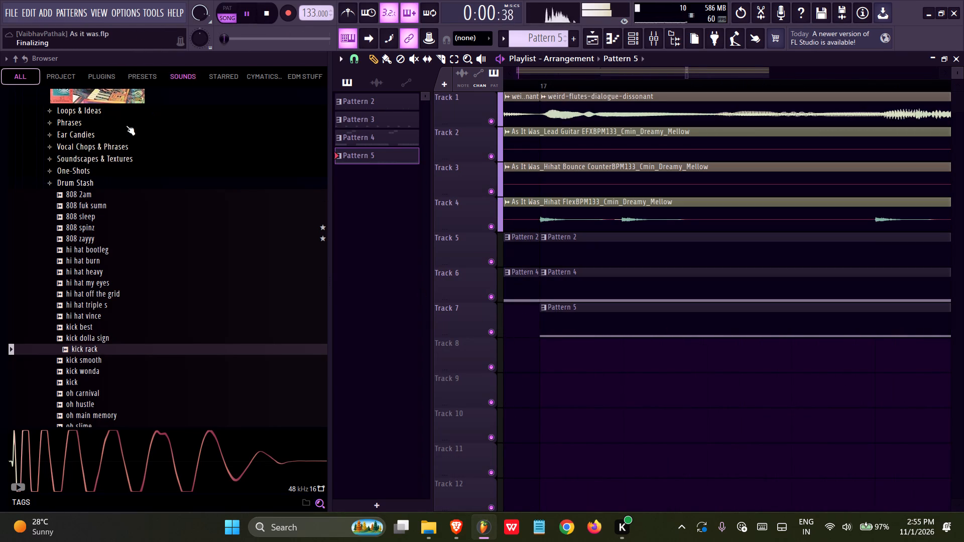
Collapse the Drum Stash folder, hide the browser to widen the playlist and save the project.
{"action": "left_click", "coordinate": [91, 184]}
{"action": "key", "text": "ctrl+s"}
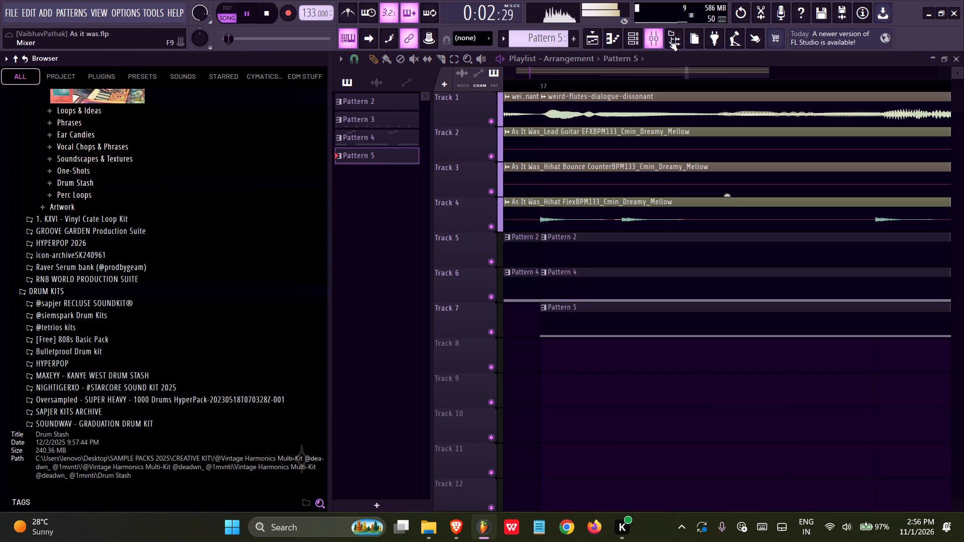
{"action": "left_click", "coordinate": [668, 41]}
{"action": "scroll", "coordinate": [608, 192], "scroll_direction": "down", "scroll_amount": 20, "text": "ctrl"}
{"action": "scroll", "coordinate": [608, 192], "scroll_direction": "down", "scroll_amount": 20, "text": "ctrl"}
{"action": "scroll", "coordinate": [608, 192], "scroll_direction": "down", "scroll_amount": 4, "text": "ctrl"}
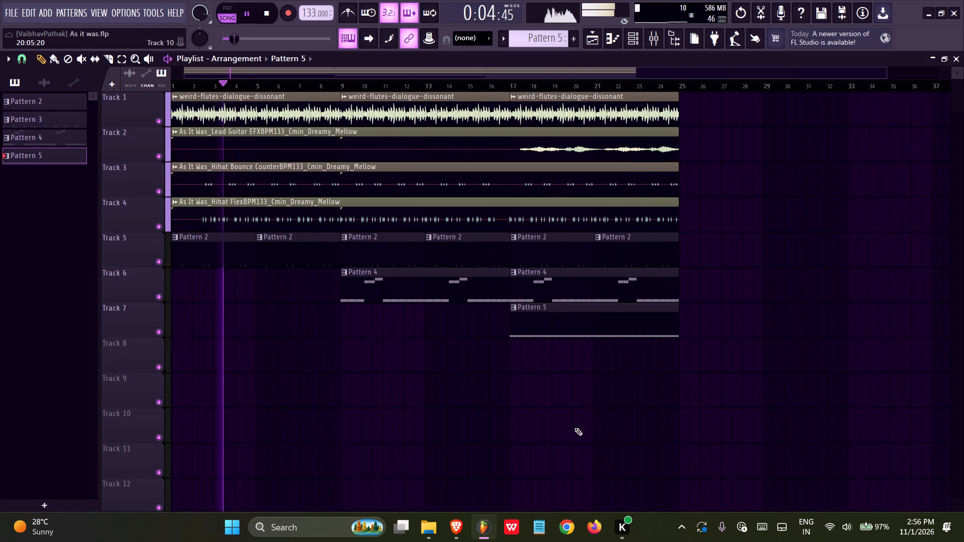
{"action": "key", "text": "ctrl+s"}
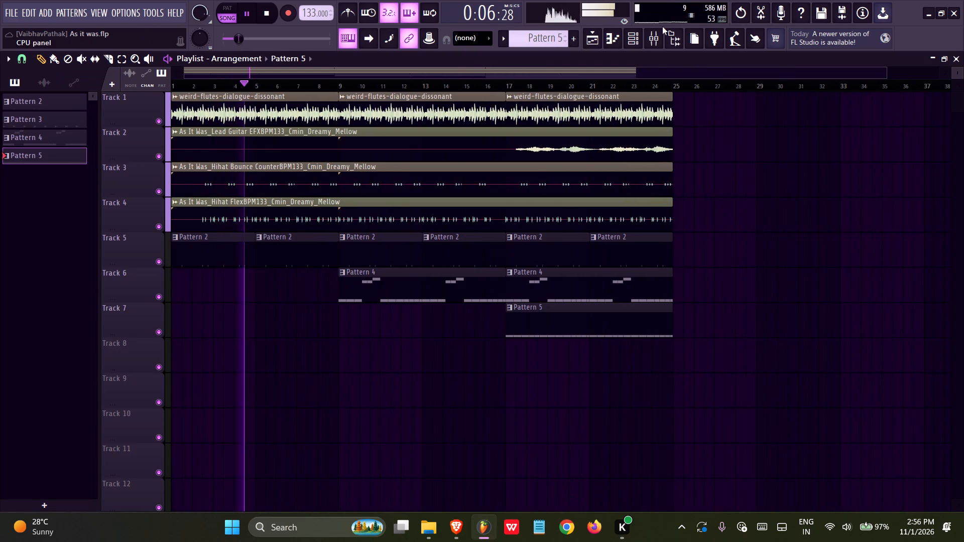
Lower the weird-flutes-dialogue-dissonant mixer track's volume to about -9 dB and save the project.
{"action": "left_click", "coordinate": [657, 35]}
{"action": "left_click_drag", "start_coordinate": [252, 331], "coordinate": [245, 360]}
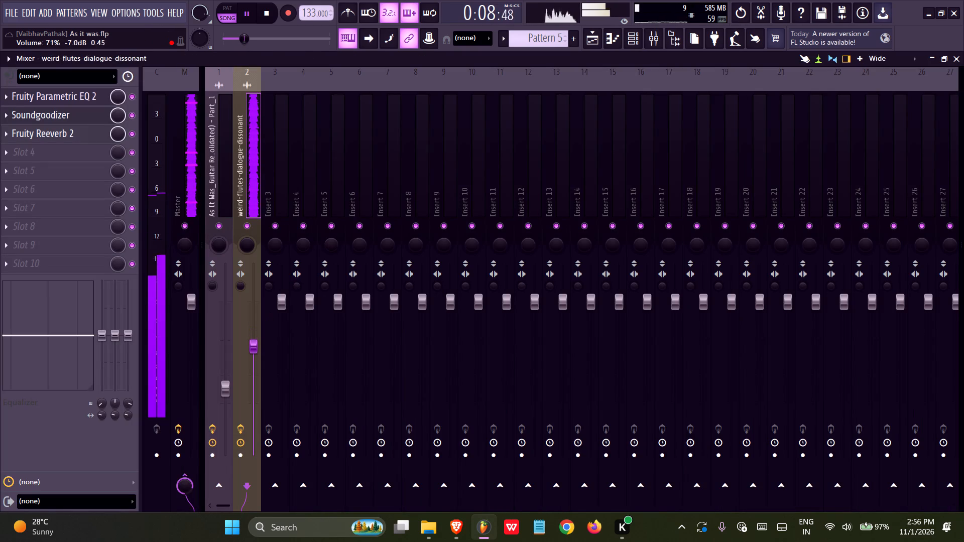
{"action": "left_click_drag", "start_coordinate": [245, 360], "coordinate": [231, 386]}
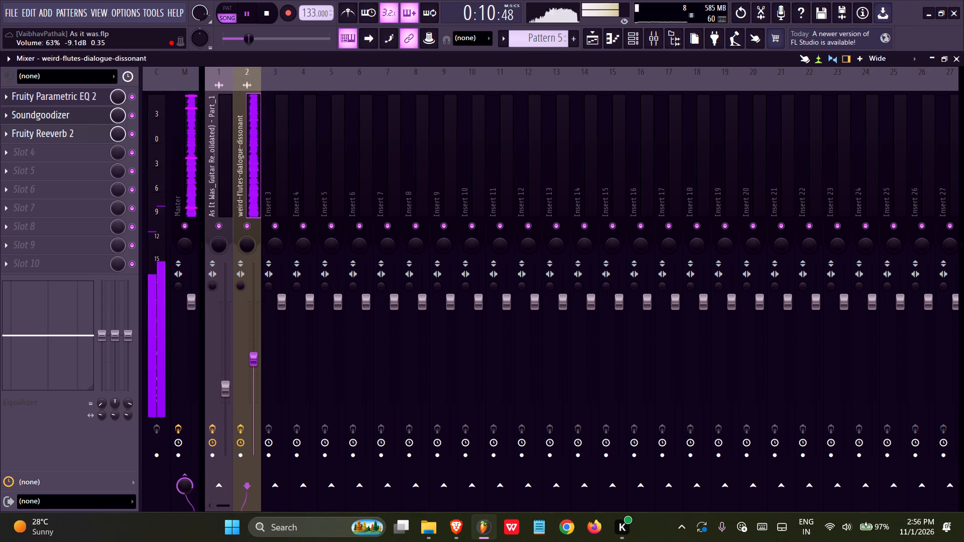
{"action": "left_click_drag", "start_coordinate": [231, 386], "coordinate": [228, 391]}
{"action": "key", "text": "ctrl+s"}
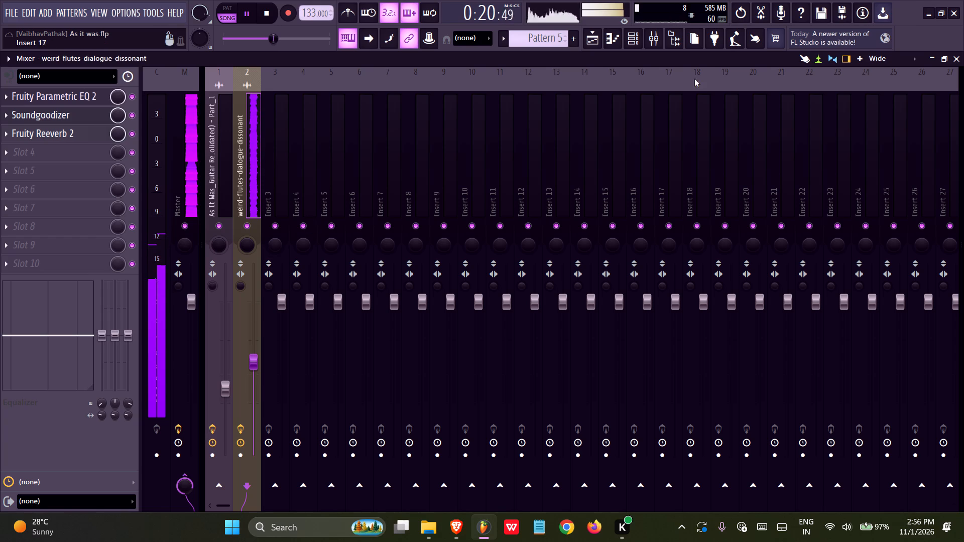
Play through the arrangement in the playlist and save the project.
{"action": "left_click", "coordinate": [595, 37]}
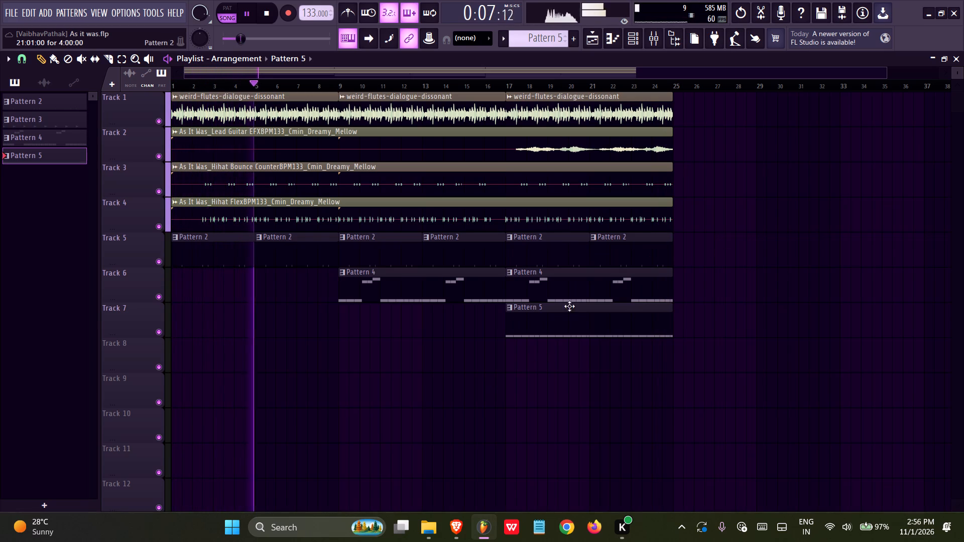
{"action": "key", "text": "ctrl+s"}
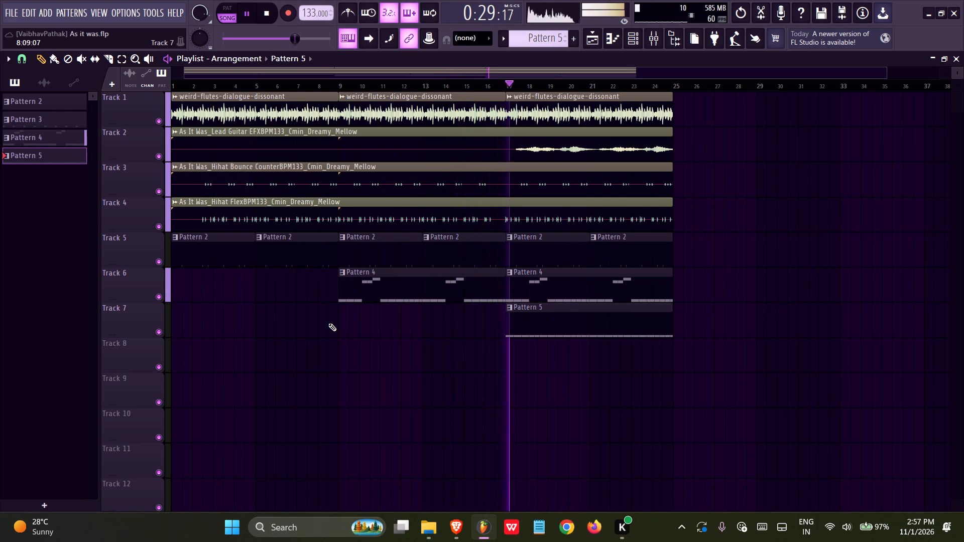
{"action": "key", "text": "ctrl+s"}
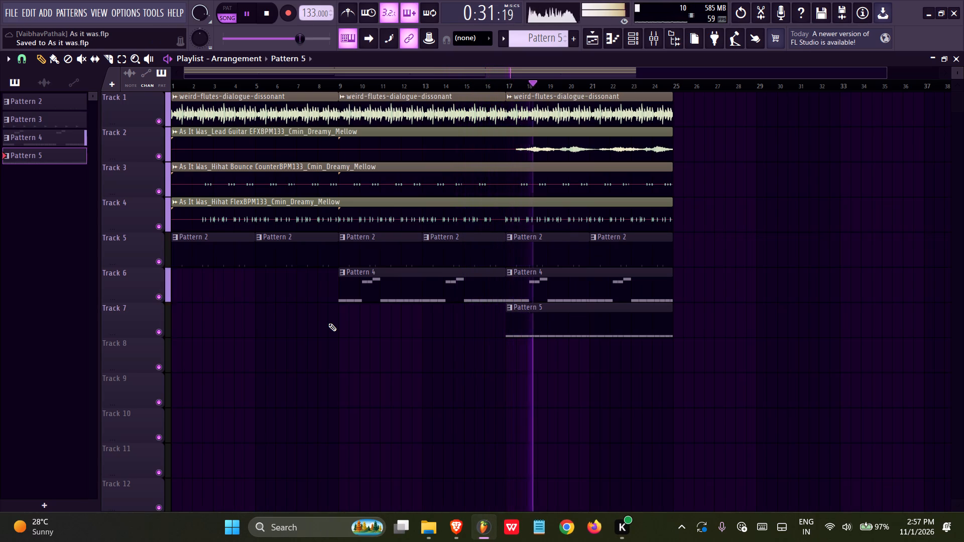
Close FL Studio, the Downloads folder window and the browser tabs used for the flute sample.
{"action": "left_click", "coordinate": [953, 17]}
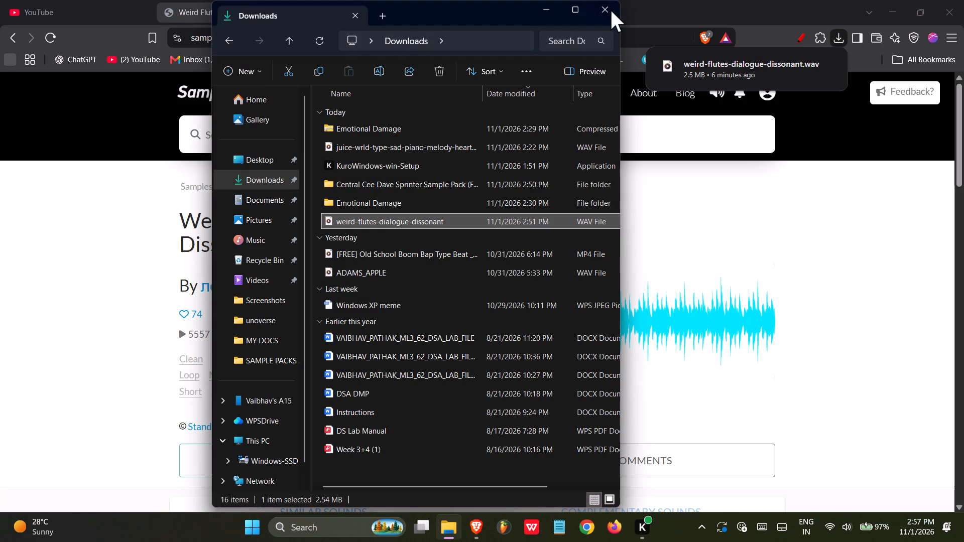
{"action": "left_click", "coordinate": [611, 10]}
{"action": "left_click", "coordinate": [295, 12]}
{"action": "left_click", "coordinate": [298, 11]}
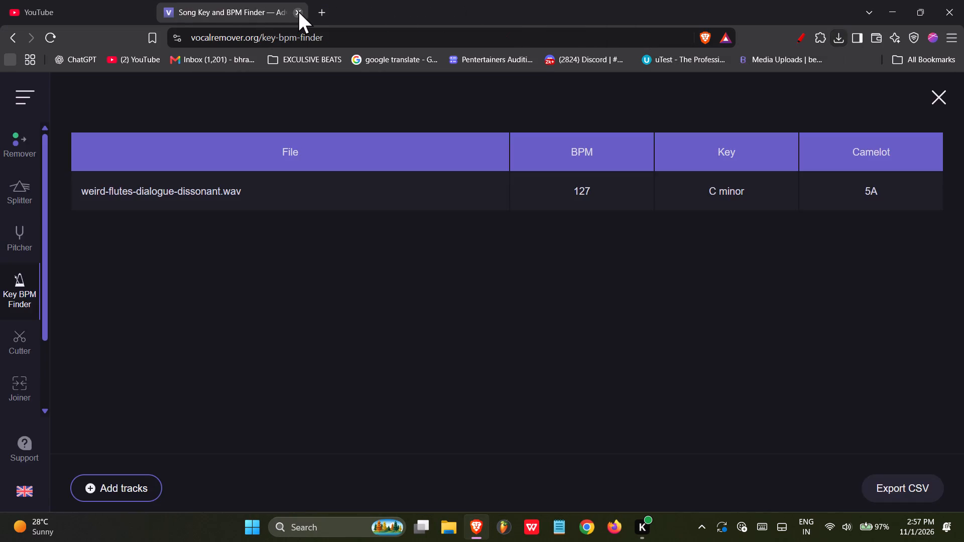